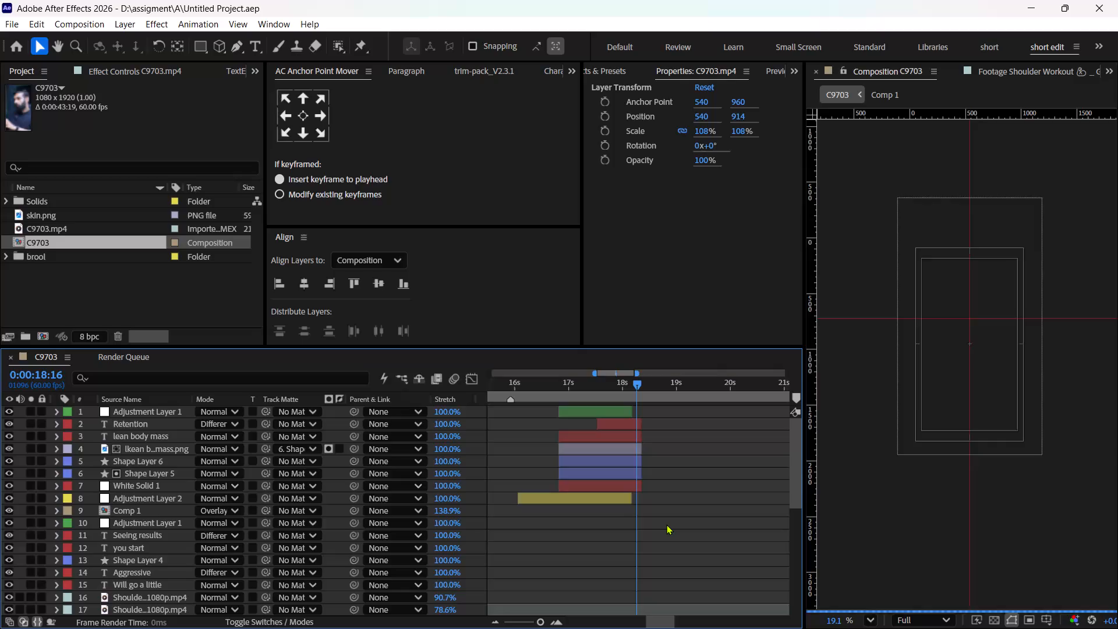
Play back the C9703 composition around the "lean body mass Retention" title, starting from about 16 and 17 seconds.
scroll(956, 326, up, 3)
key(space)
key(space)
key(space)
key(space)
key(space)
key(space)
key(space)
key(space)
key(space)
key(space)
drag(950, 260, 951, 270)
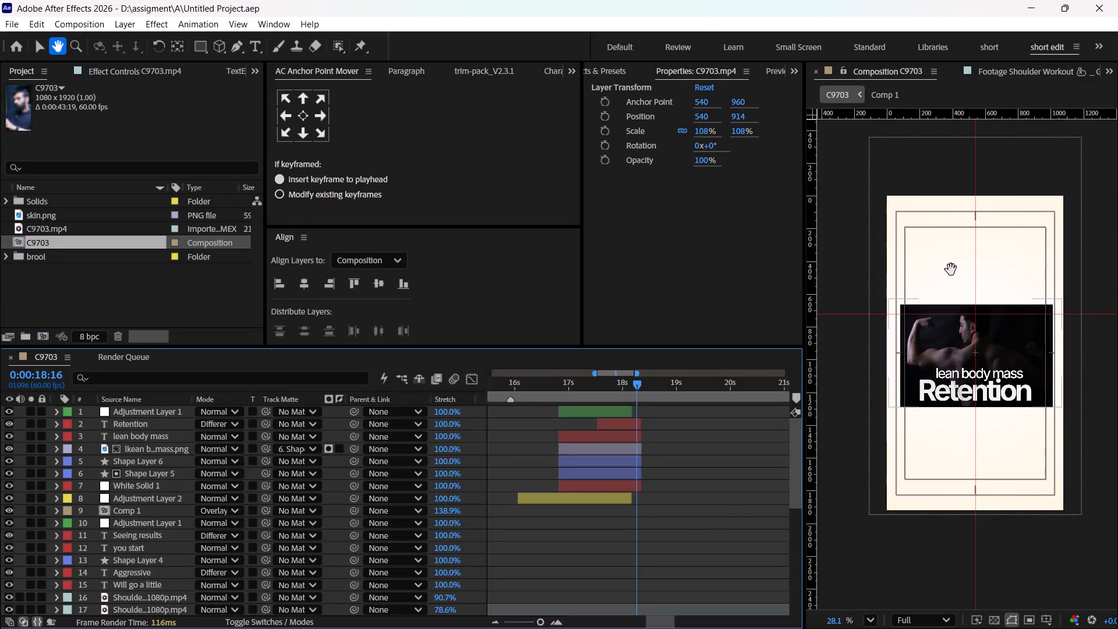
drag(951, 270, 953, 281)
click(531, 387)
key(space)
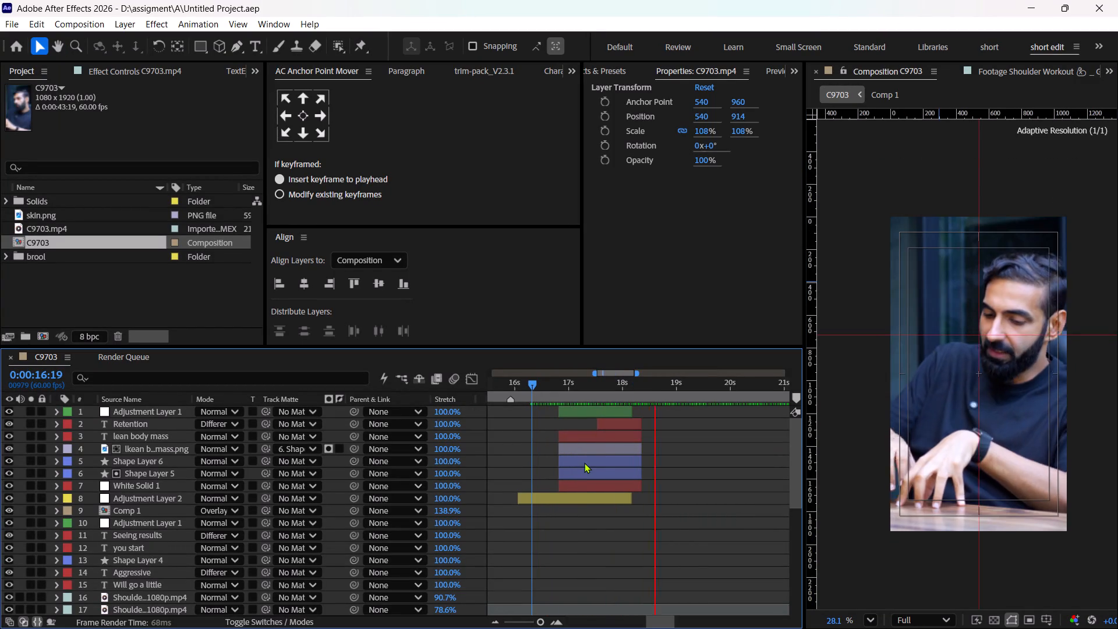
key(space)
click(607, 384)
key(space)
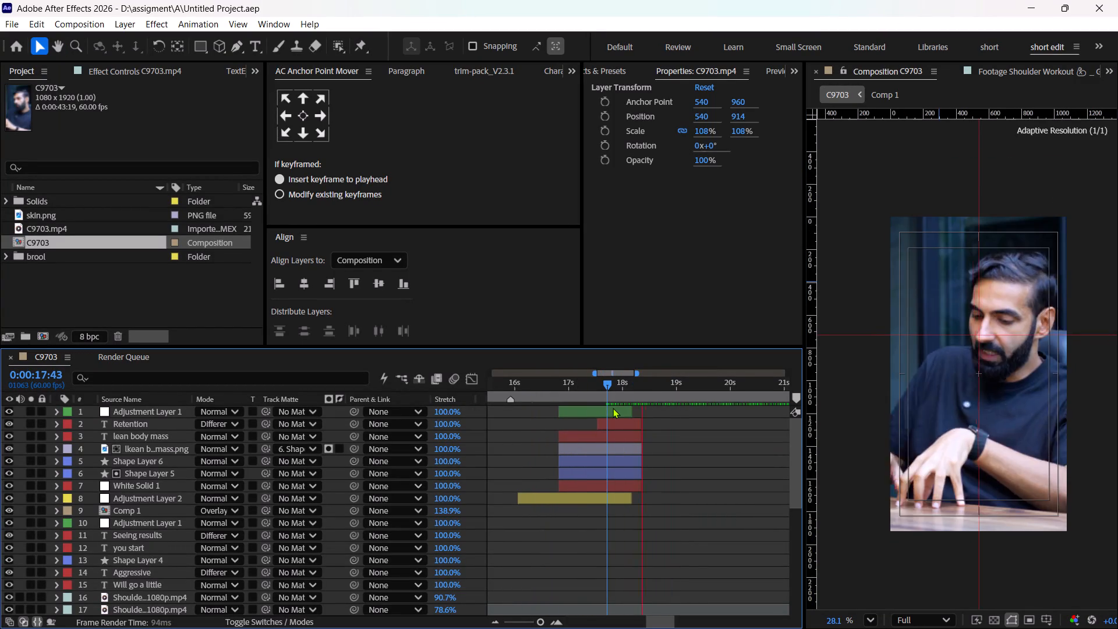
key(space)
Play back the talking-head section that follows the Retention title, from about 19 seconds to 22 seconds.
alt+scroll(628, 416, down, 1)
key(space)
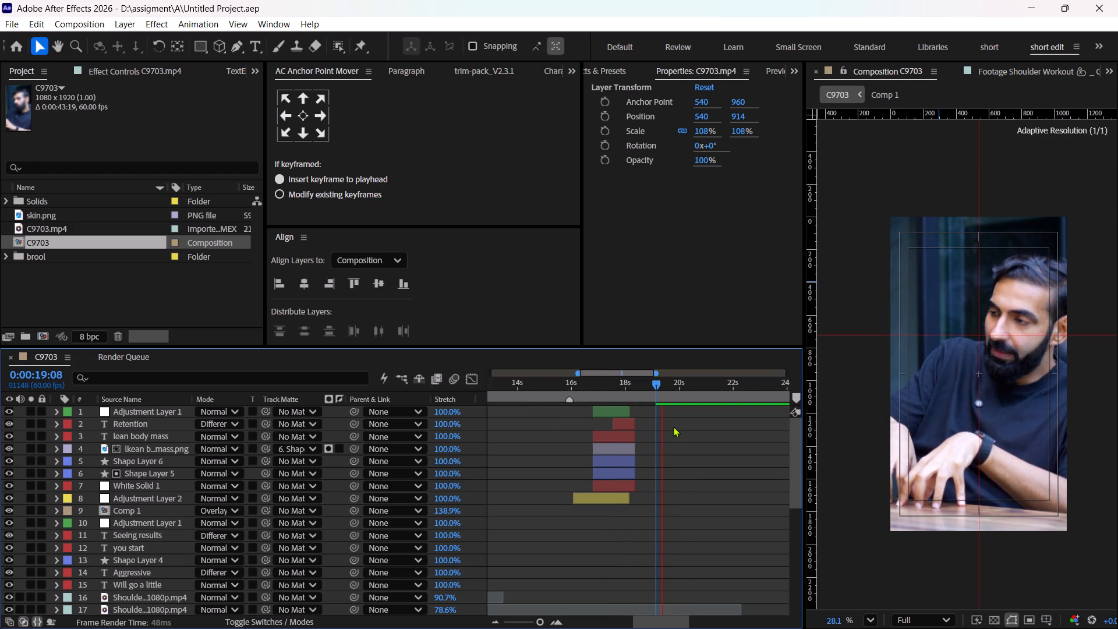
scroll(673, 426, up, 2)
key(space)
key(space)
key(space)
key(space)
drag(692, 442, 635, 475)
key(space)
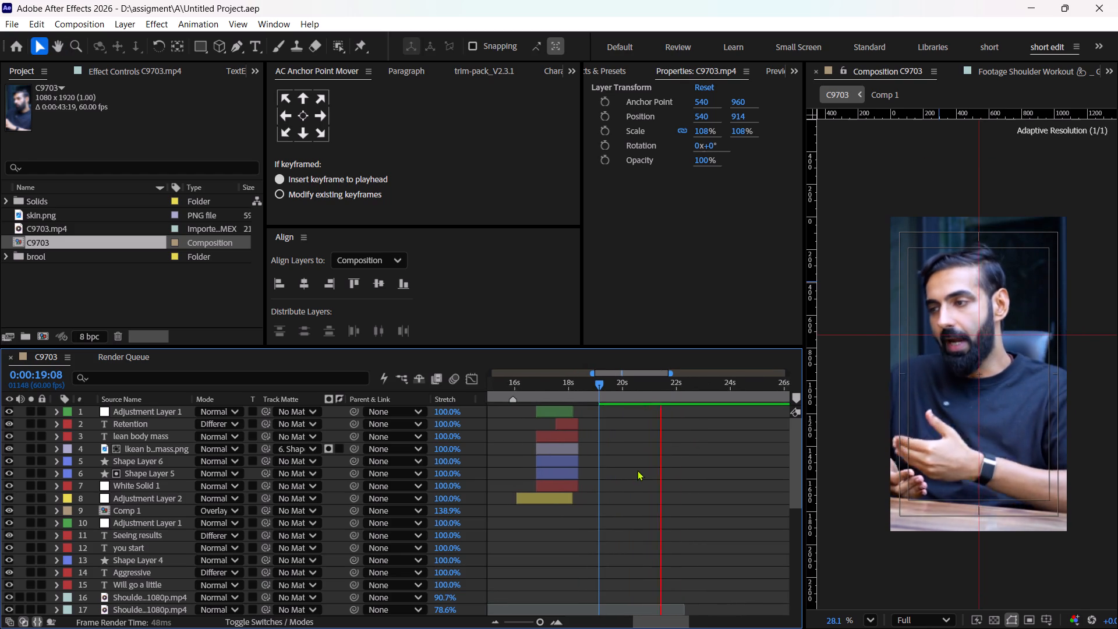
key(space)
key(space)
alt+scroll(668, 448, up, 1)
key(space)
drag(683, 440, 661, 451)
key(space)
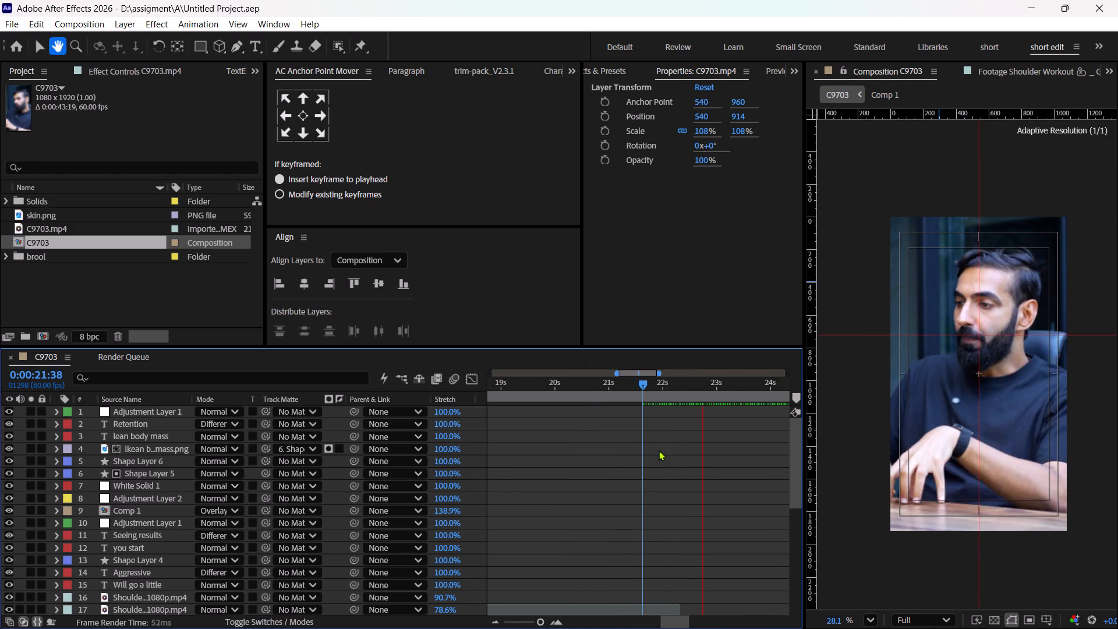
alt+scroll(645, 443, down, 1)
key(space)
Replay the talking-head section from about 20 seconds through to about 30 seconds.
click(633, 382)
key(space)
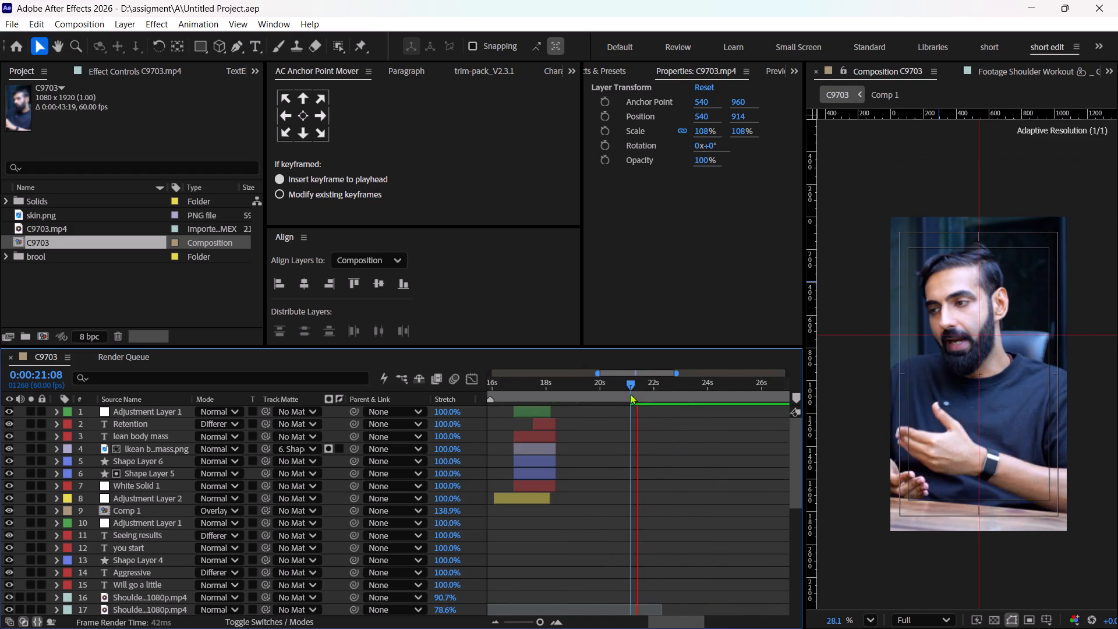
key(space)
key(space)
click(613, 388)
key(space)
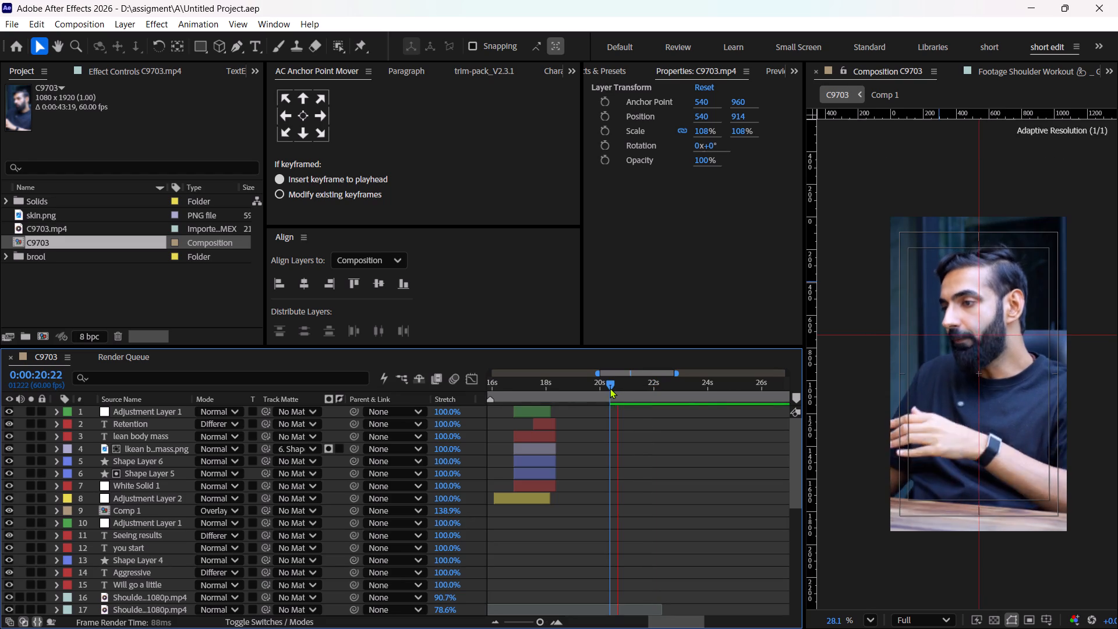
key(space)
key(space)
key(space)
drag(677, 455, 647, 461)
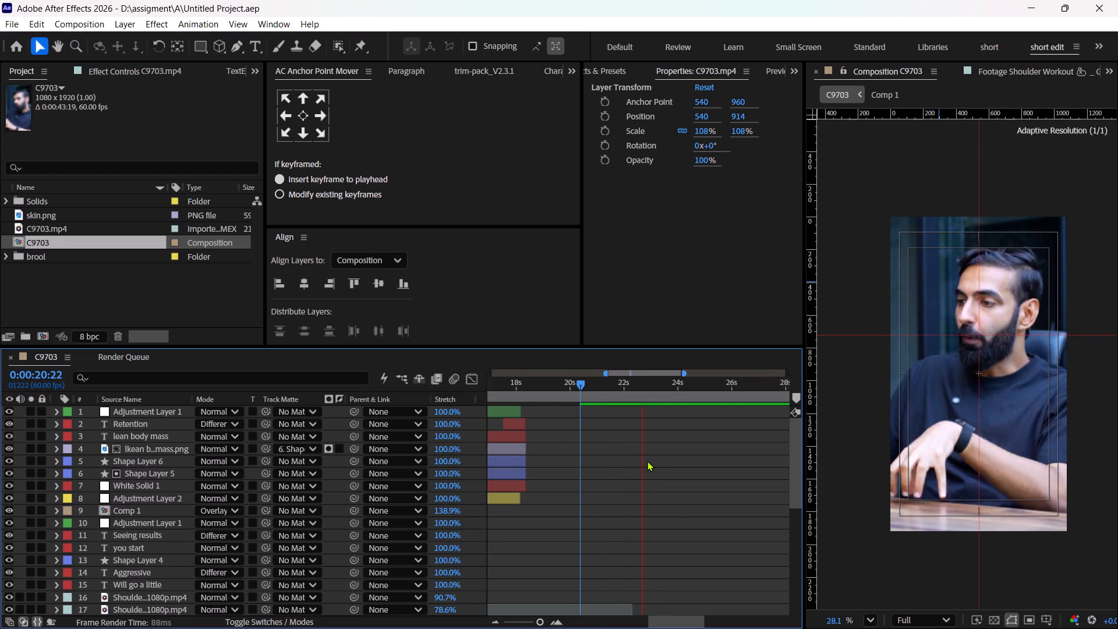
alt+scroll(647, 461, down, 1)
key(space)
key(space)
key(space)
drag(681, 450, 668, 457)
key(space)
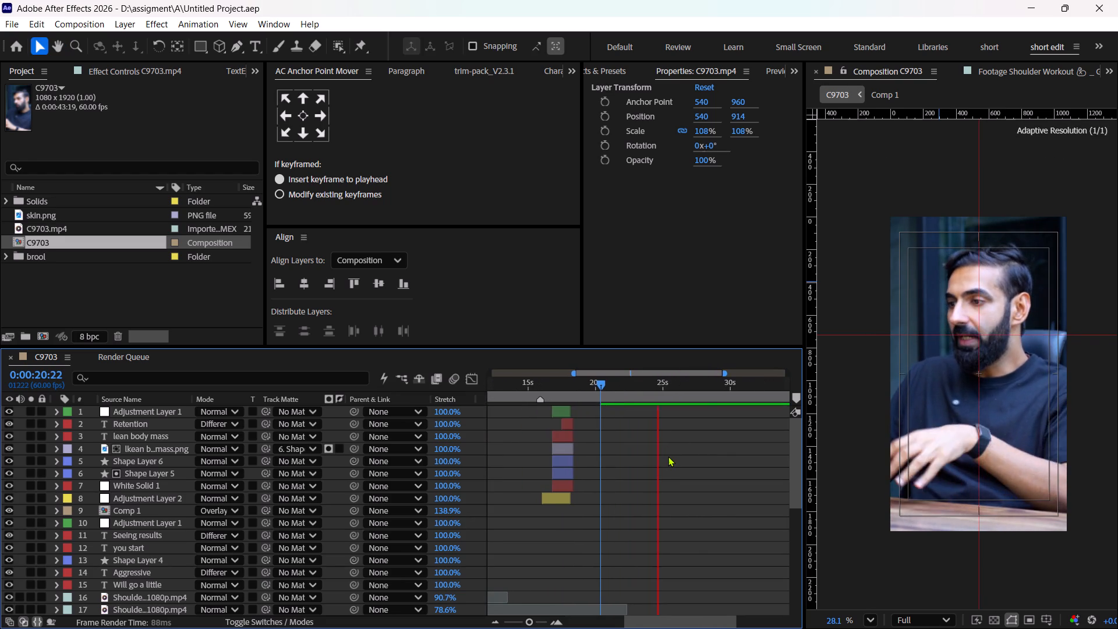
key(space)
scroll(671, 450, up, 7)
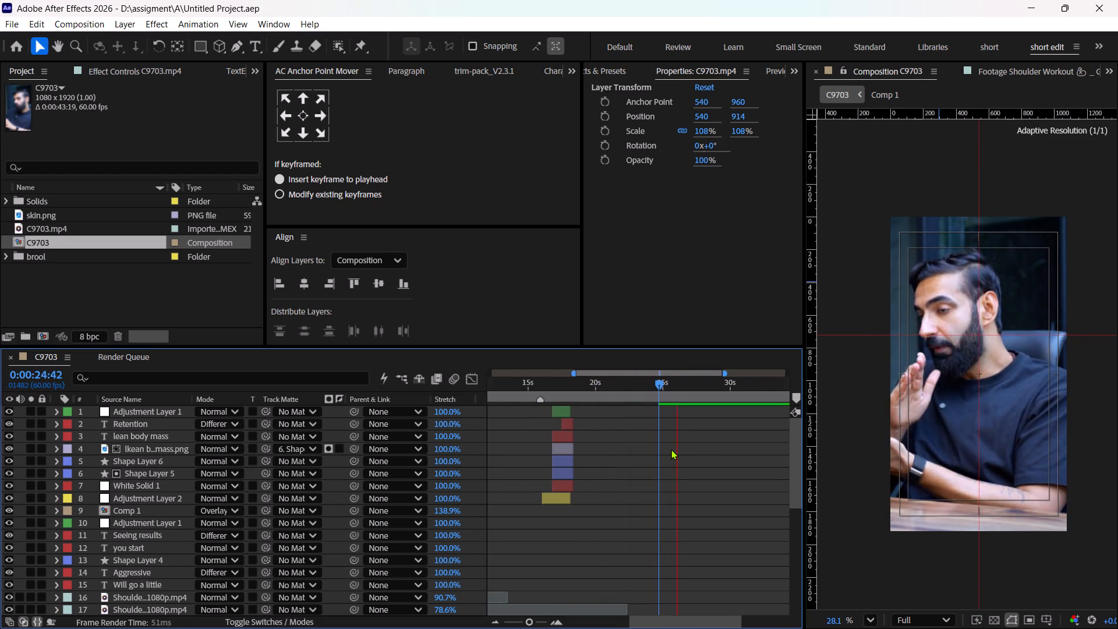
alt+scroll(671, 449, down, 4)
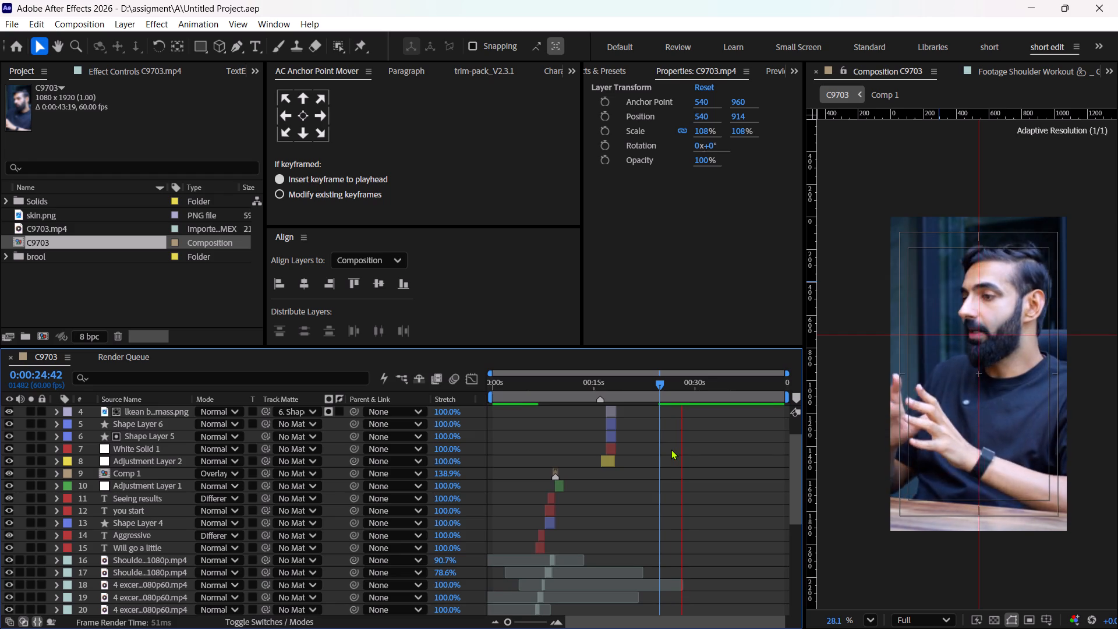
key(space)
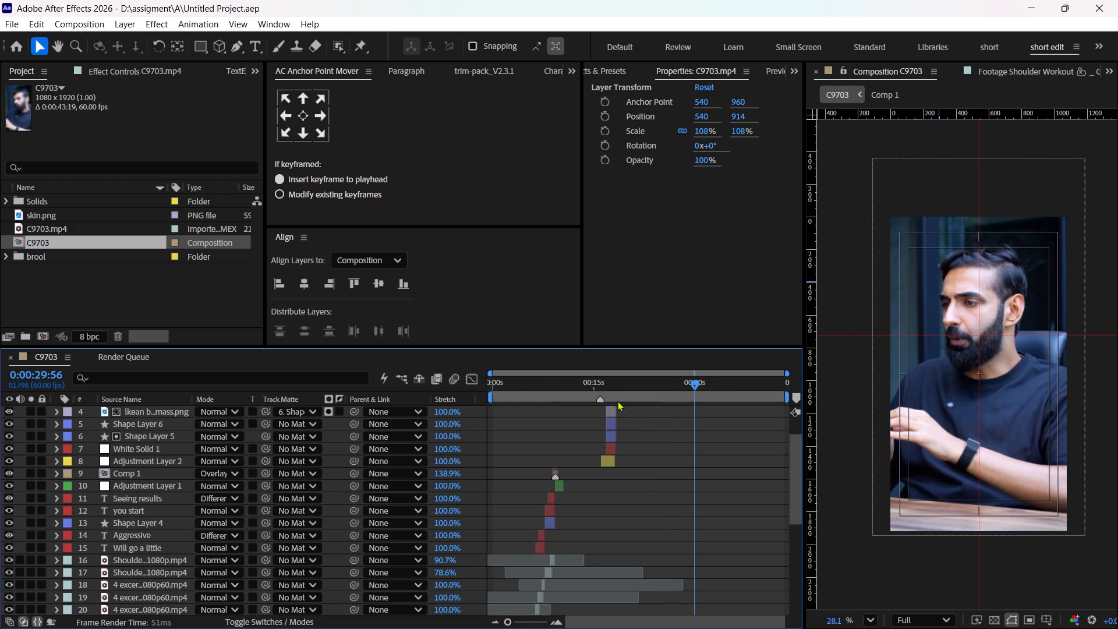
Replay the composition from the Retention title at about 17 seconds, stopping at 0:00:22:40.
click(610, 383)
key(space)
alt+scroll(614, 401, up, 2)
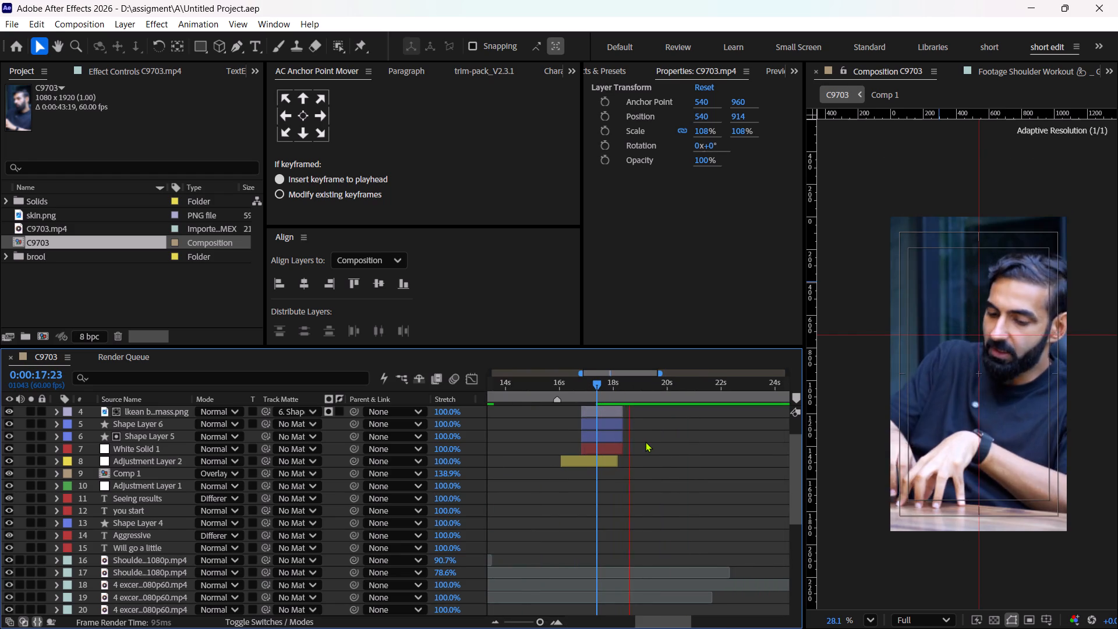
key(space)
key(space)
alt+scroll(645, 441, down, 1)
key(space)
key(space)
drag(702, 456, 684, 463)
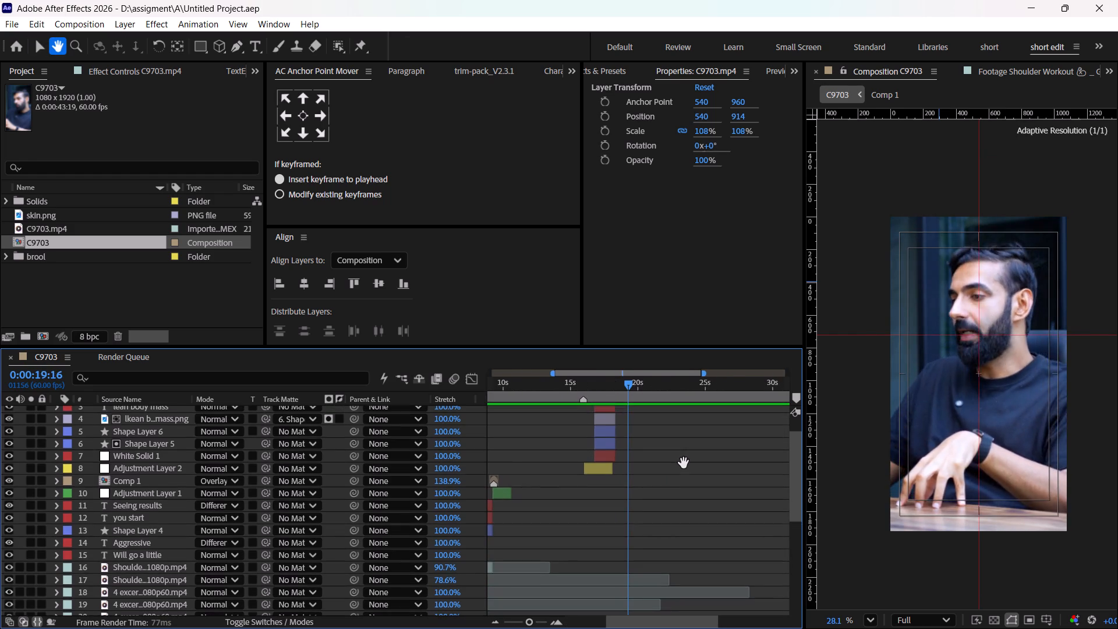
drag(684, 463, 683, 463)
key(space)
text(v)
key(space)
key(space)
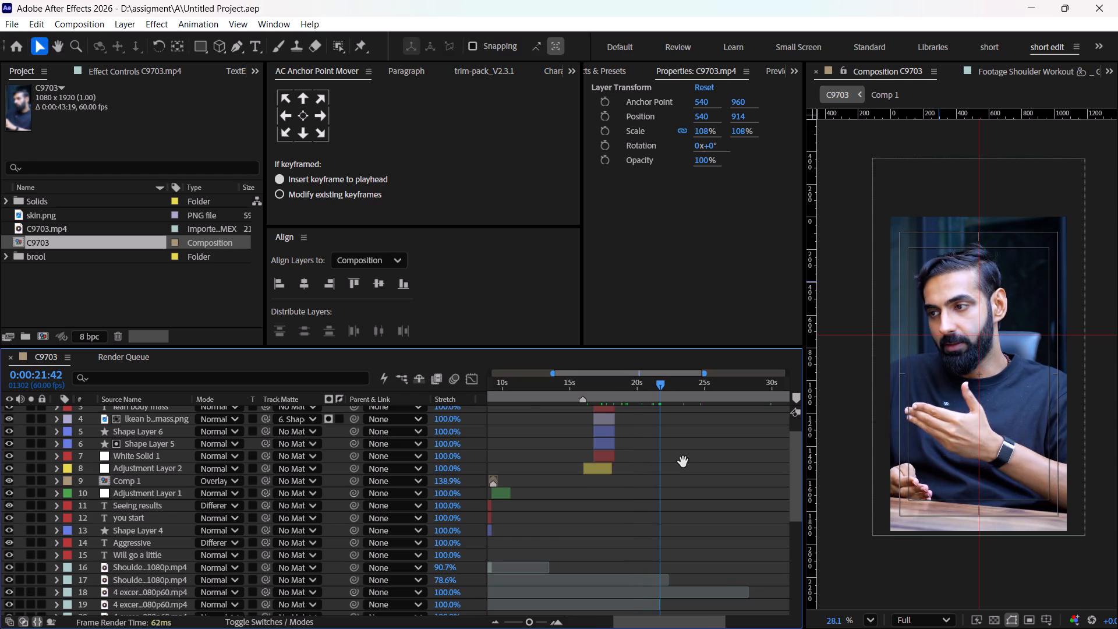
key(space)
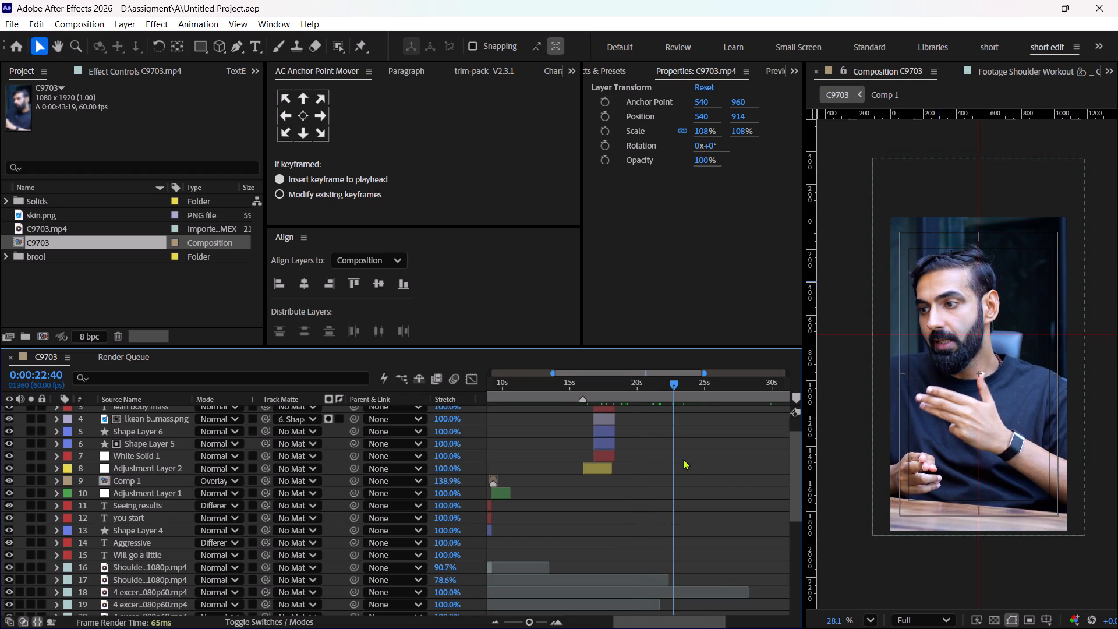
Switch to the Brave browser and open Google Drive.
click(695, 617)
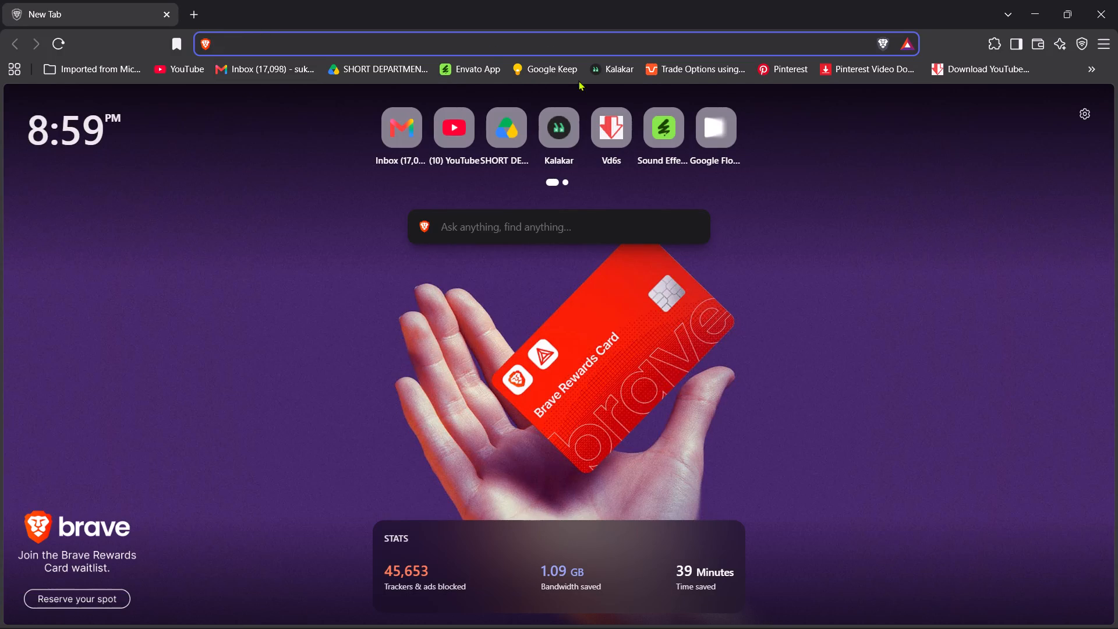
click(440, 42)
text(drive)
key(Return)
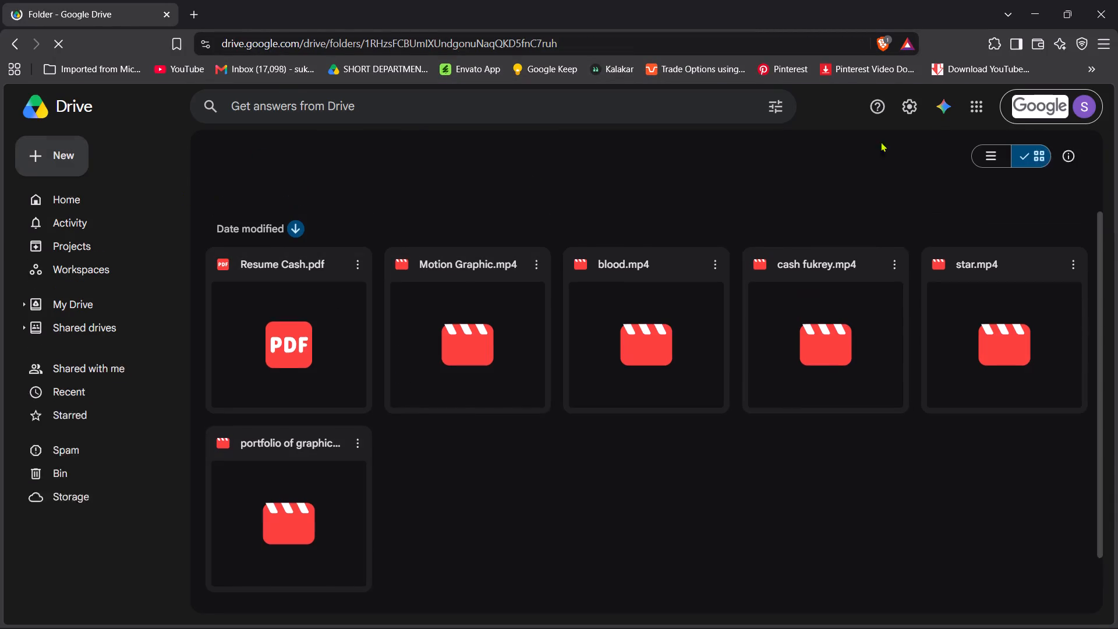
Switch Drive to the first other account listed and close the old portfolio tab.
click(1084, 111)
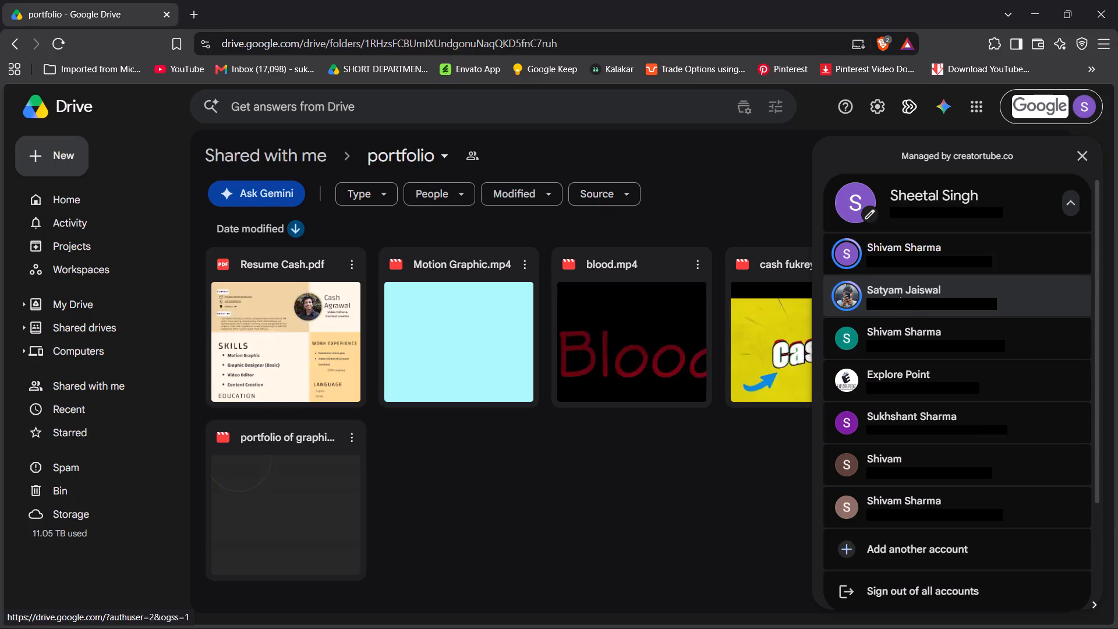
click(900, 250)
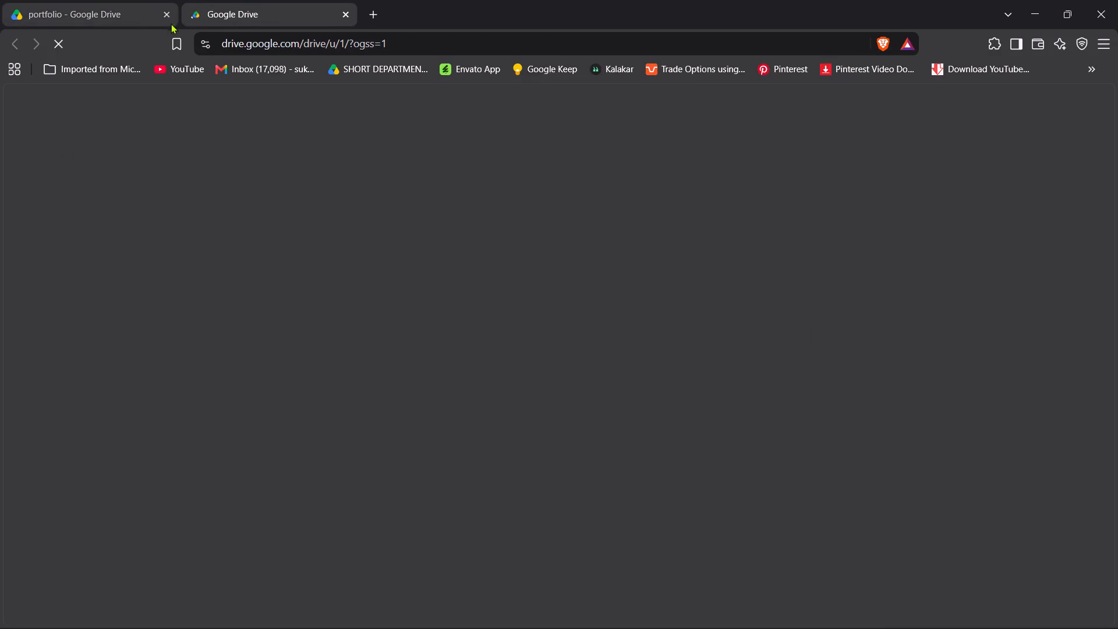
click(168, 16)
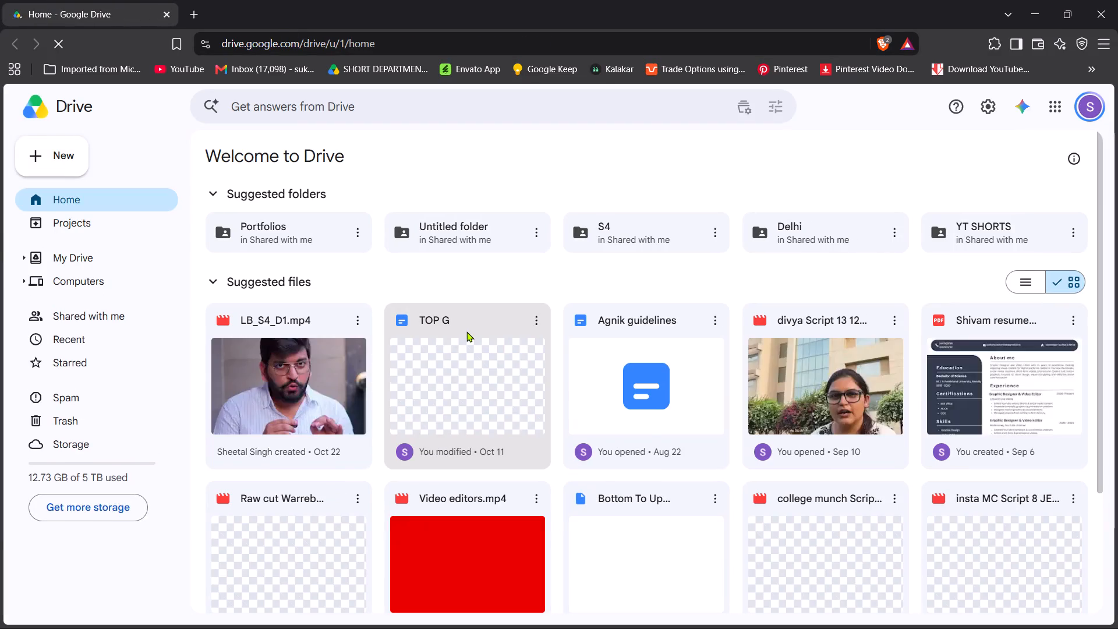
Find the Portfolios folder, go into its Aimations subfolder and open the video "a excercise comp.mp4".
scroll(466, 331, down, 2)
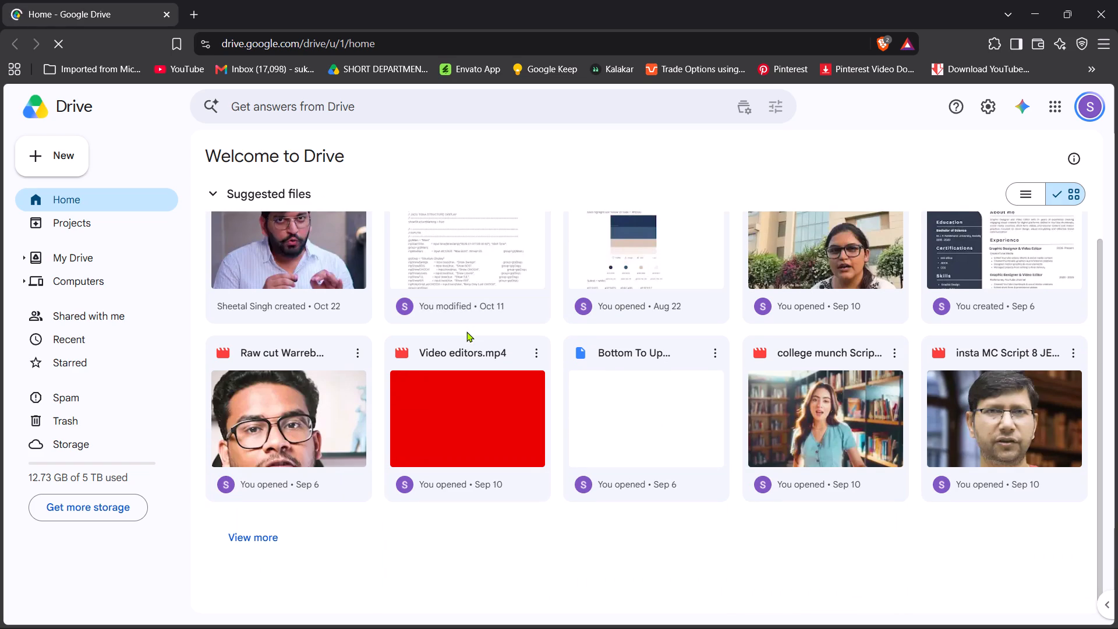
scroll(466, 331, up, 1)
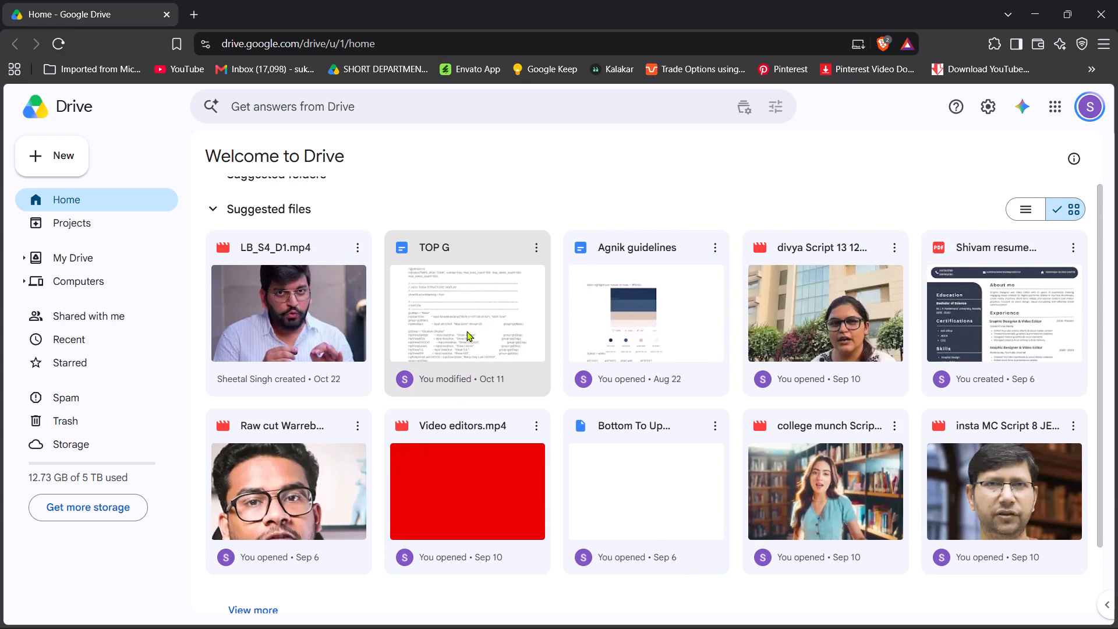
scroll(466, 331, up, 3)
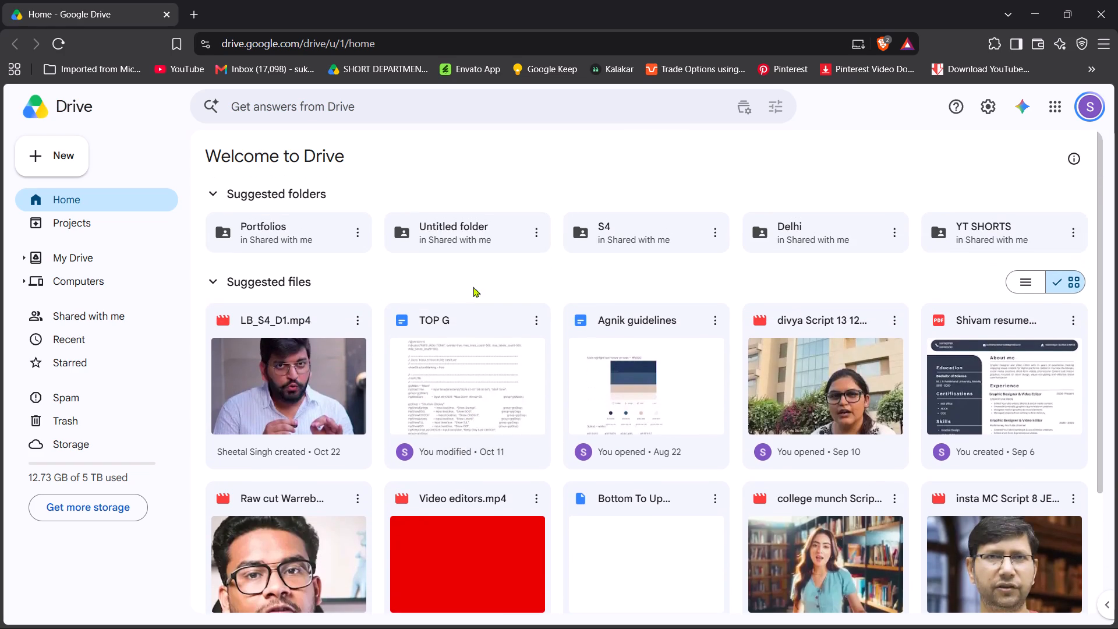
double_click(345, 239)
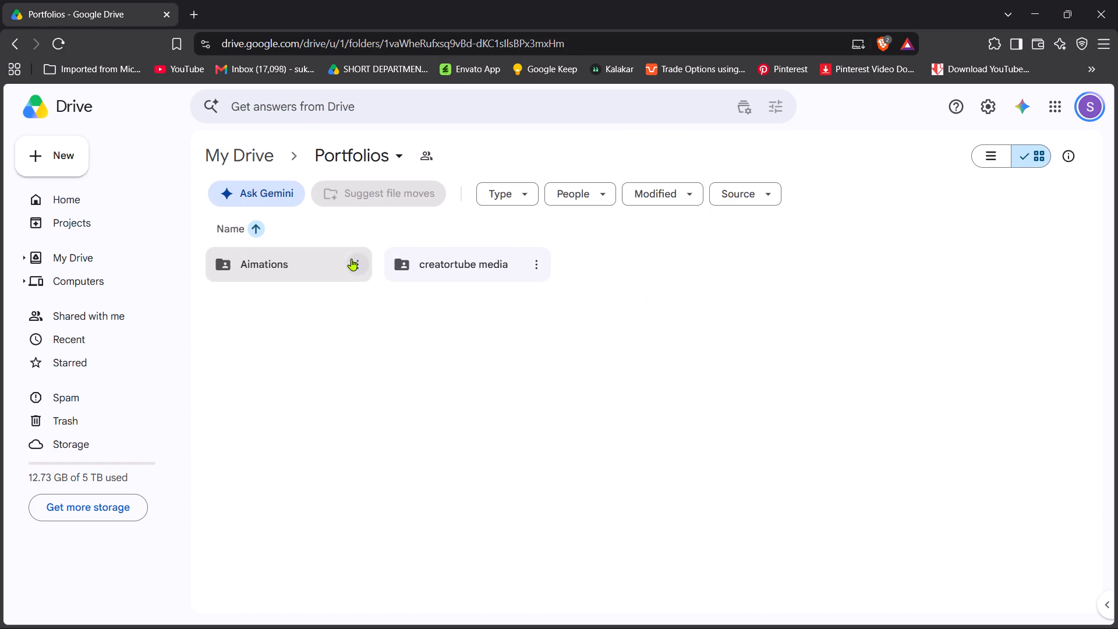
click(354, 340)
double_click(326, 260)
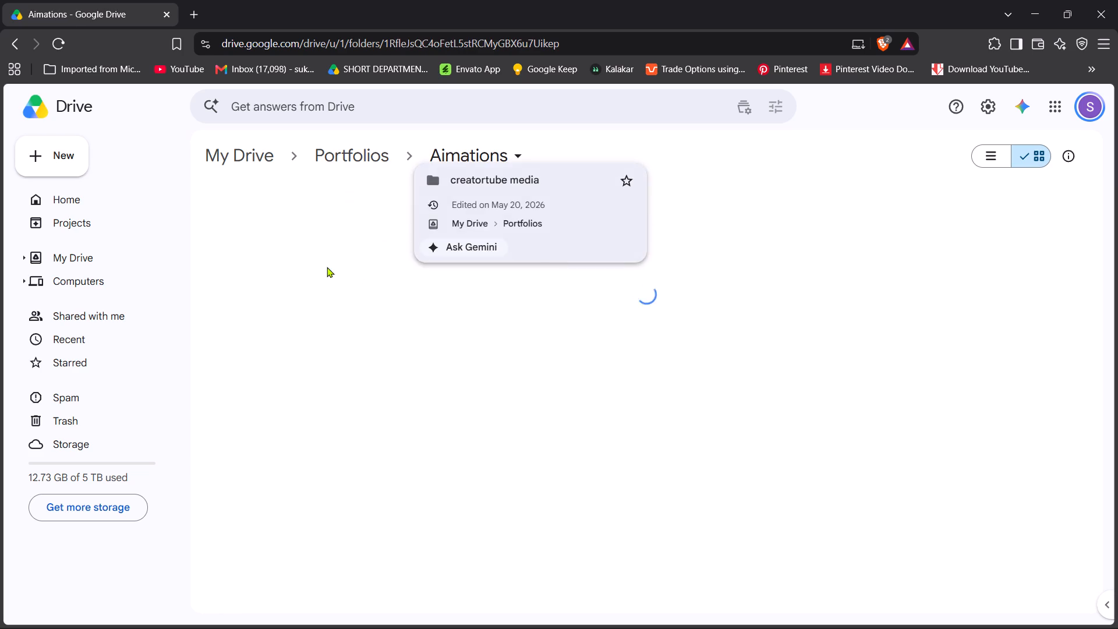
click(595, 533)
double_click(285, 356)
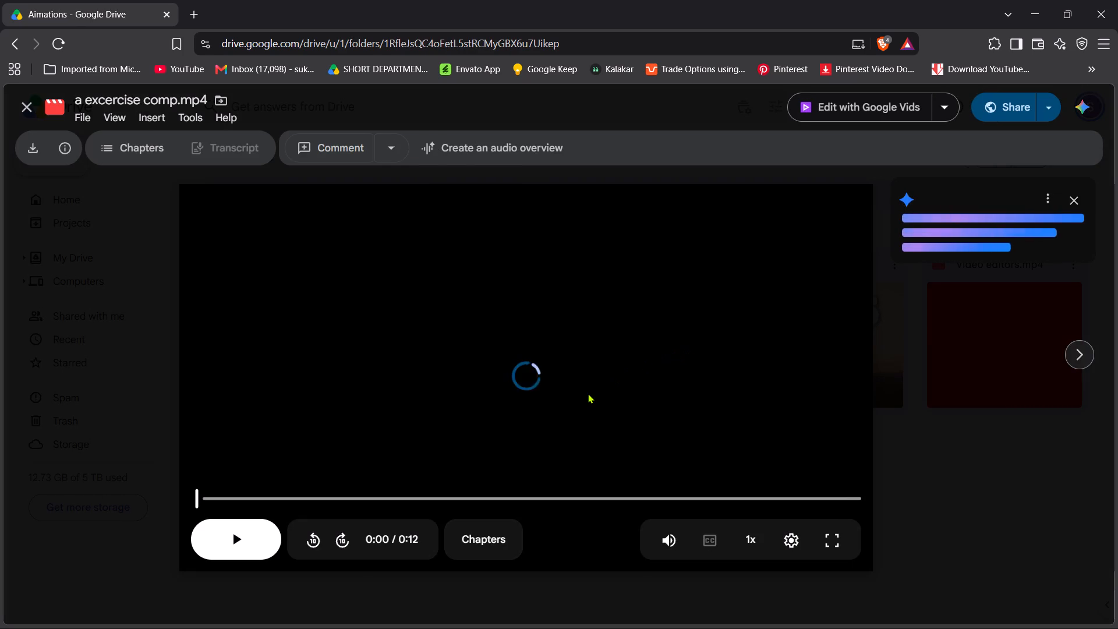
Dismiss the AI summary popup and watch "a excercise comp.mp4" from the start, pausing to study each animated graphic.
click(1075, 199)
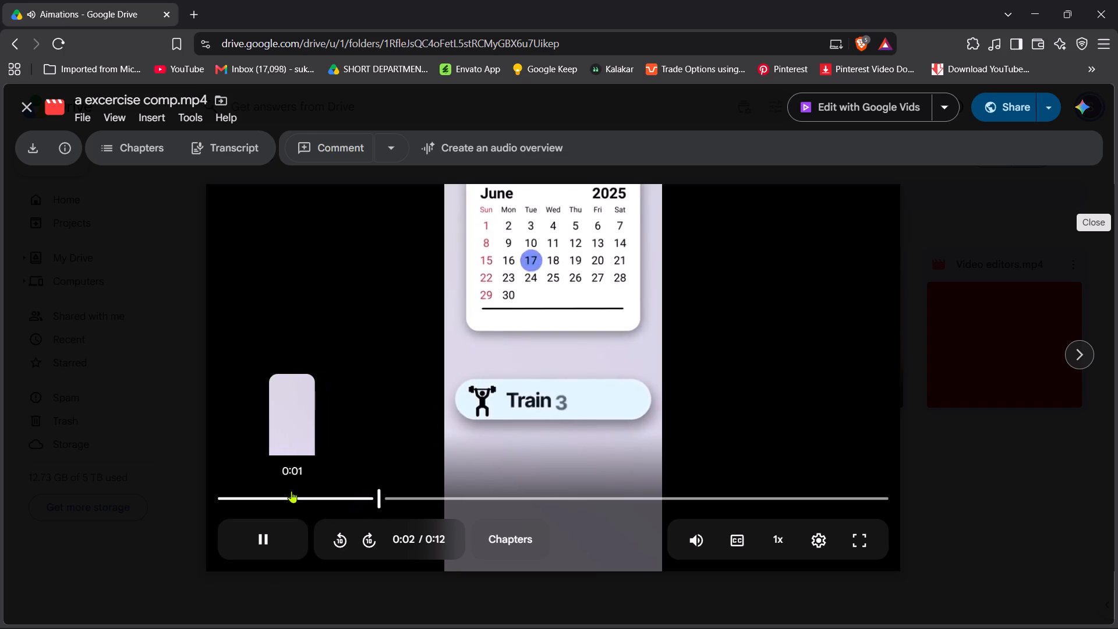
drag(291, 492, 215, 523)
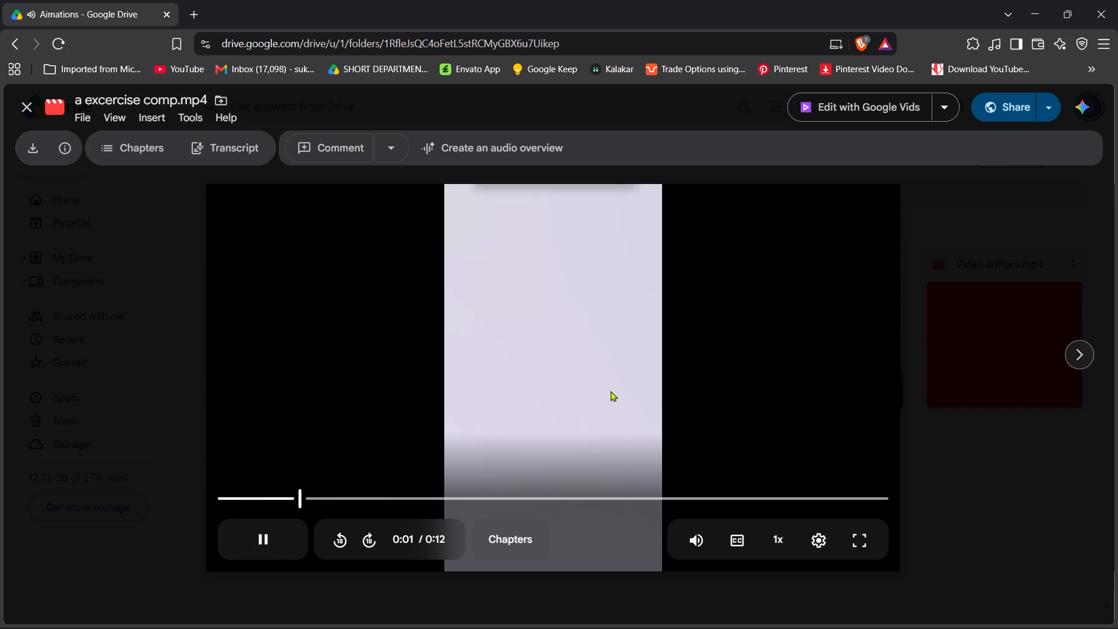
click(610, 391)
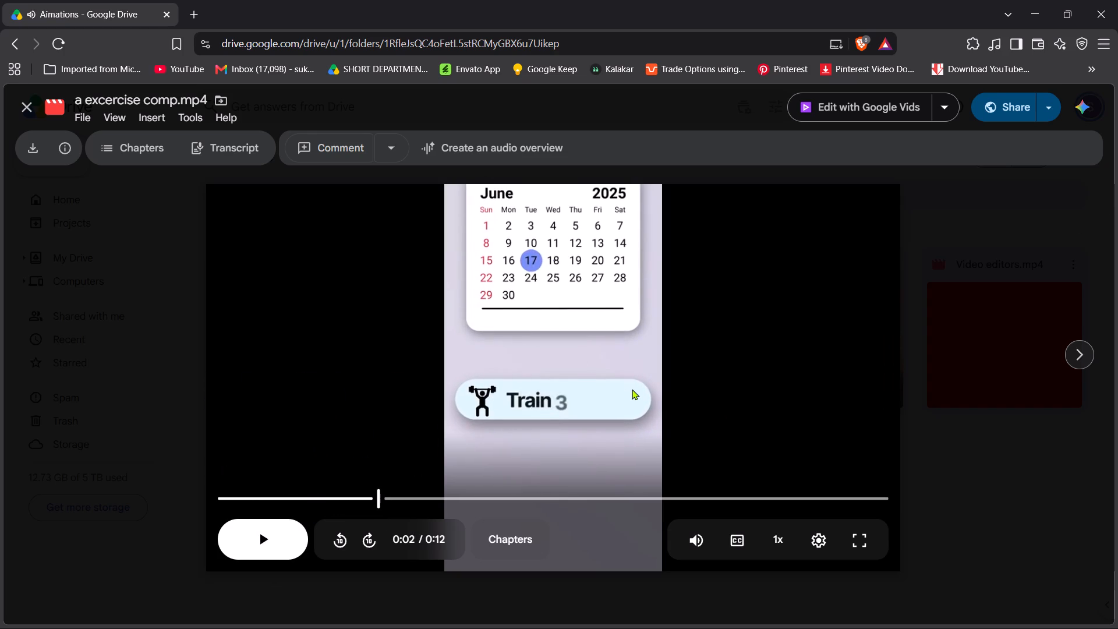
click(632, 389)
click(632, 389)
click(632, 389)
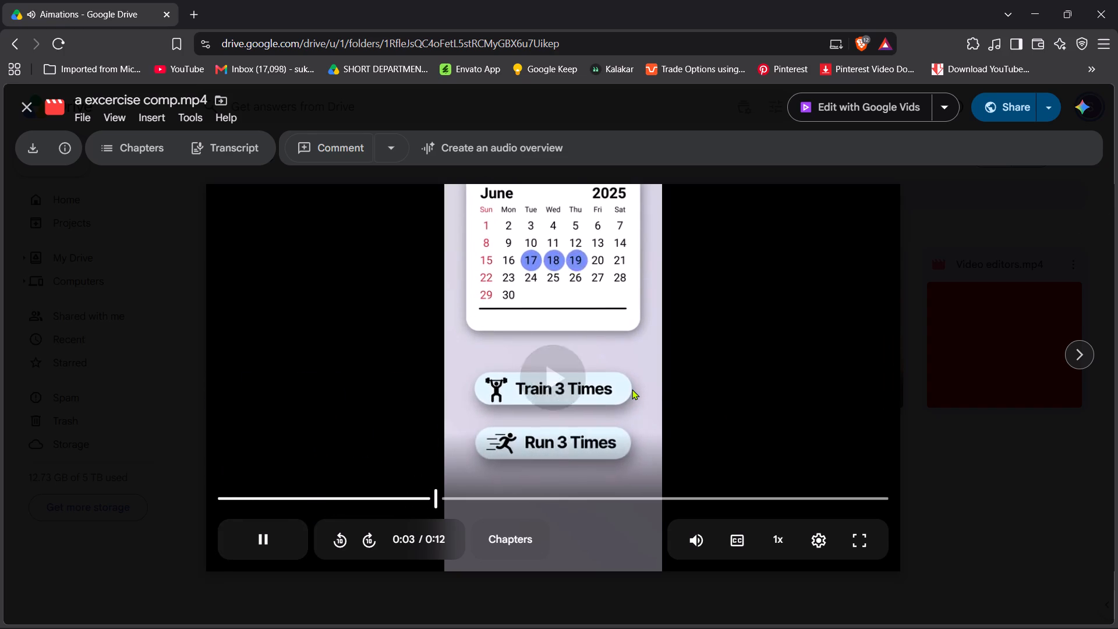
click(632, 389)
click(632, 389)
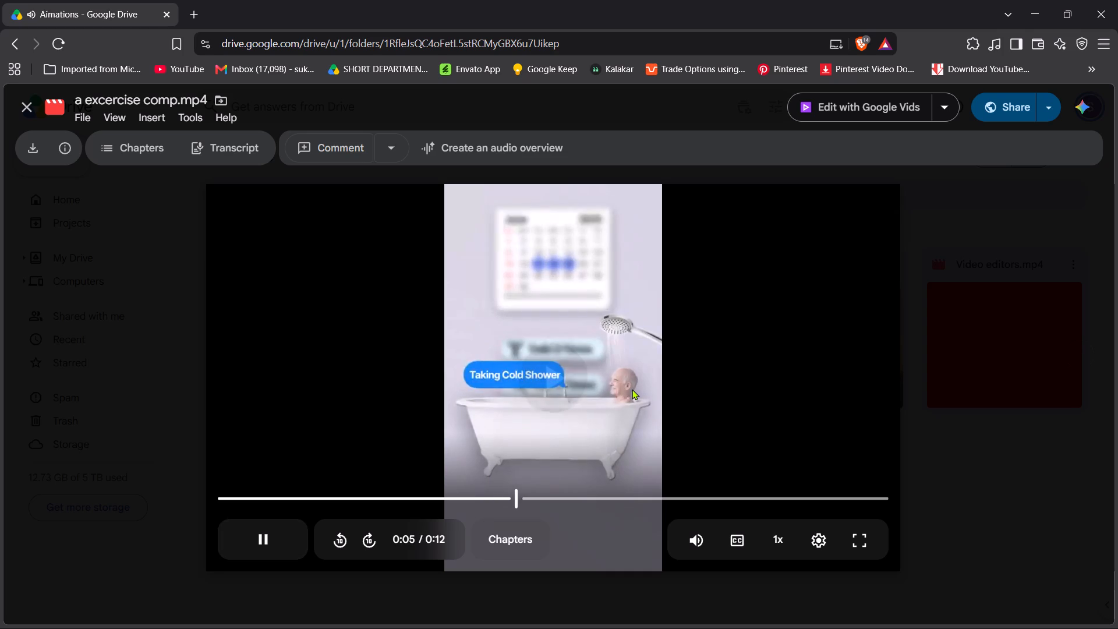
click(632, 389)
click(632, 389)
click(632, 389)
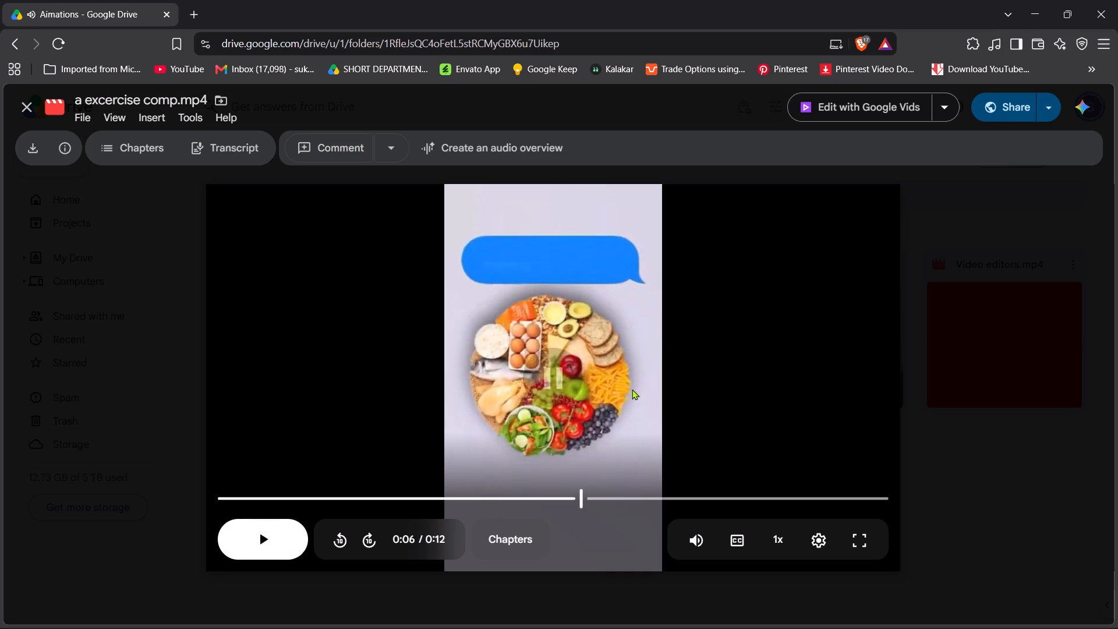
click(632, 389)
click(632, 388)
click(632, 388)
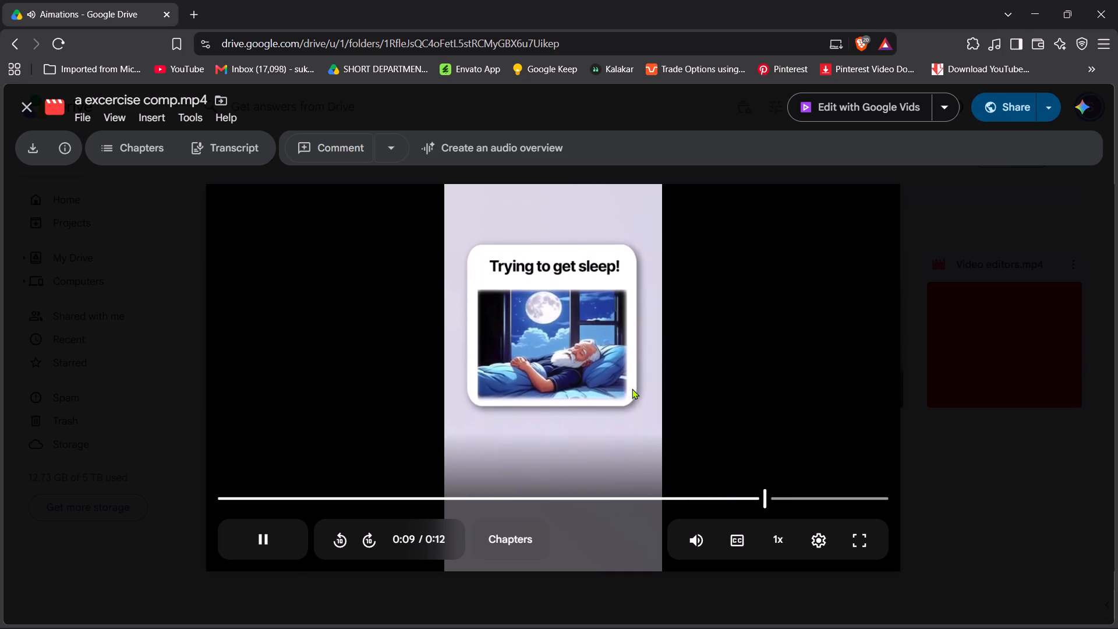
click(632, 388)
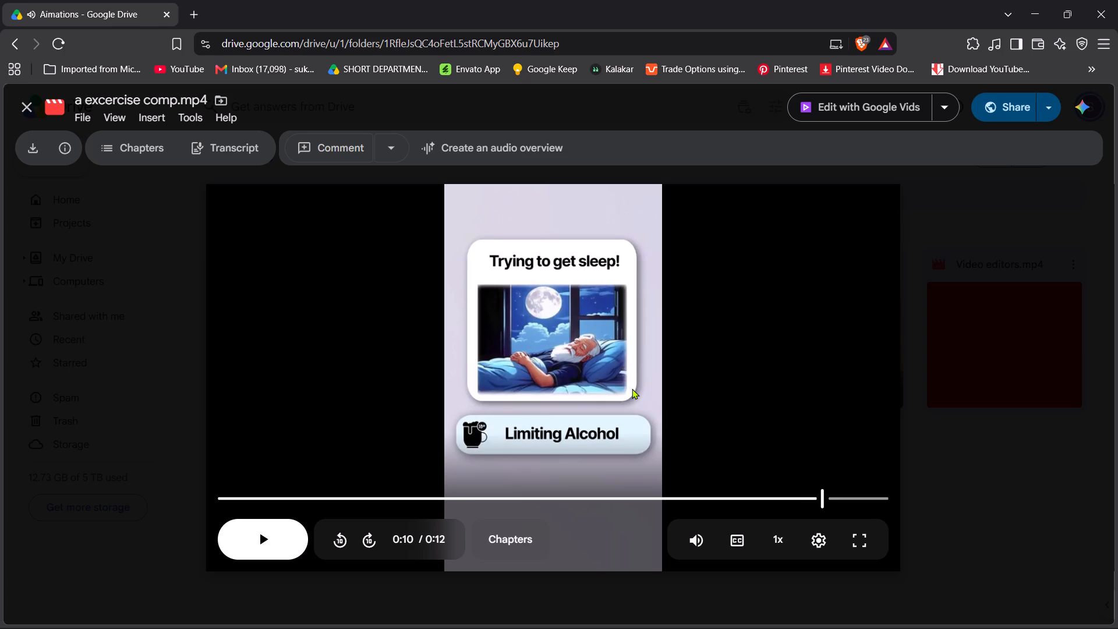
click(632, 388)
click(632, 388)
Replay the reference video from 0:02 to study the calendar and exercise label animations.
click(368, 503)
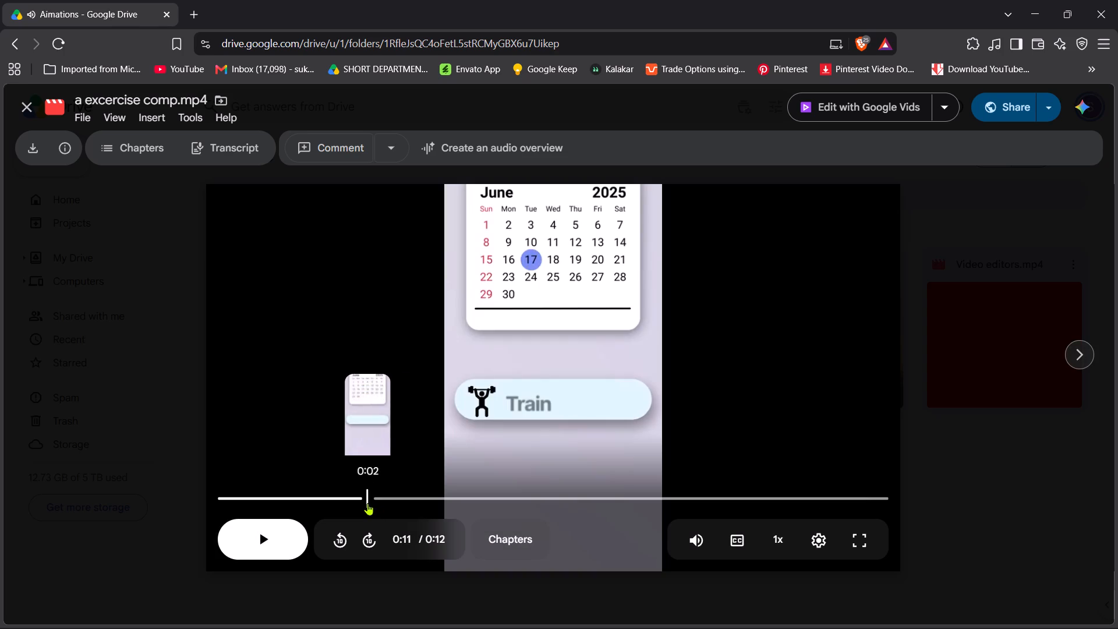
click(588, 343)
click(581, 358)
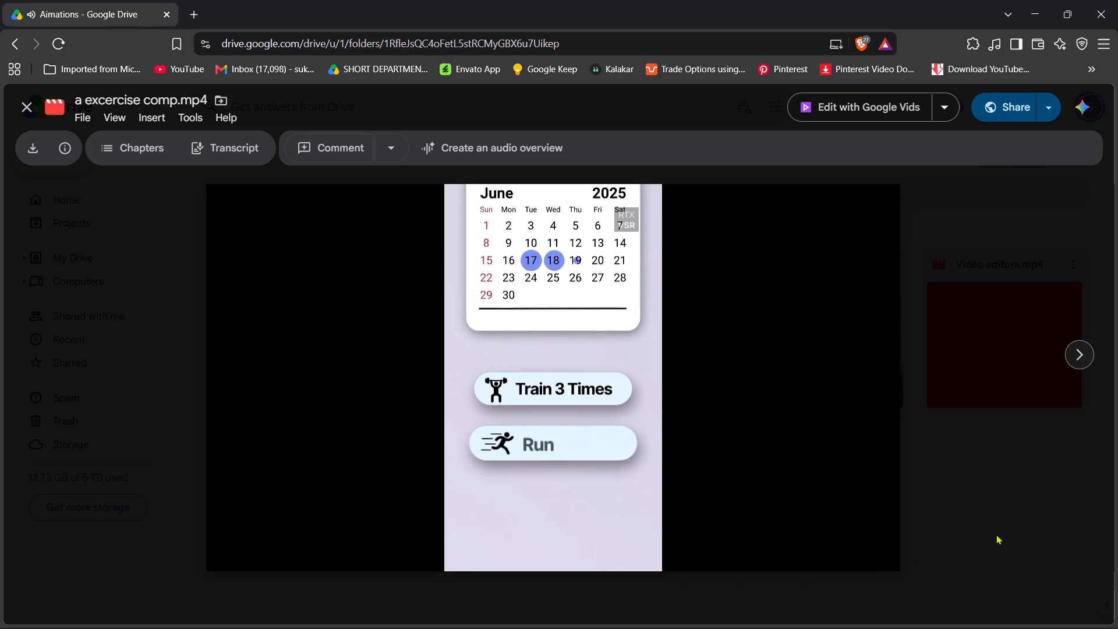
Close the video preview and switch to After Effects.
click(1002, 574)
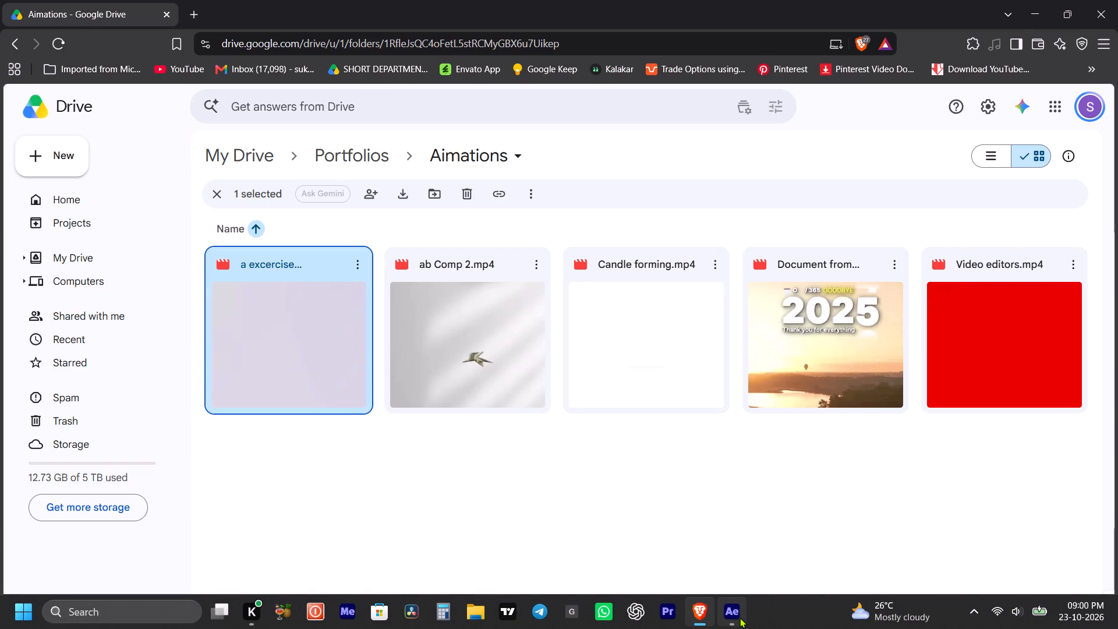
click(740, 617)
Play the C9703 composition from about 17 and 18 seconds, pausing repeatedly to review the footage after the title.
click(599, 391)
key(space)
click(610, 387)
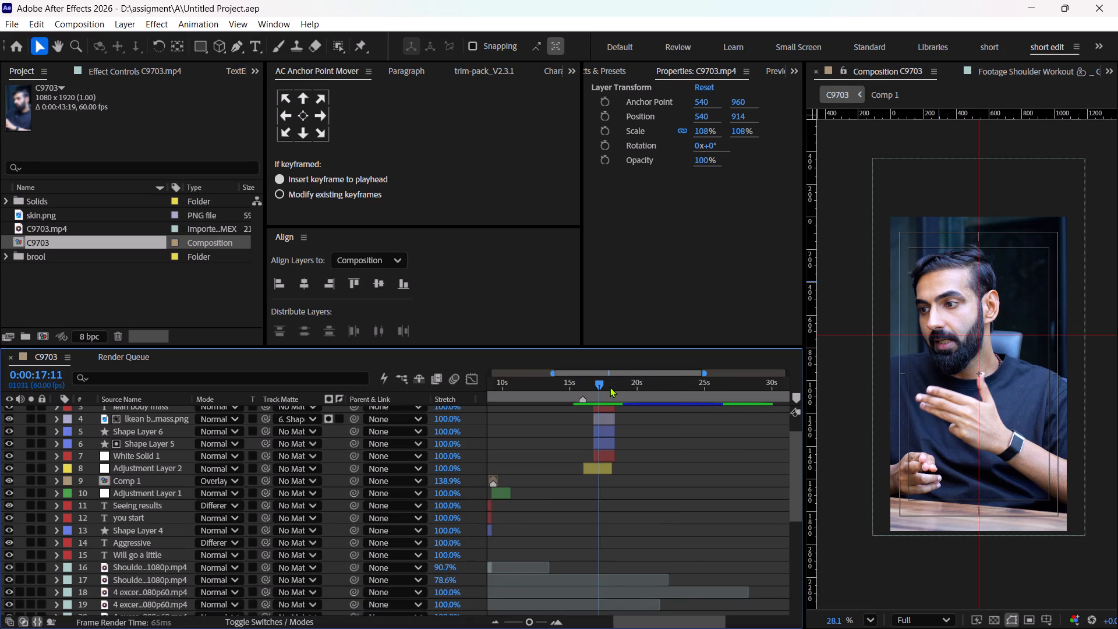
key(space)
key(space)
key(space)
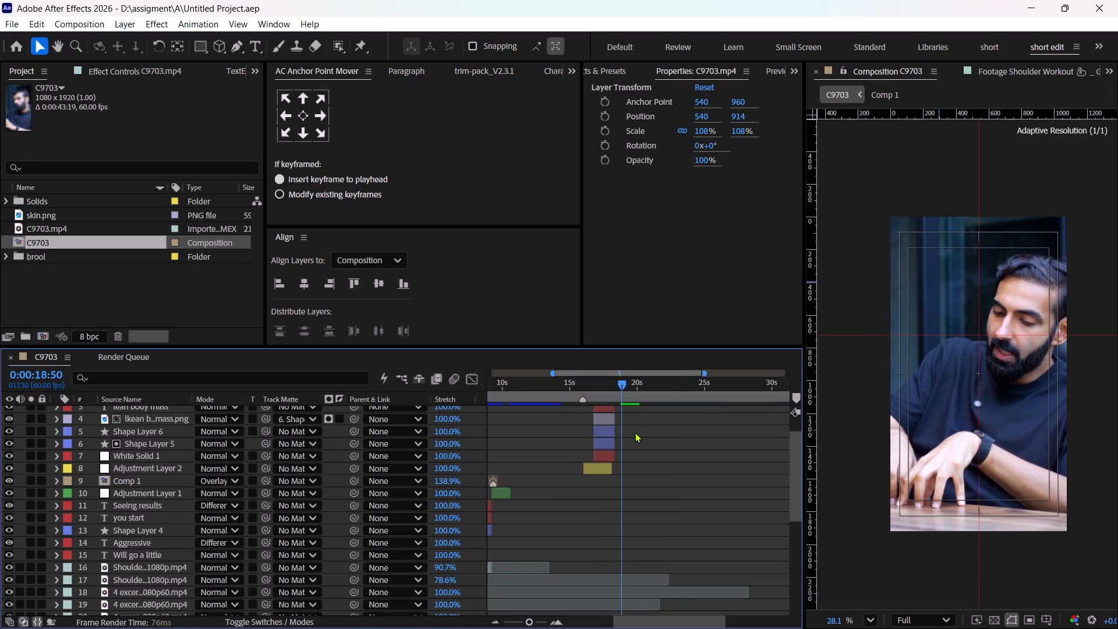
key(space)
key(space)
key(space)
key(space)
key(space)
key(space)
key(space)
drag(672, 429, 639, 448)
key(space)
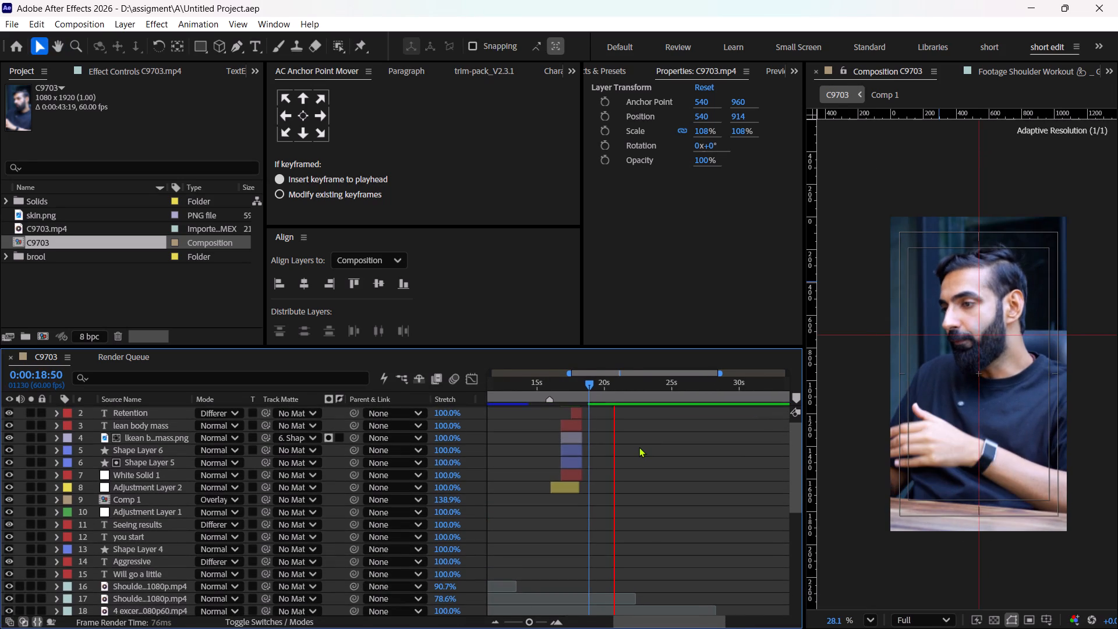
Replay the composition from 0:00:17:49 in short bursts, reviewing the talking footage past 20 seconds.
drag(607, 386, 575, 395)
key(space)
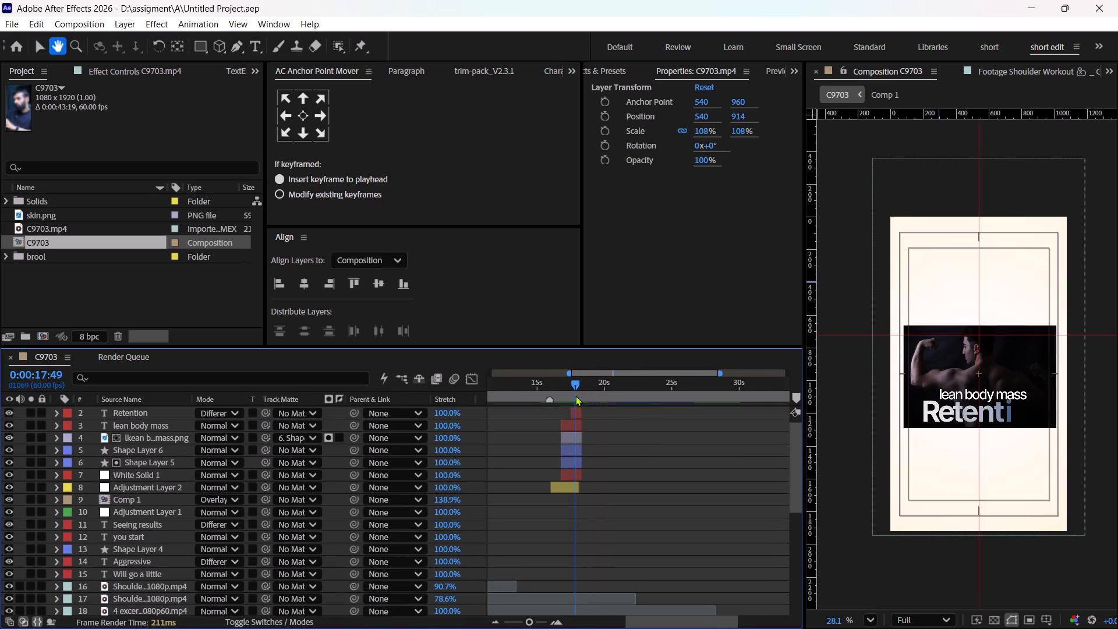
key(space)
key(space)
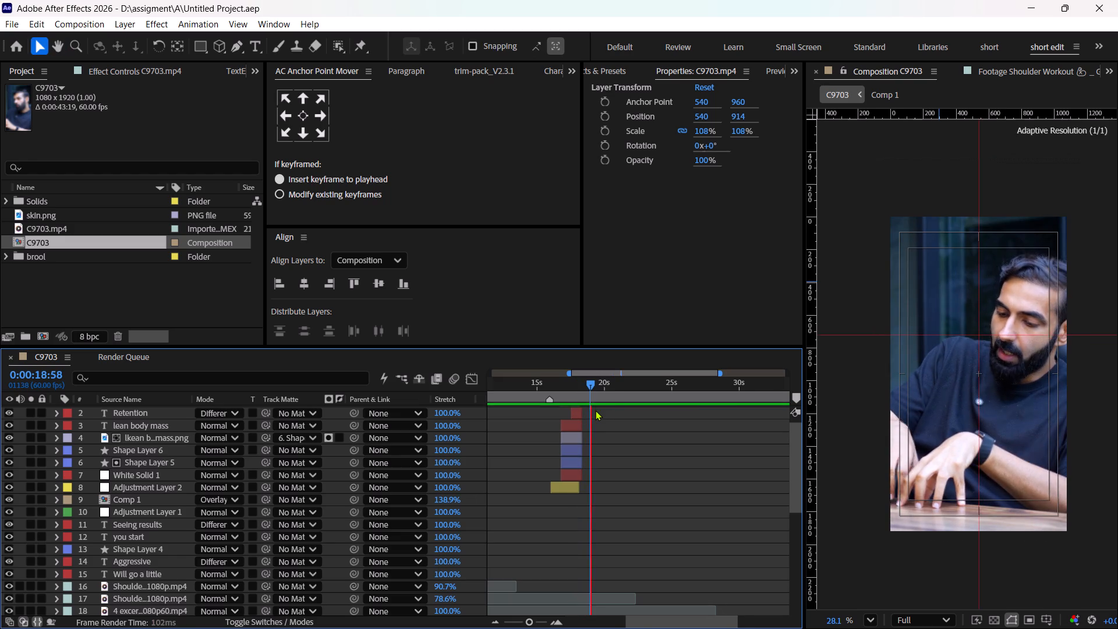
key(space)
key(space)
key(space)
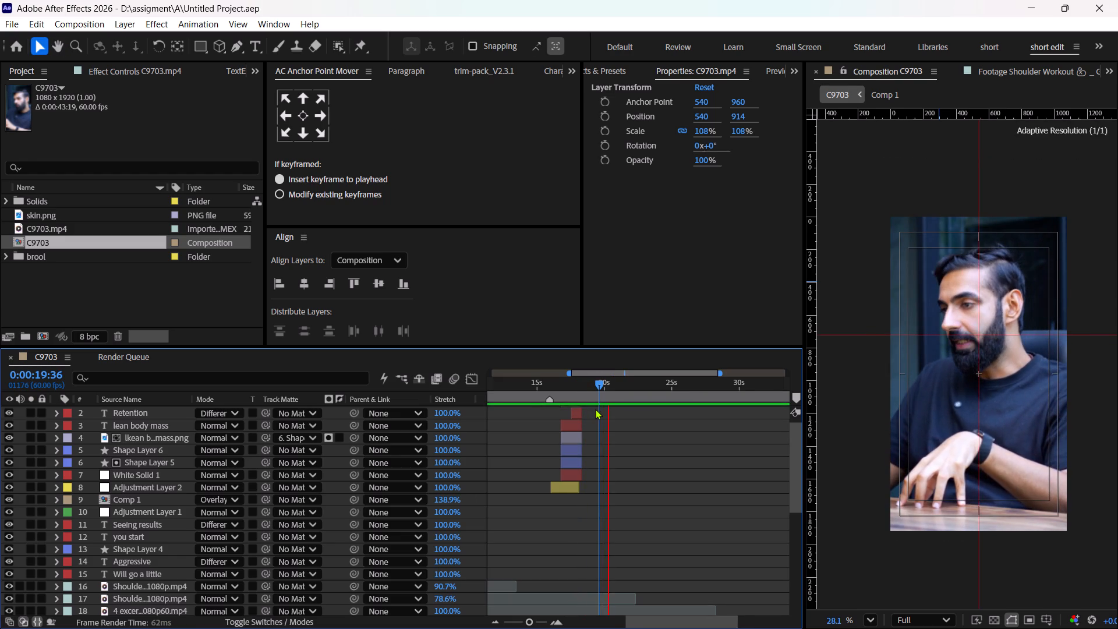
key(space)
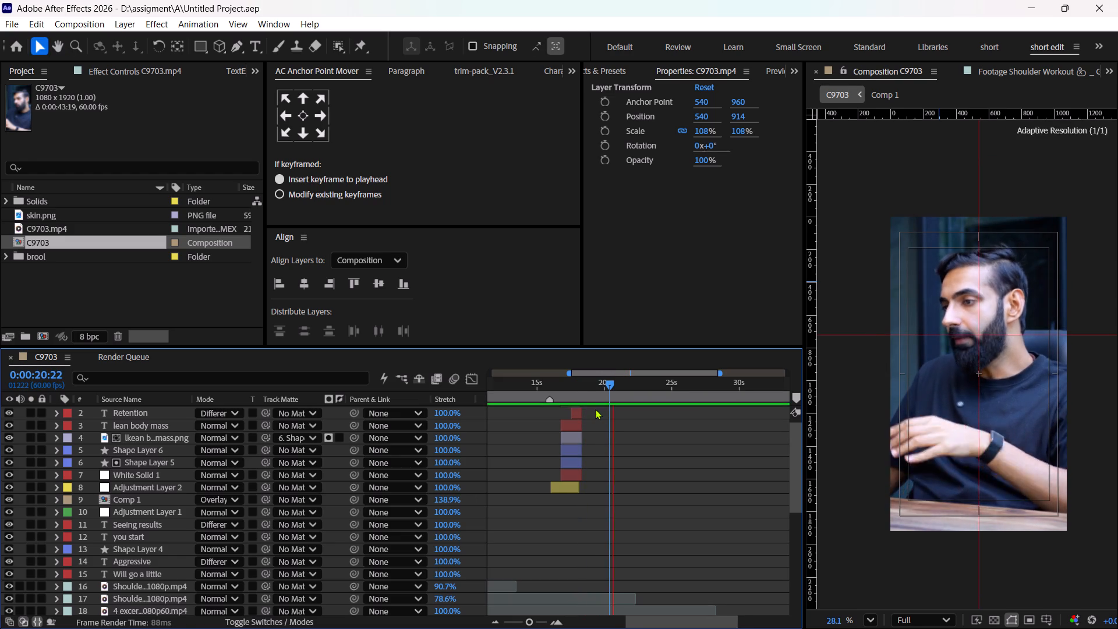
key(space)
key(space)
key(space)
key(space)
drag(656, 433, 639, 440)
key(space)
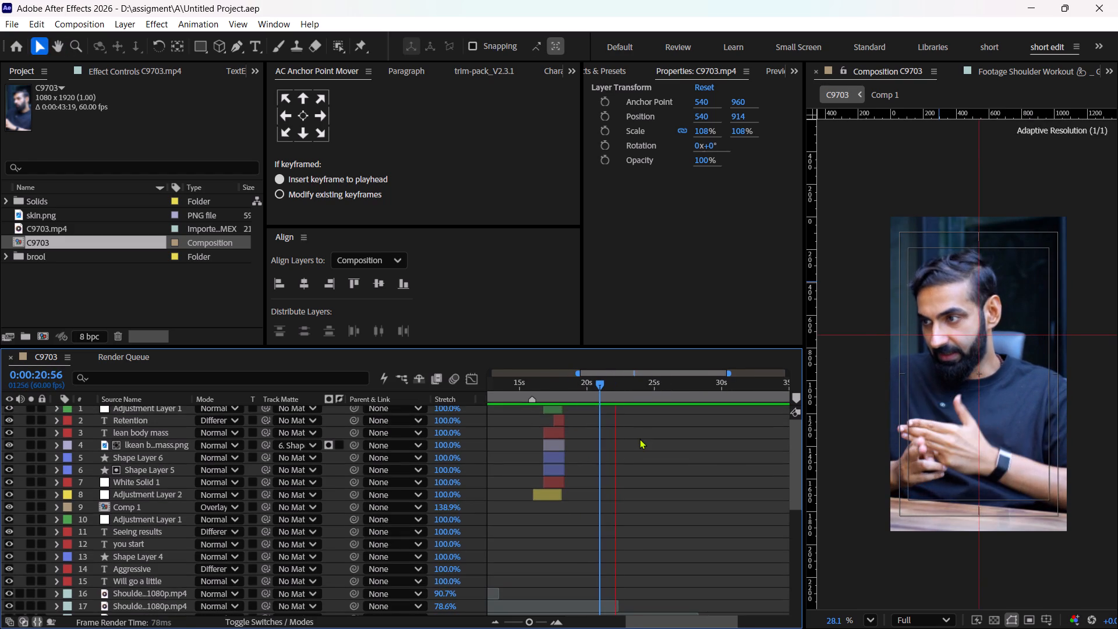
key(space)
key(space)
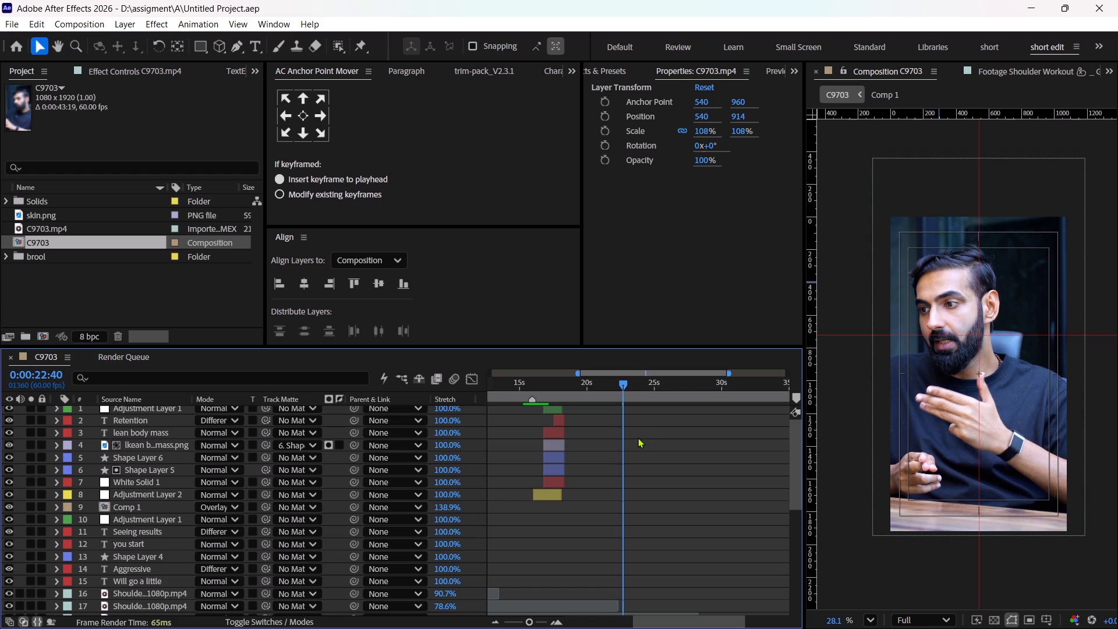
Replay the section from about 18 seconds, examining the footage just after the Retention title up to about 20 seconds.
click(559, 387)
key(space)
alt+scroll(559, 393, up, 2)
key(space)
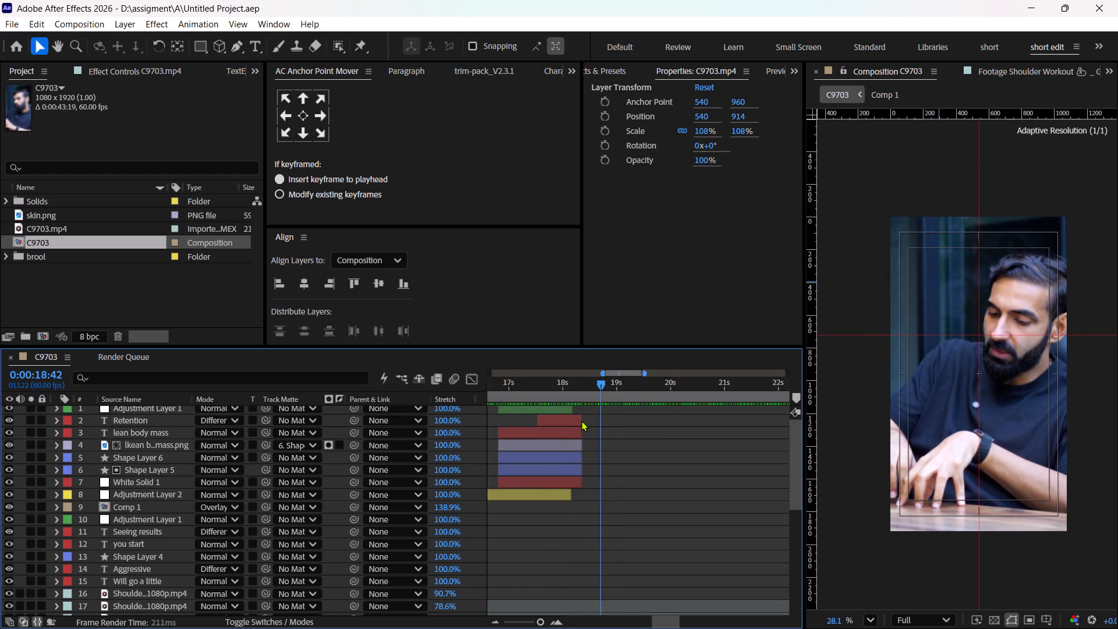
key(space)
alt+scroll(581, 420, down, 1)
key(space)
key(space)
key(space)
drag(657, 436, 635, 444)
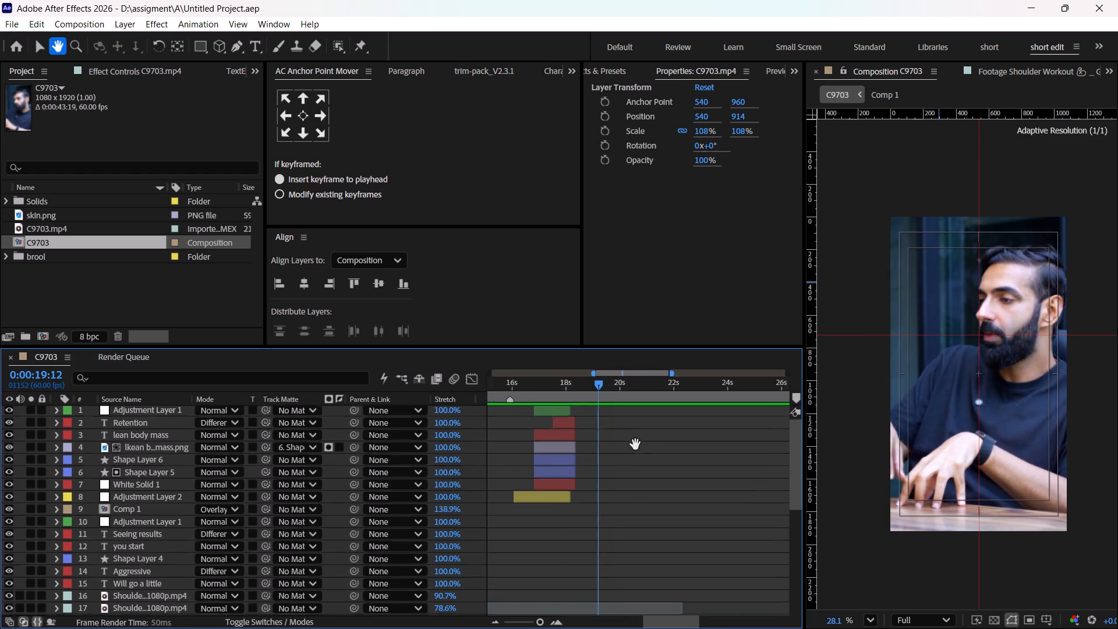
drag(635, 444, 634, 446)
key(space)
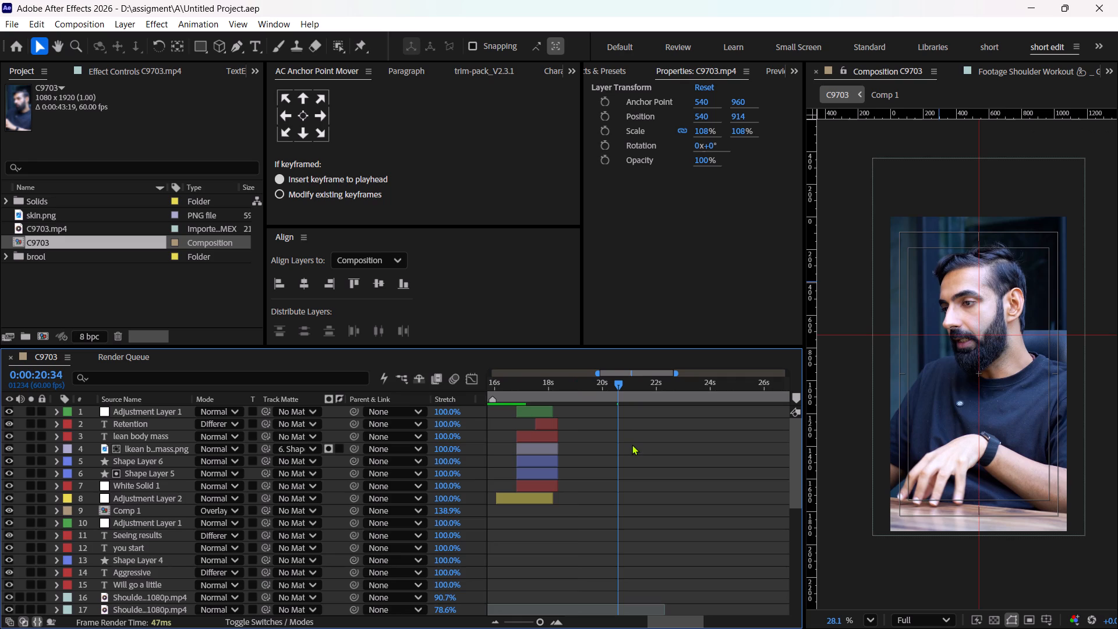
Review the lean body mass and Retention title animation, playing from 0:00:17:35 and again from about 17 seconds.
drag(544, 384, 537, 384)
key(space)
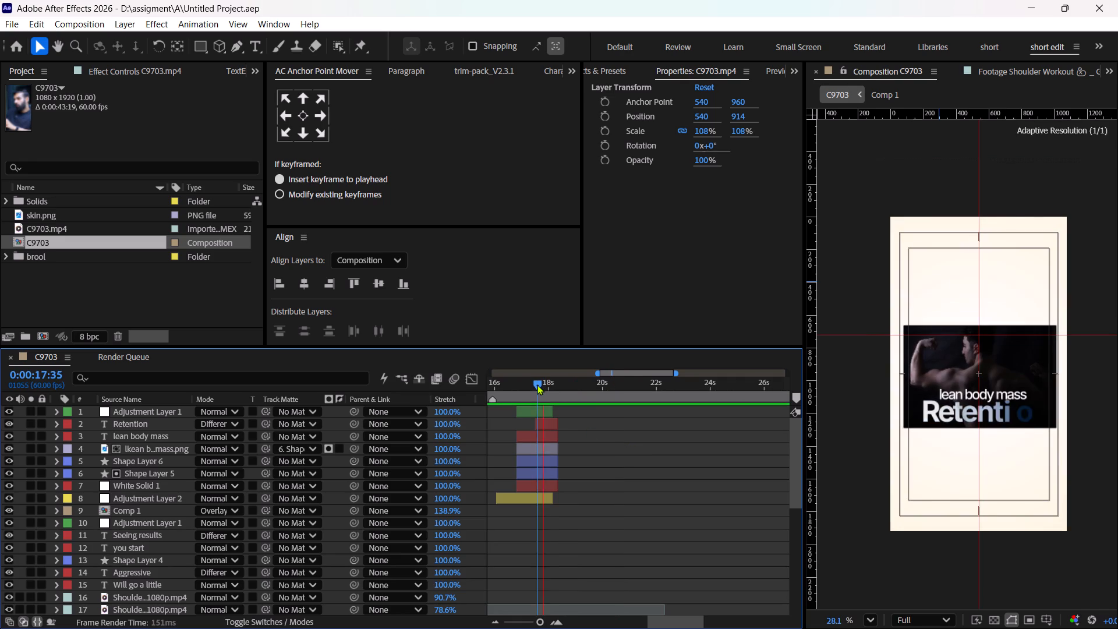
key(space)
key(space)
key(space)
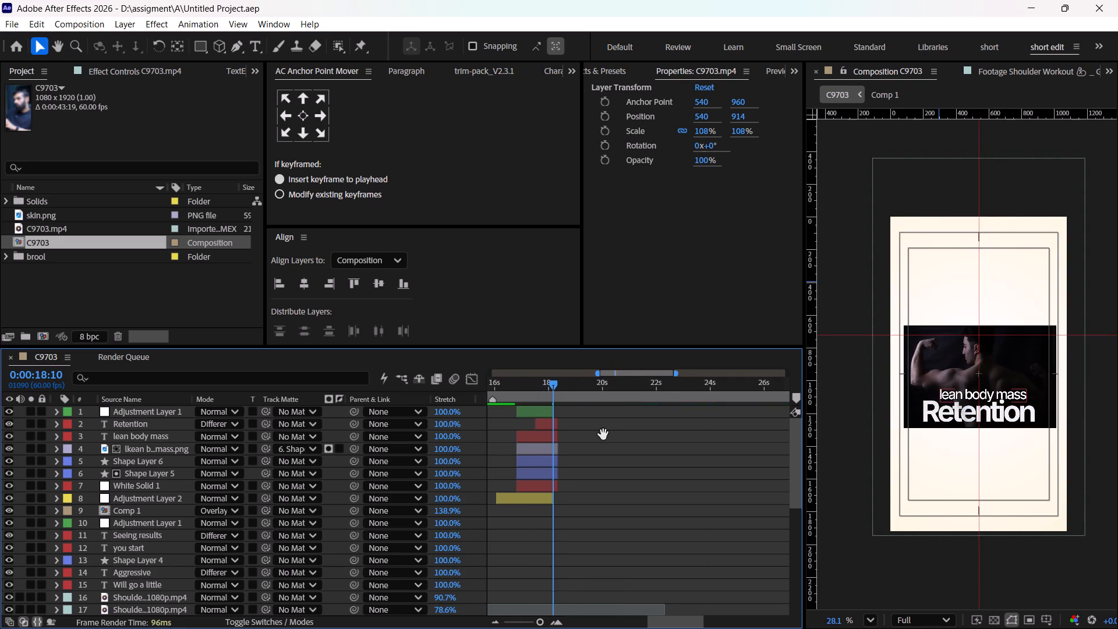
key(space)
key(space)
key(space)
key(space)
key(space)
key(space)
drag(602, 434, 645, 442)
click(567, 380)
key(space)
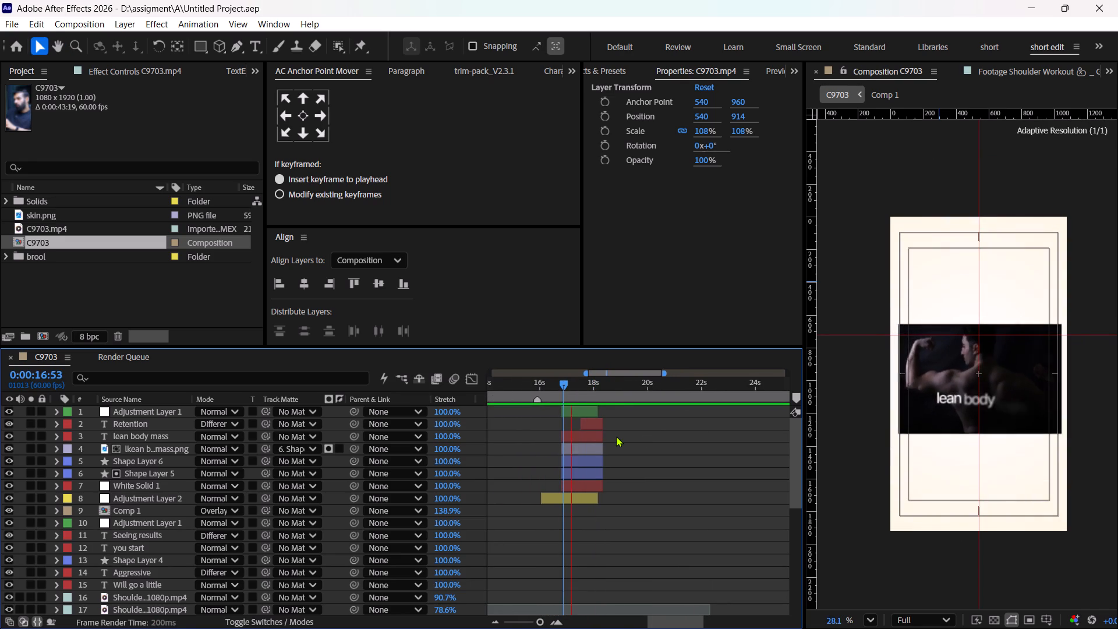
key(space)
Reveal the lean body mass text layer's keyframes and apply Easy Ease to both Range Selector Offset keyframes.
alt+scroll(608, 460, up, 1)
key(space)
drag(629, 446, 646, 452)
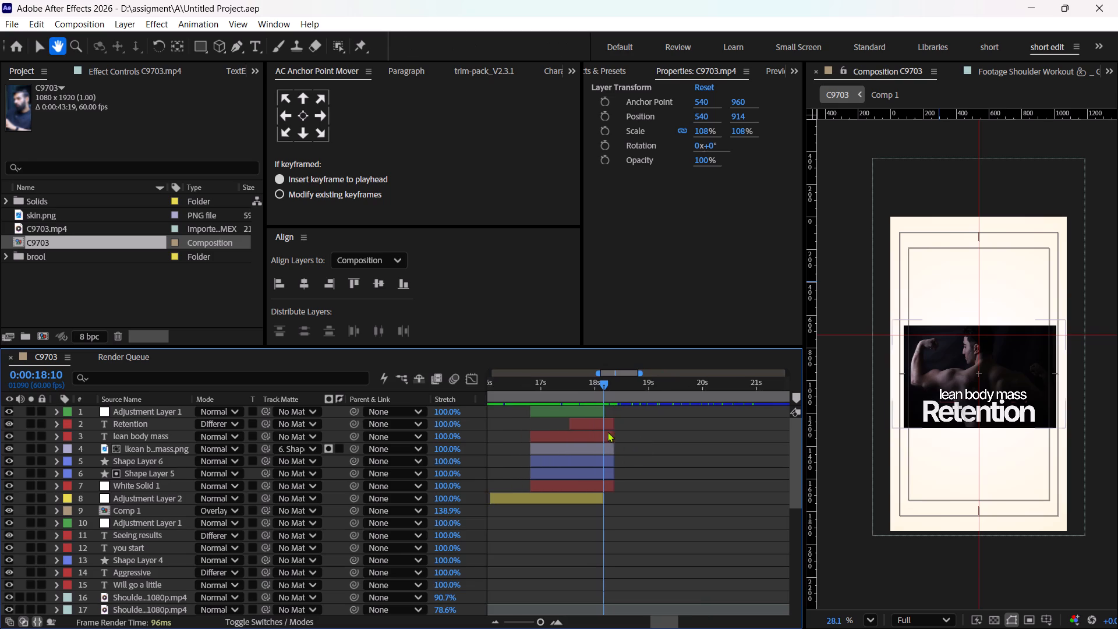
click(601, 426)
click(576, 436)
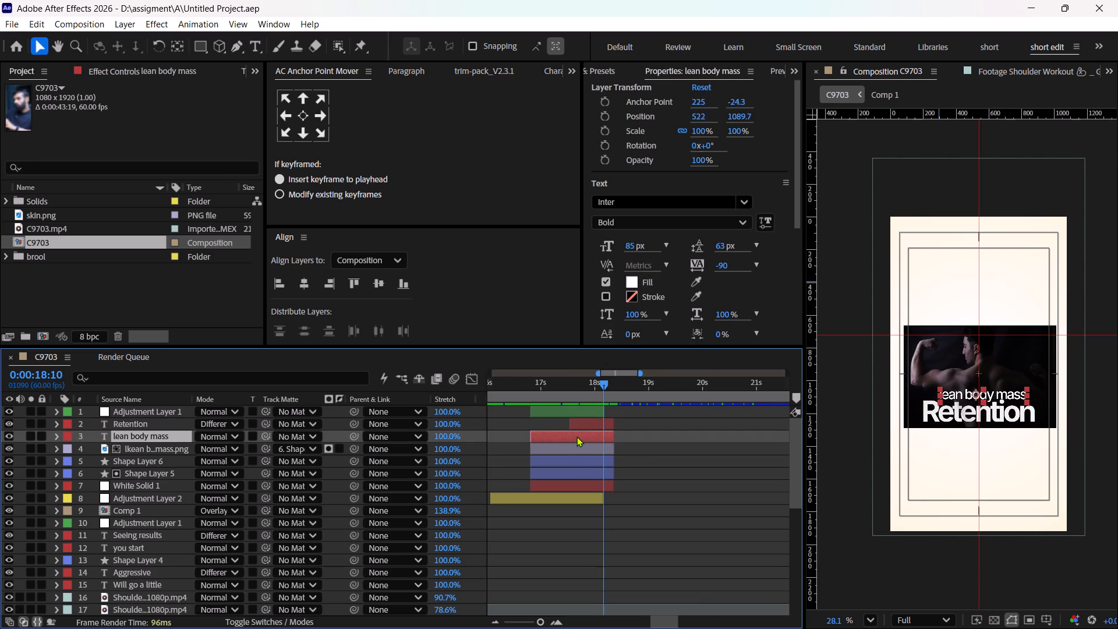
key(u)
key(space)
drag(567, 453, 602, 468)
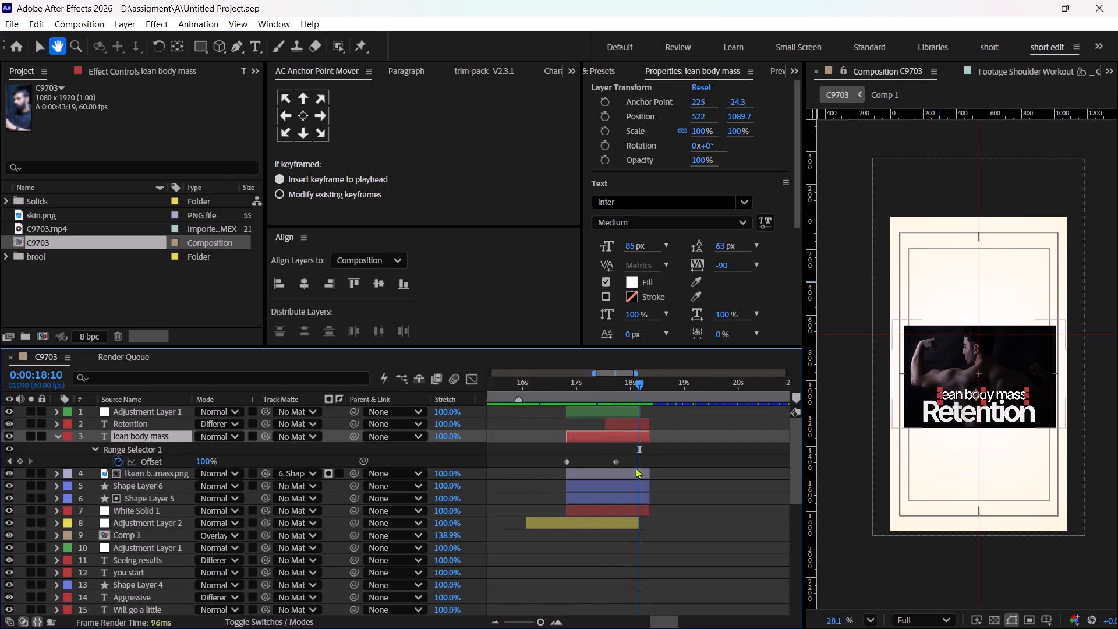
drag(641, 455, 519, 472)
key(F9)
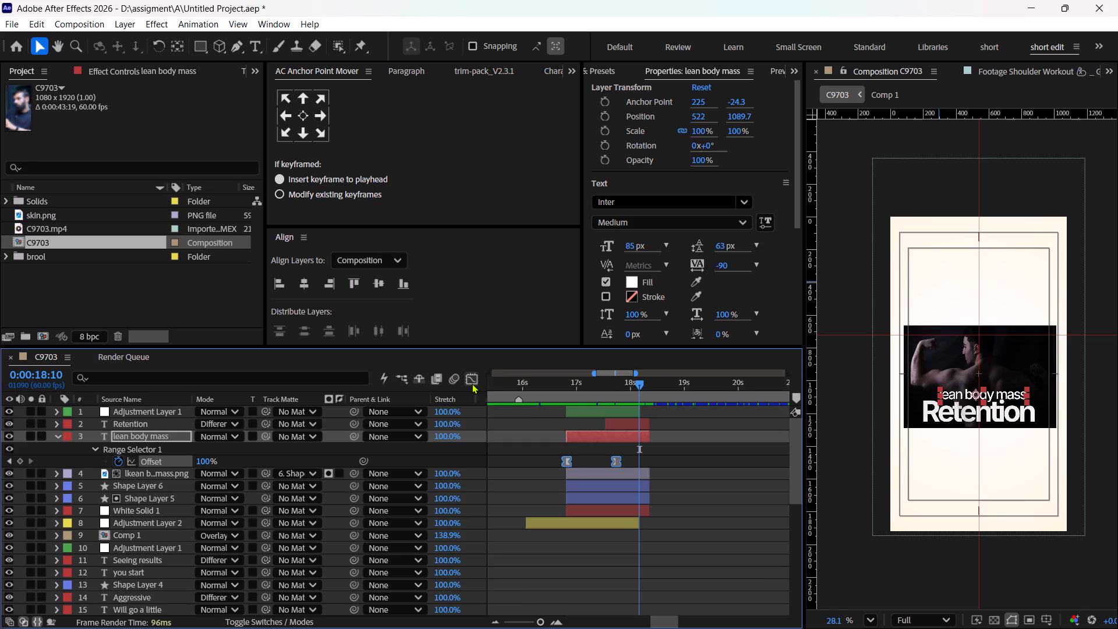
Reshape the Offset speed graph to start slowly and peak sharply just before the last keyframe, then leave the Graph Editor.
click(475, 377)
alt+scroll(593, 466, up, 1)
key(space)
drag(590, 490, 595, 493)
drag(684, 560, 590, 628)
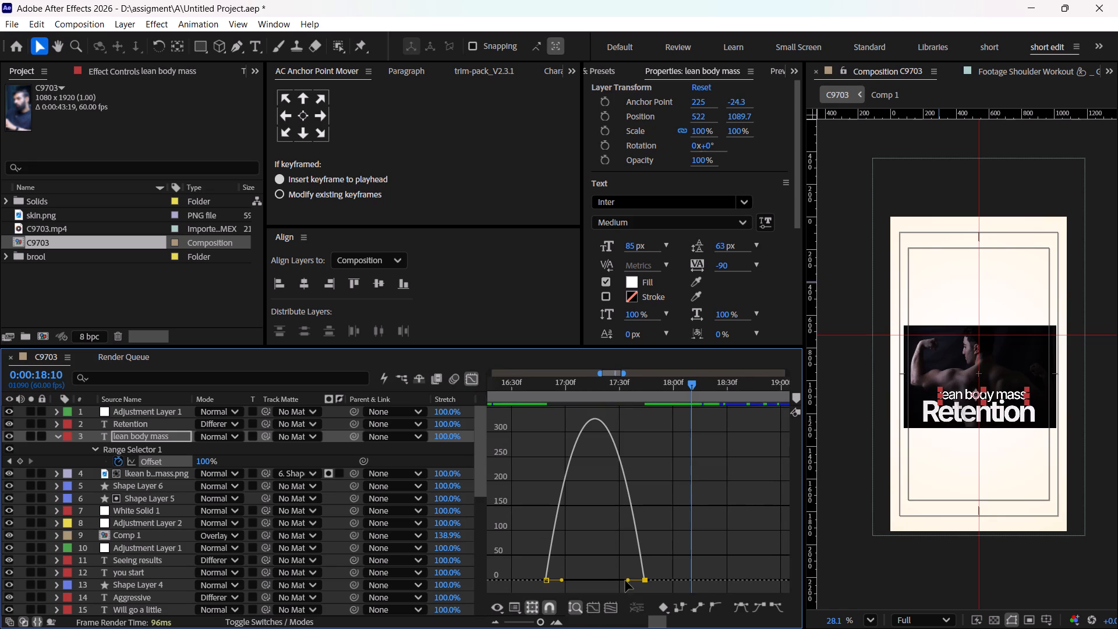
drag(630, 581, 639, 581)
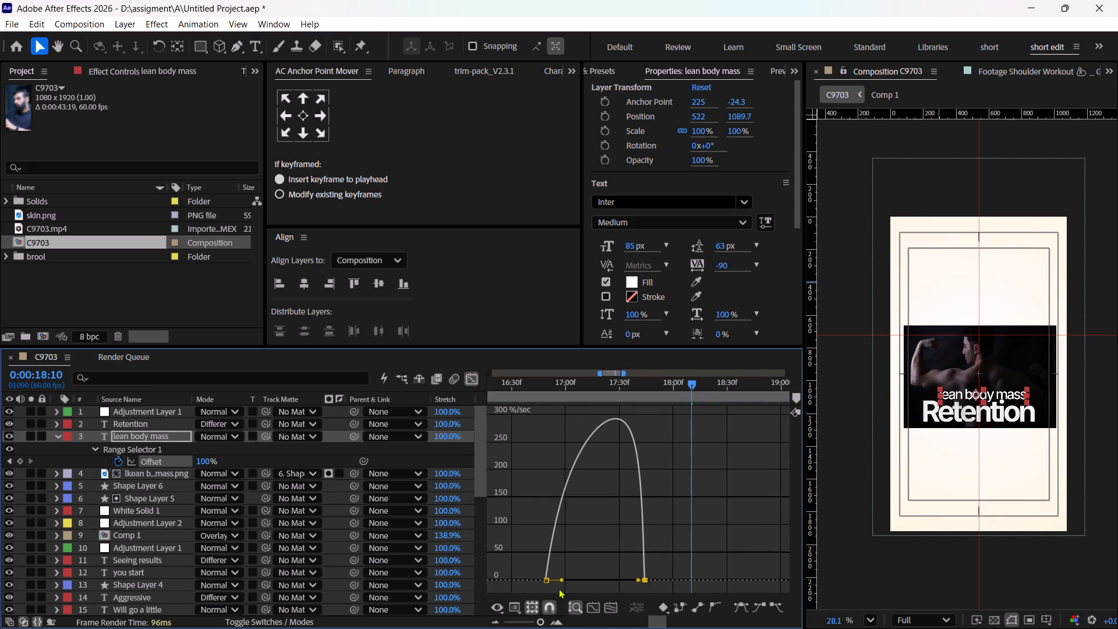
drag(564, 581, 618, 581)
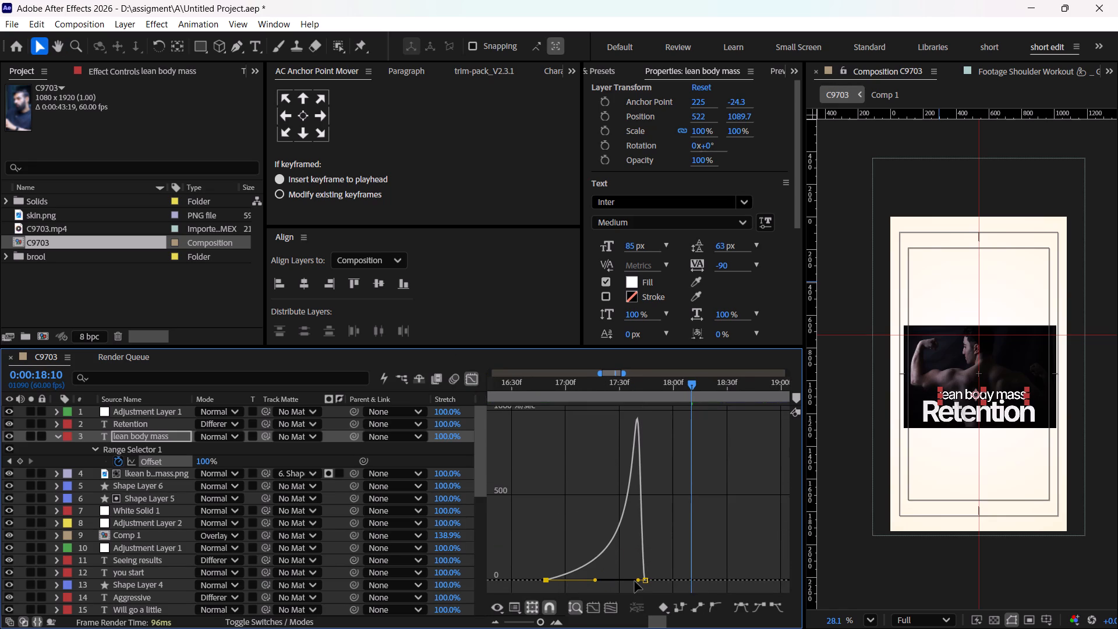
click(639, 581)
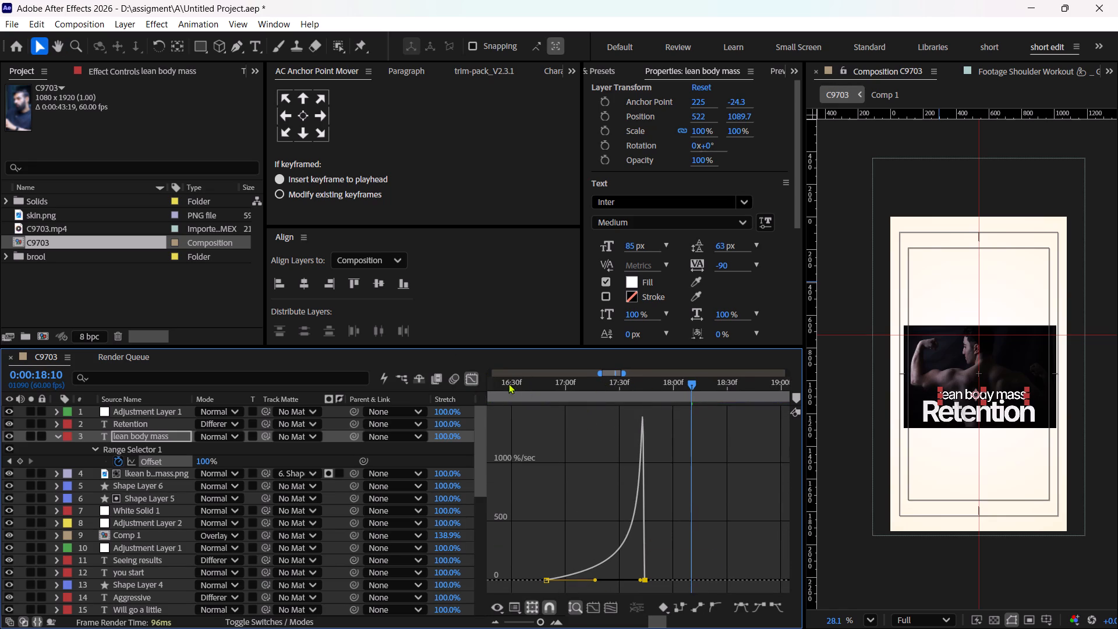
click(472, 377)
alt+scroll(589, 487, down, 1)
key(space)
drag(638, 457, 632, 462)
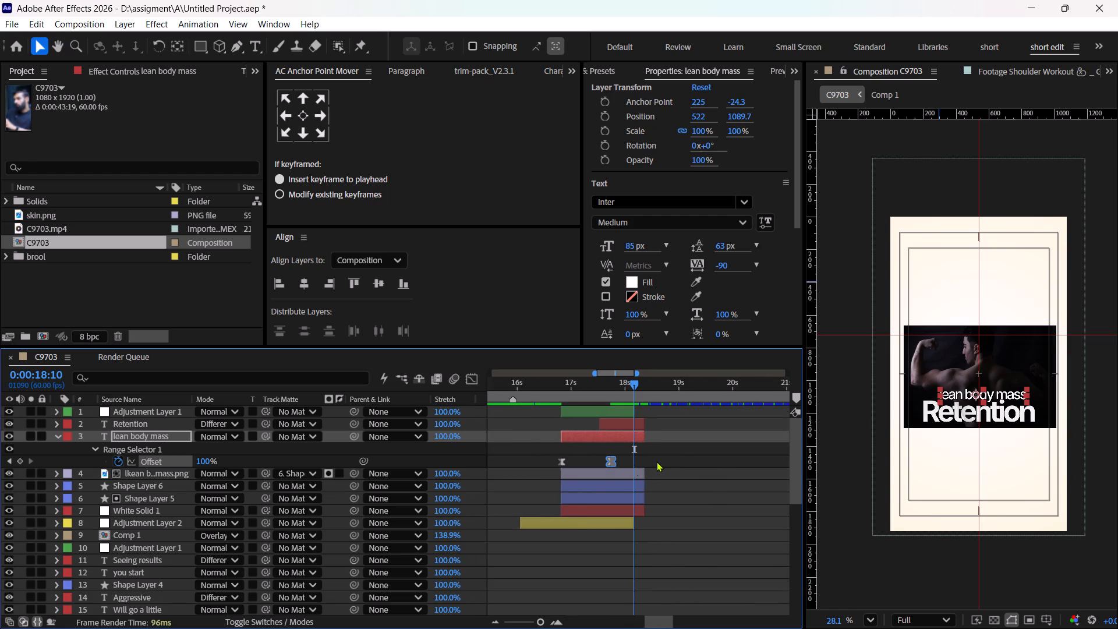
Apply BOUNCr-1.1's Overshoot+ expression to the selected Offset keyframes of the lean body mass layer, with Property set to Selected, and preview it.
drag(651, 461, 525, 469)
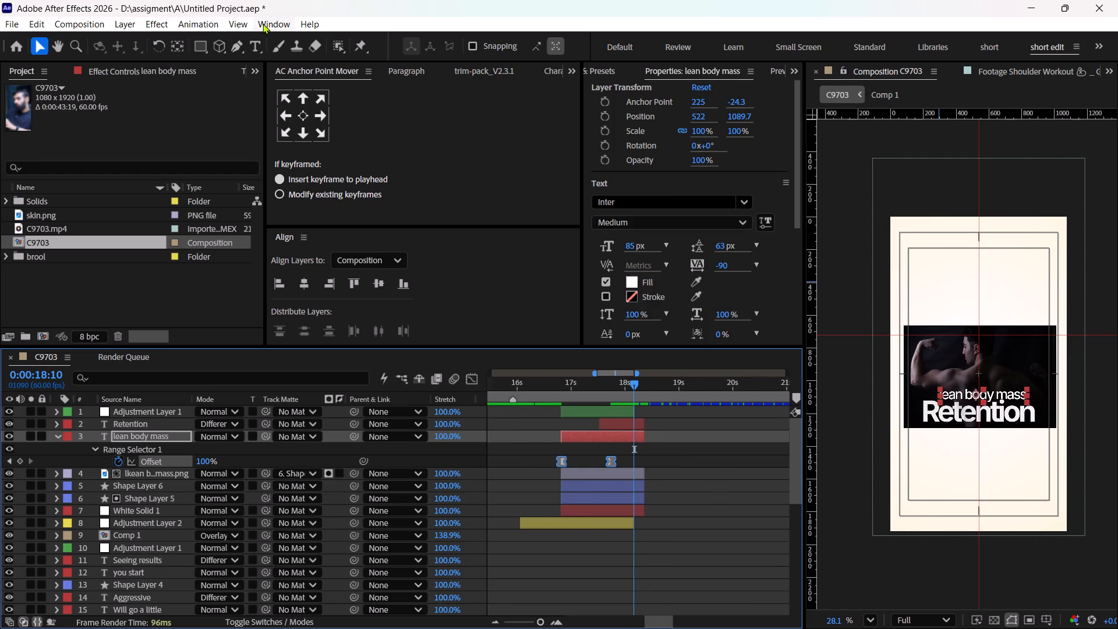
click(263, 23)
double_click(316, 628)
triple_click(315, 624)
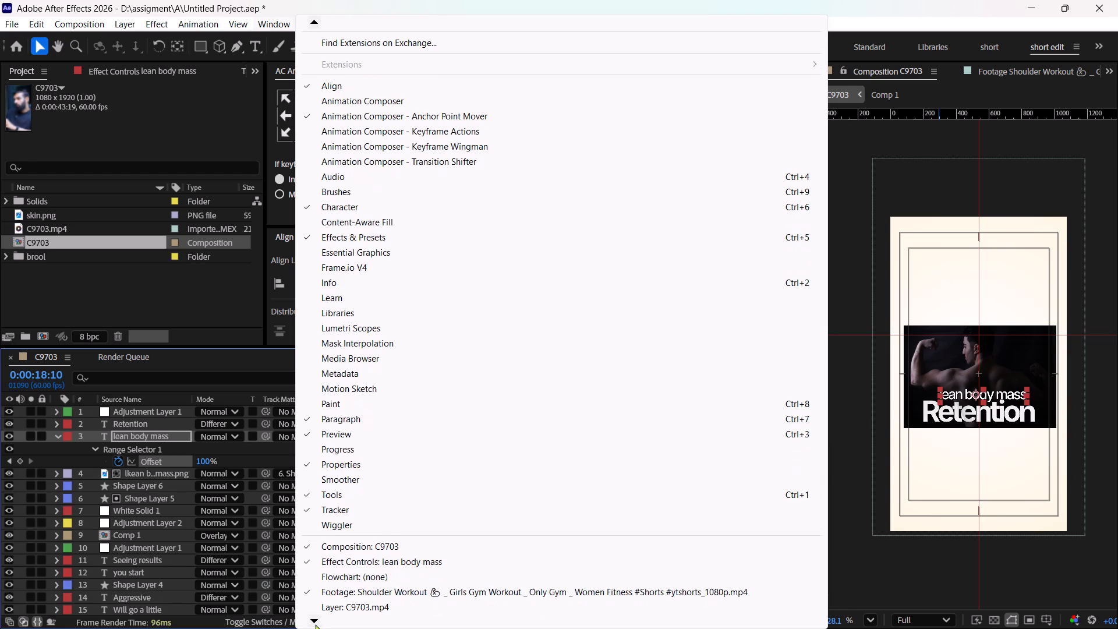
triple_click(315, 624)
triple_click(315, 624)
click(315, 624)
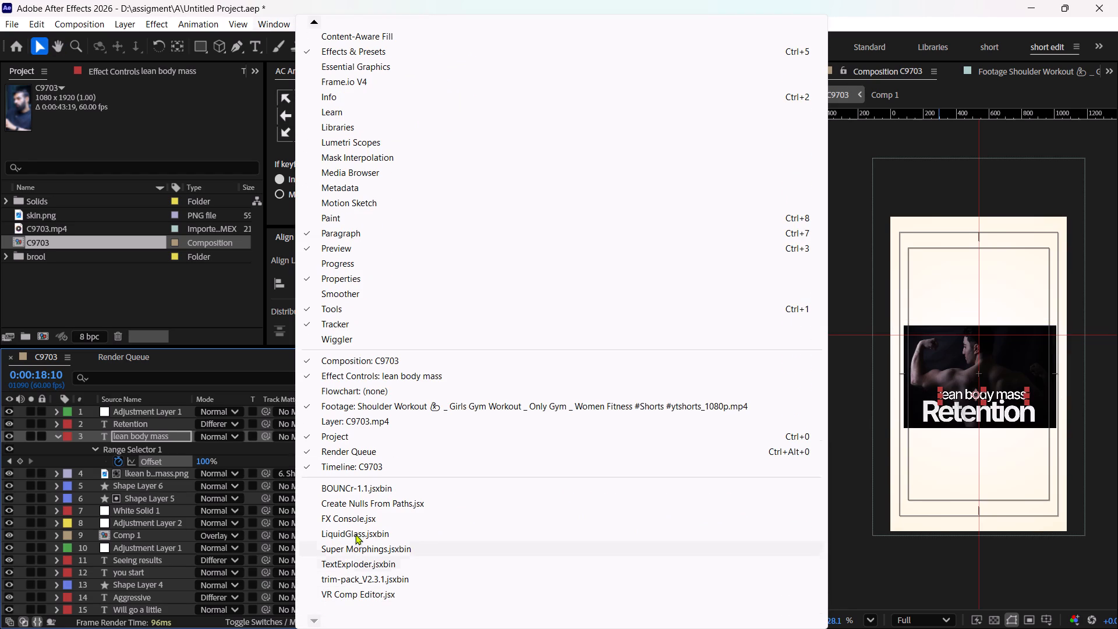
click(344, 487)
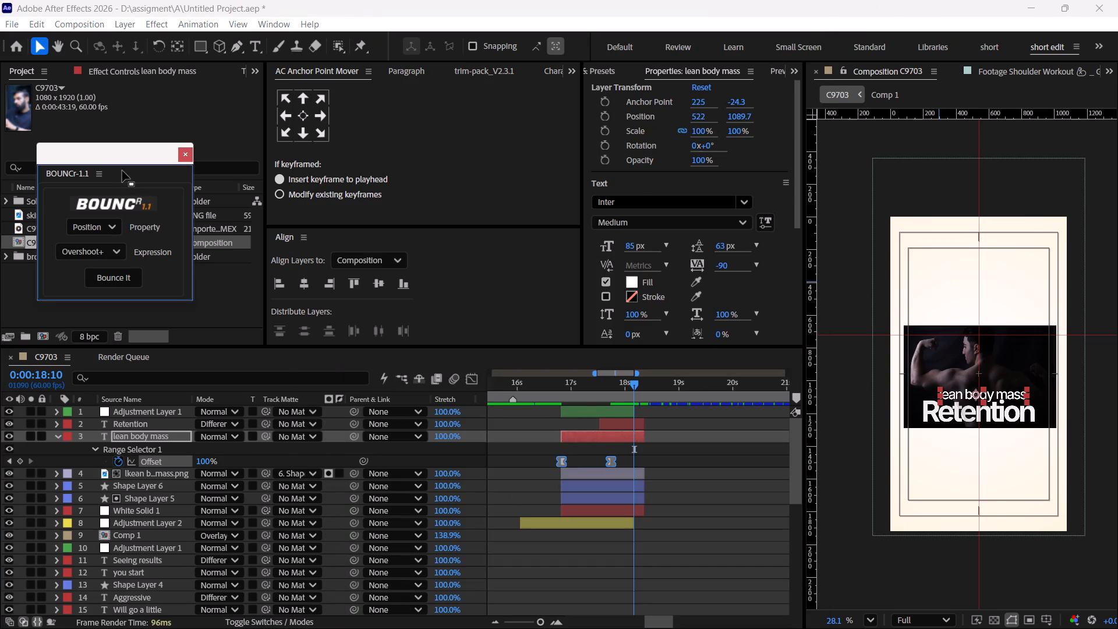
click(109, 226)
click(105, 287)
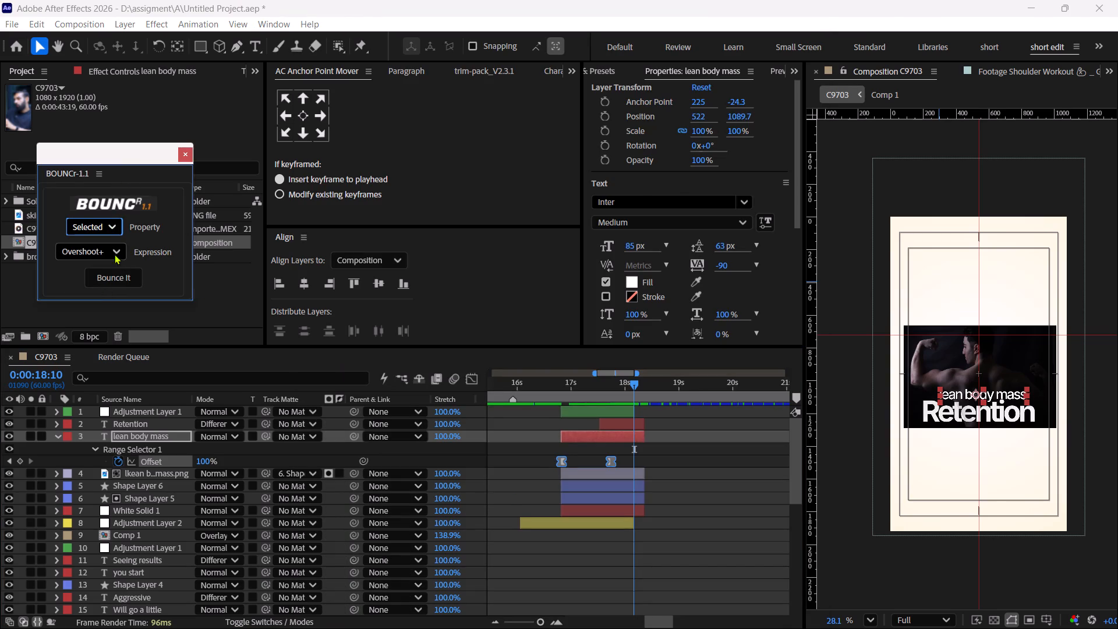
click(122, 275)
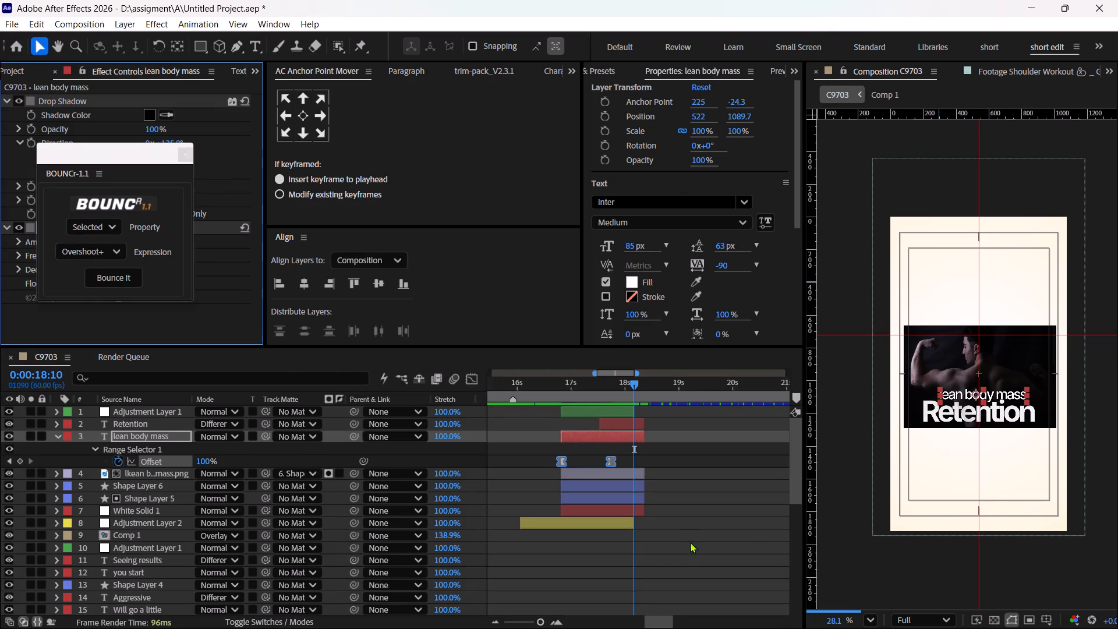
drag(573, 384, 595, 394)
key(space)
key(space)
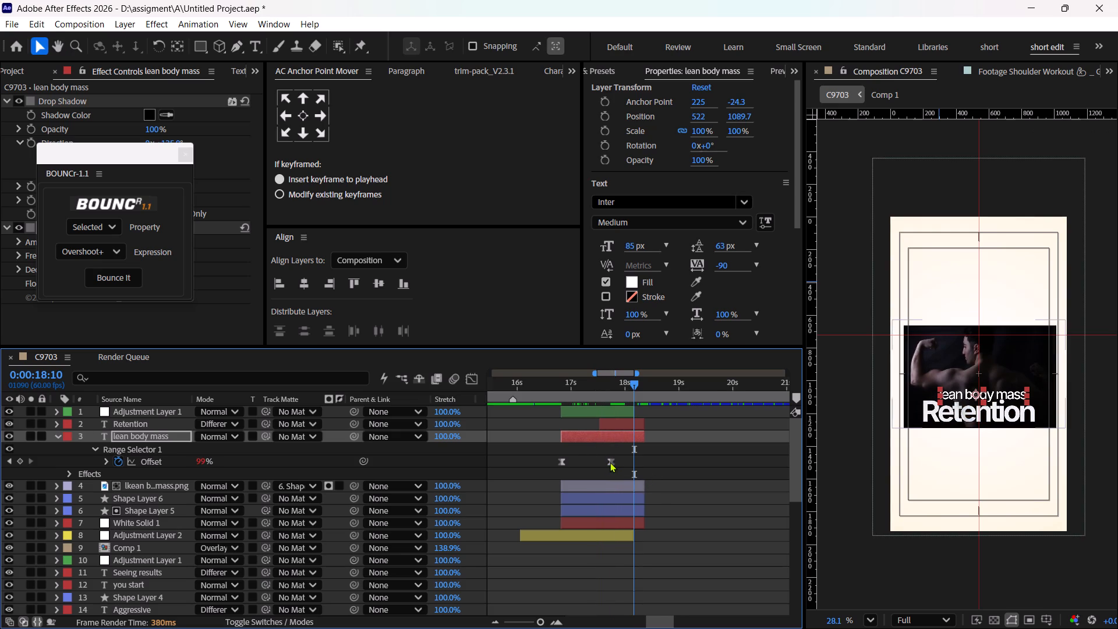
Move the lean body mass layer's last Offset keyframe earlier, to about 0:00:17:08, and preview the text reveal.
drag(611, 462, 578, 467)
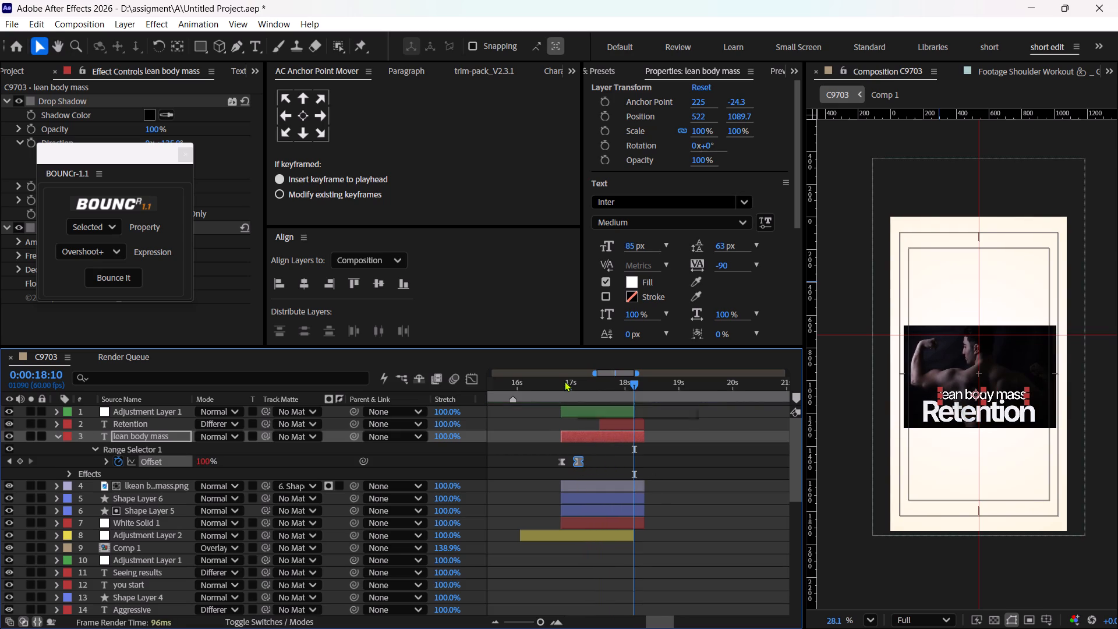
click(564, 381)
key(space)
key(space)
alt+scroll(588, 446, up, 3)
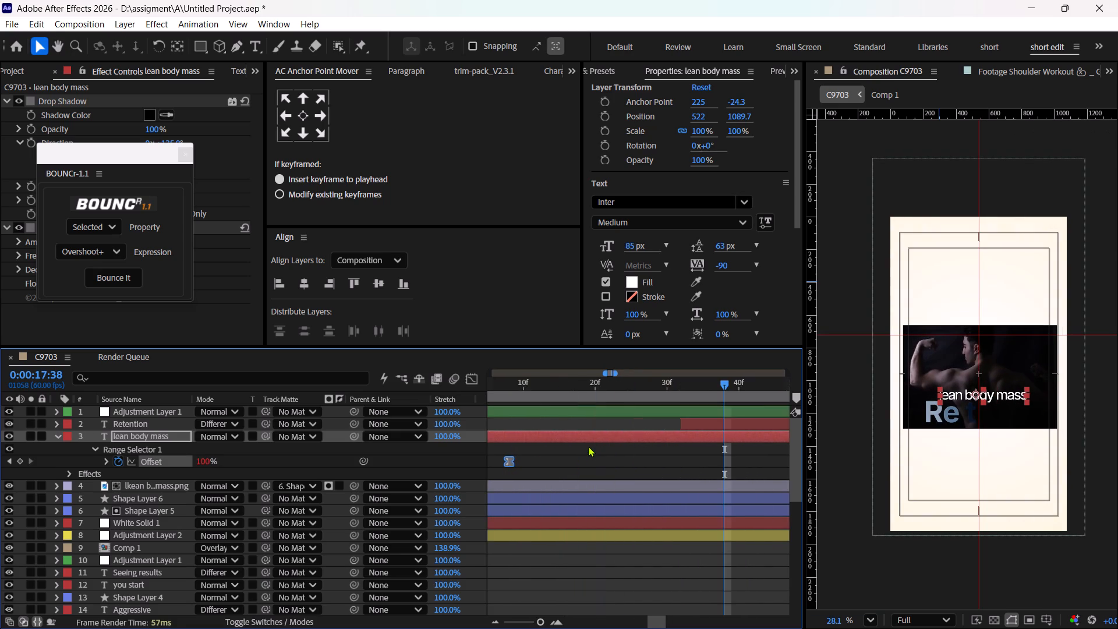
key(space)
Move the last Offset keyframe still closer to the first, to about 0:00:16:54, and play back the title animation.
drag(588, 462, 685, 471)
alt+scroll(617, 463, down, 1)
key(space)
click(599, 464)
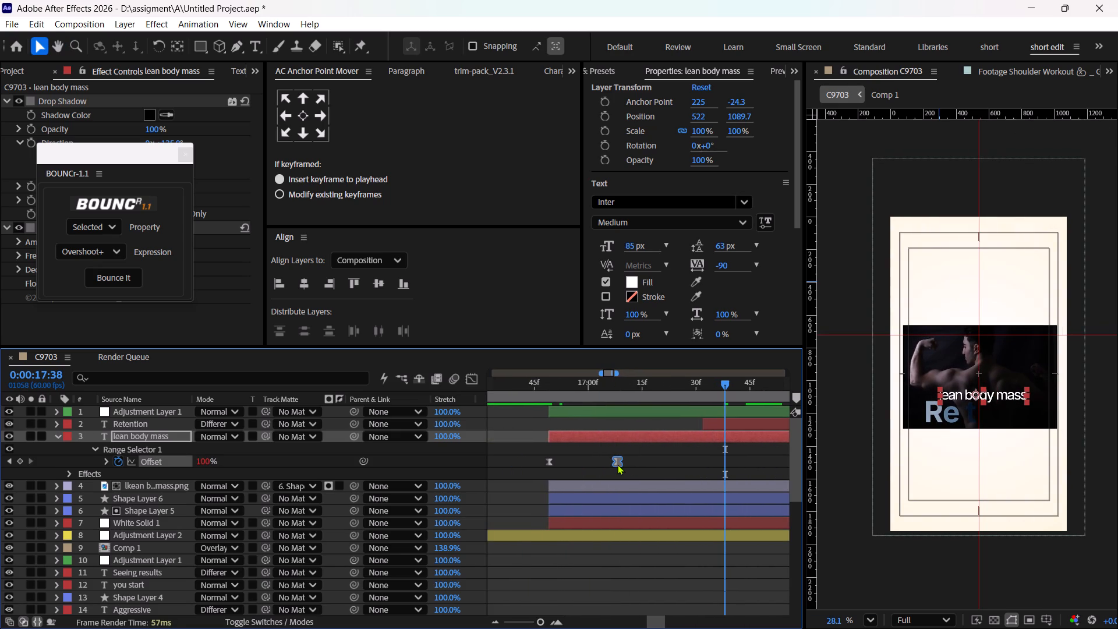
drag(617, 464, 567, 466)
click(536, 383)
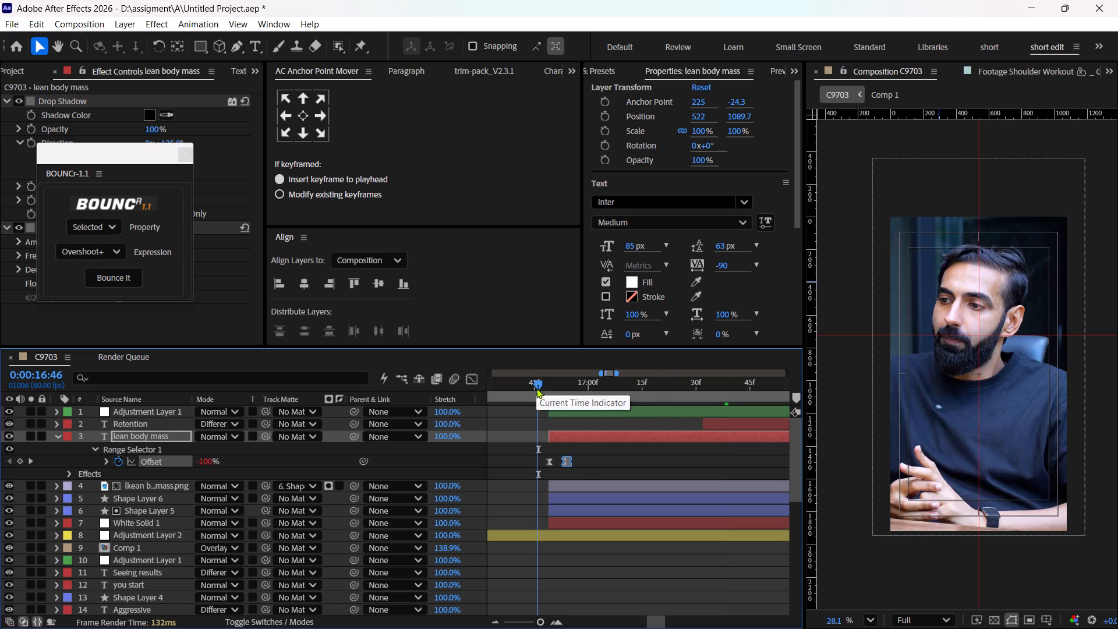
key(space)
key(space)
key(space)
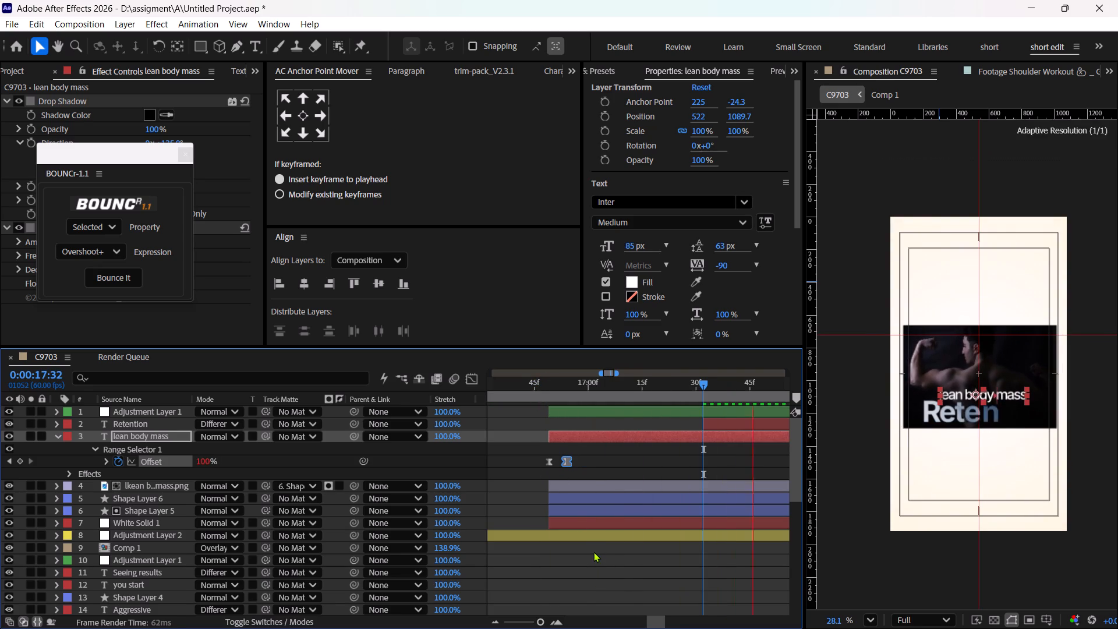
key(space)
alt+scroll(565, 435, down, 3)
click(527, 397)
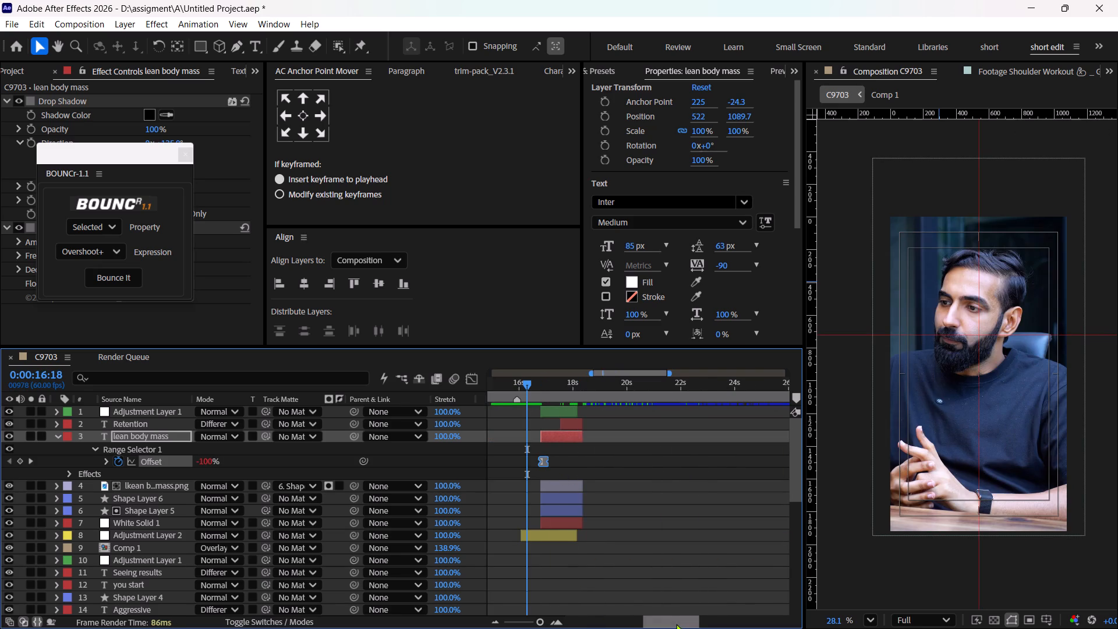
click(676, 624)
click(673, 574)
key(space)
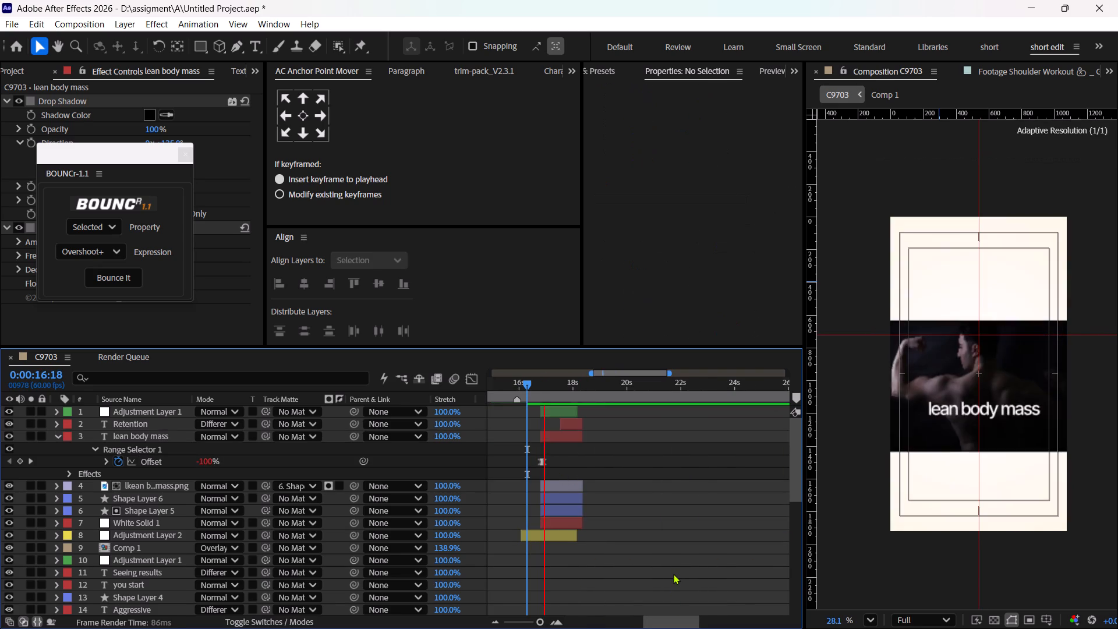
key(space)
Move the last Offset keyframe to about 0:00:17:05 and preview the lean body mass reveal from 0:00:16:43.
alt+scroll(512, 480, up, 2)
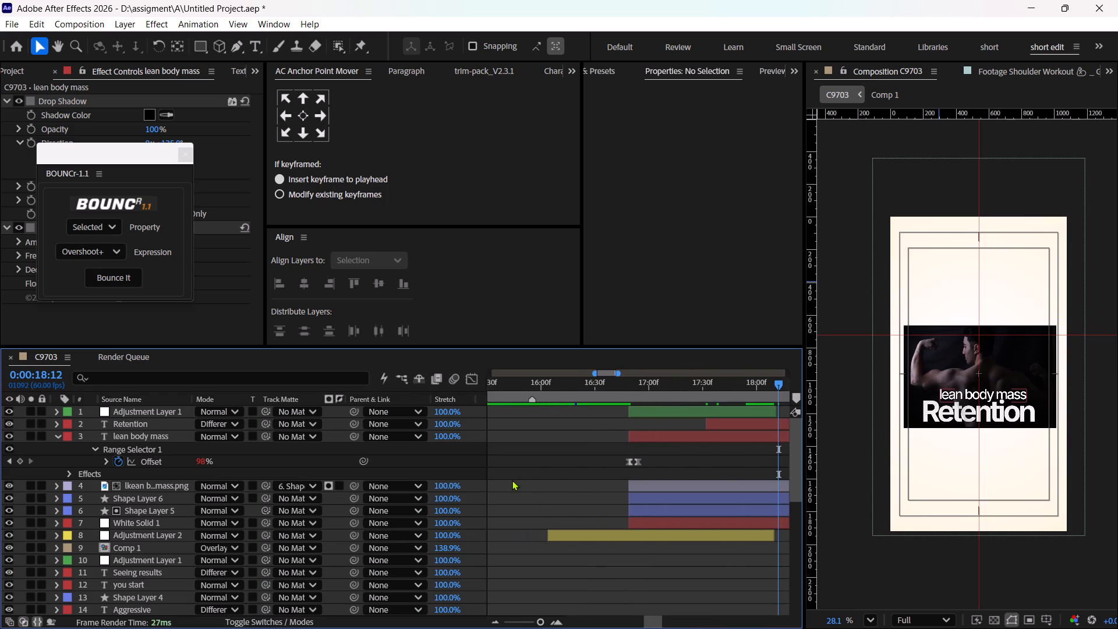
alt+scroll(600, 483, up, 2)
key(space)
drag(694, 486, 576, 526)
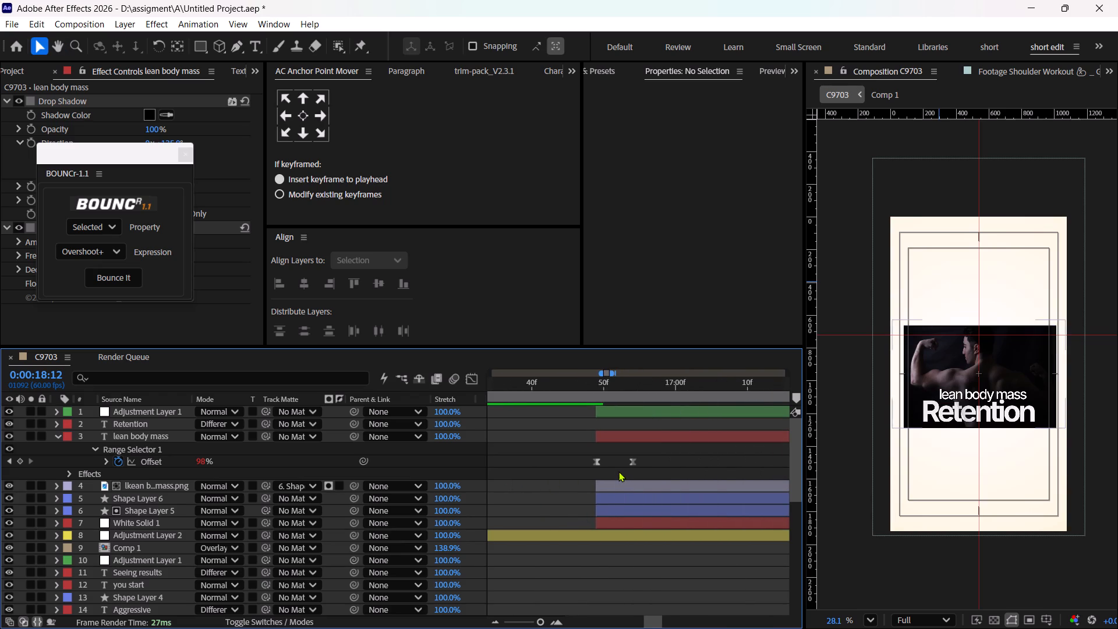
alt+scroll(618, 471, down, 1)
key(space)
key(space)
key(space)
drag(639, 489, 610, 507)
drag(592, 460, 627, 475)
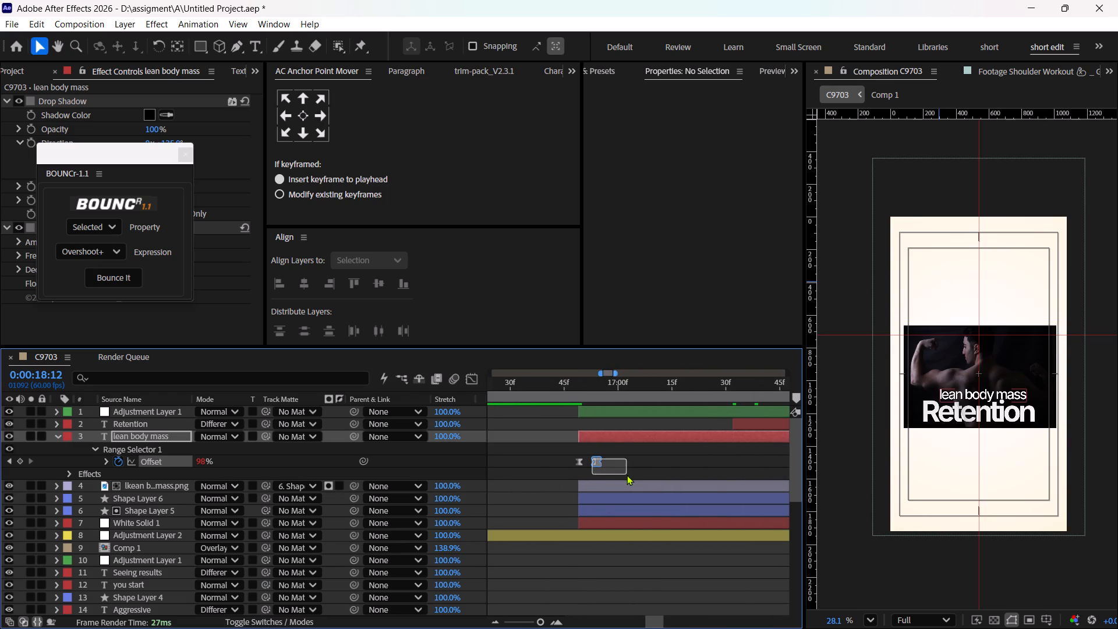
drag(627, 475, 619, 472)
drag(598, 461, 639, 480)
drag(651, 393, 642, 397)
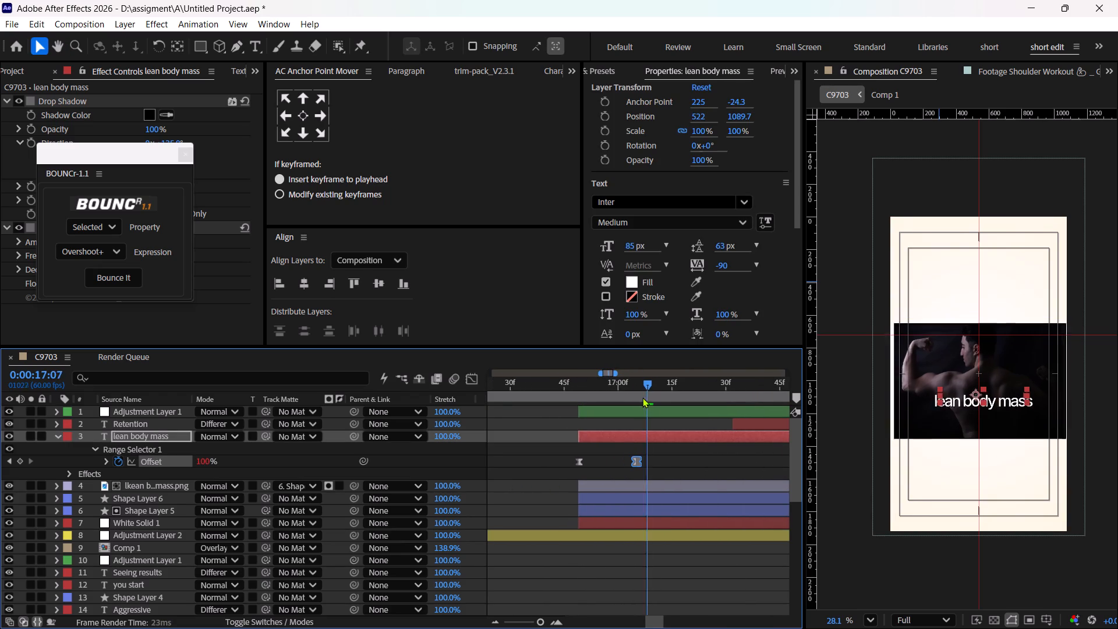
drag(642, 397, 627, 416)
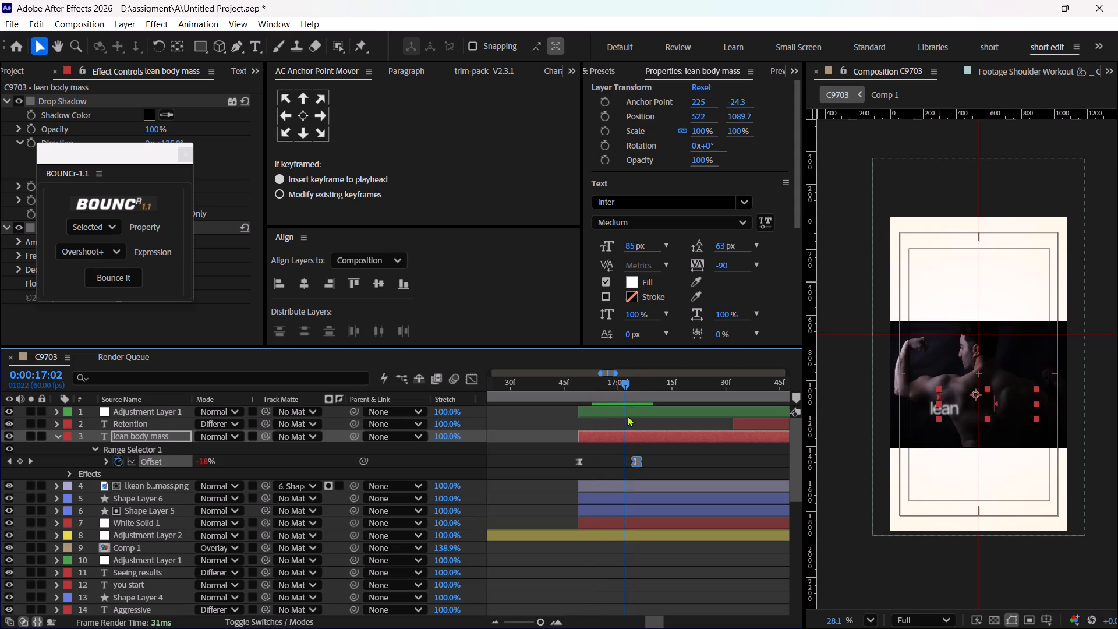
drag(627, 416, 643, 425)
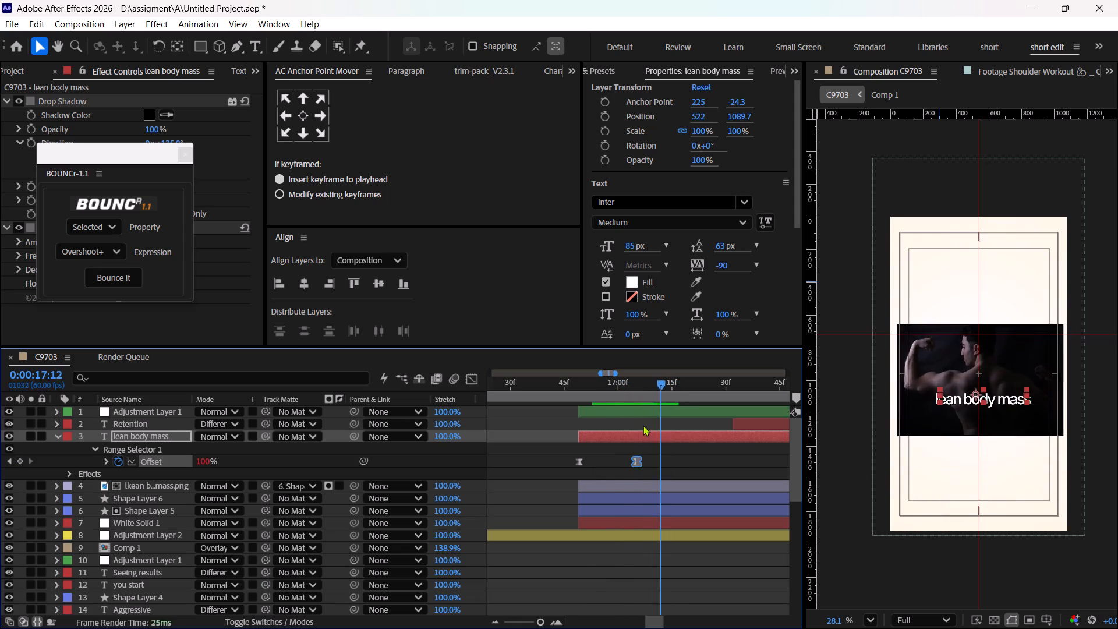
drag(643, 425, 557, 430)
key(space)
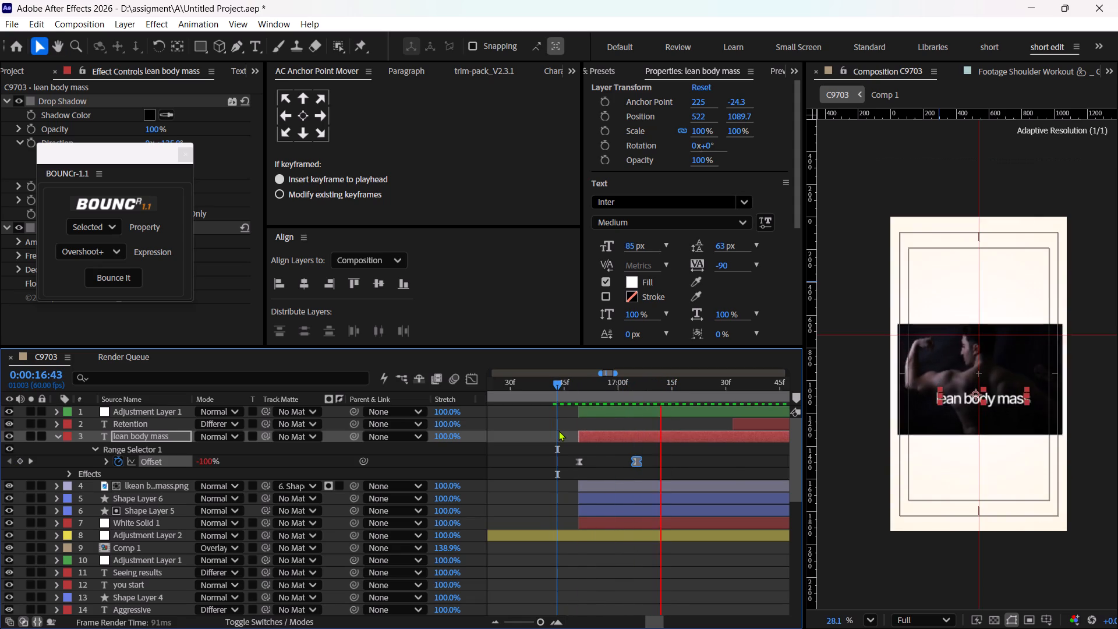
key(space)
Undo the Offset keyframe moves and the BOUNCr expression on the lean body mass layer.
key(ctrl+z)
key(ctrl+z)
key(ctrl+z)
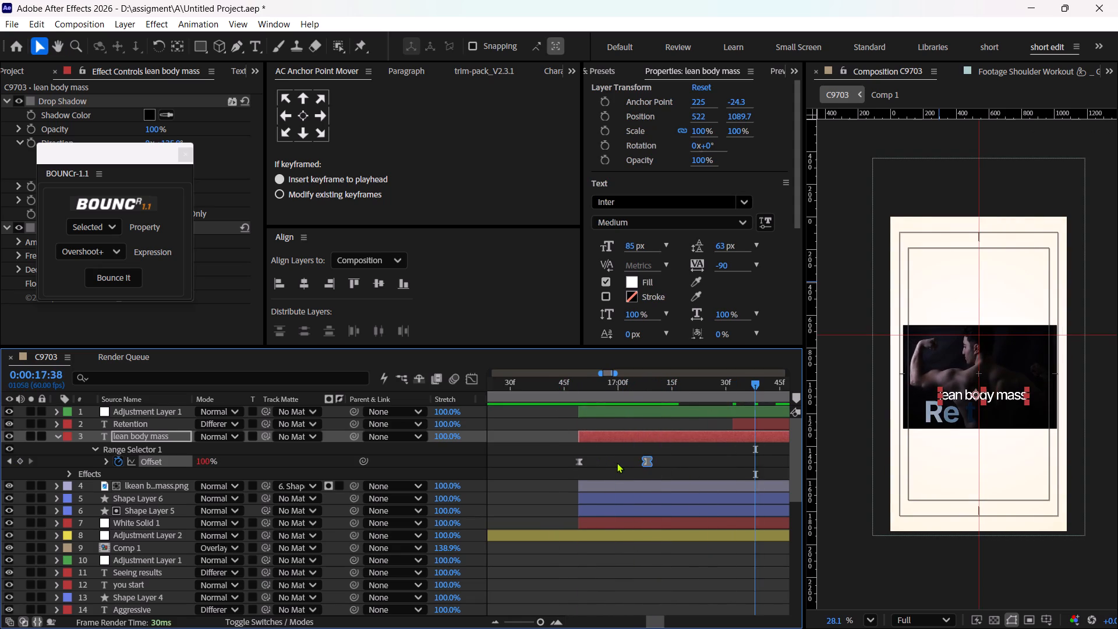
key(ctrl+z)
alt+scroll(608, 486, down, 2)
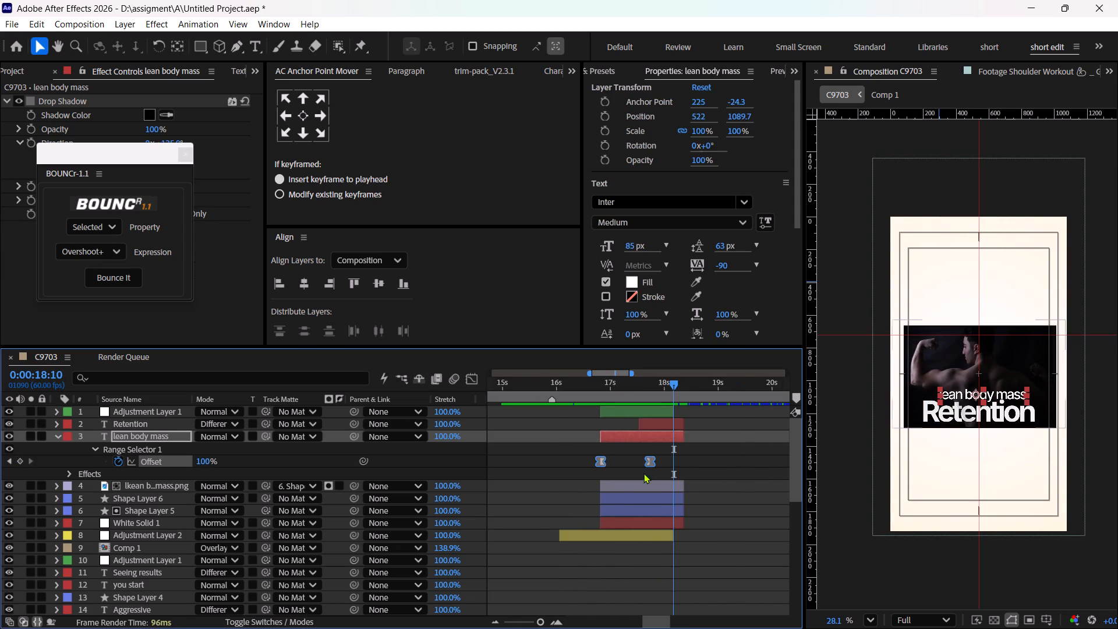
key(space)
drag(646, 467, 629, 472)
Undo the Offset speed graph reshaping back to the symmetrical Easy Ease curve, checking it in the Graph Editor before leaving.
click(469, 383)
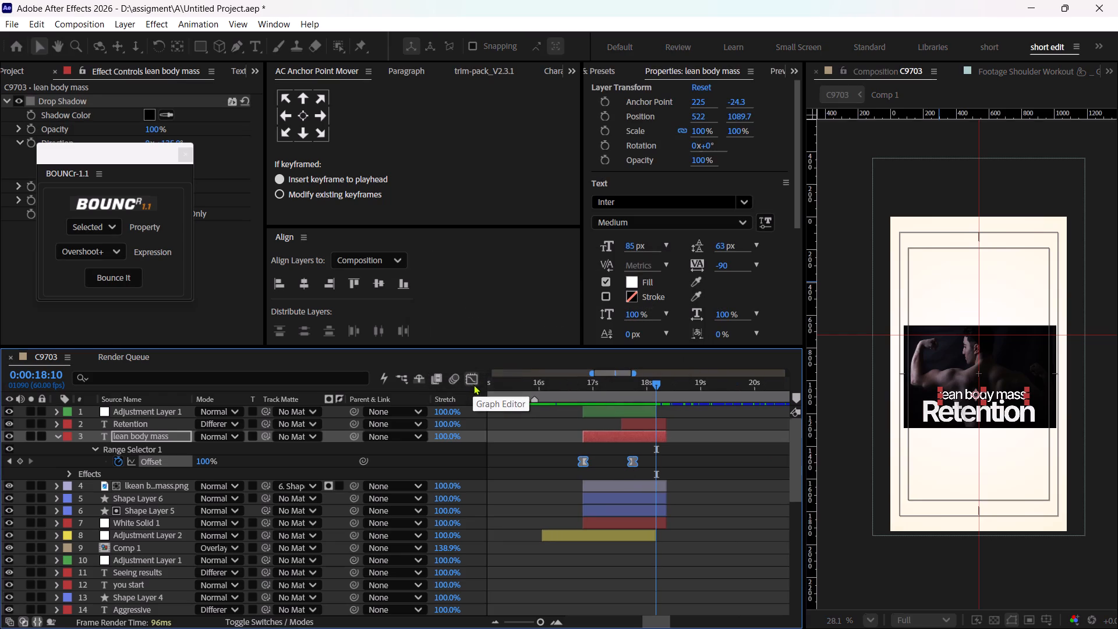
click(472, 374)
key(ctrl+z)
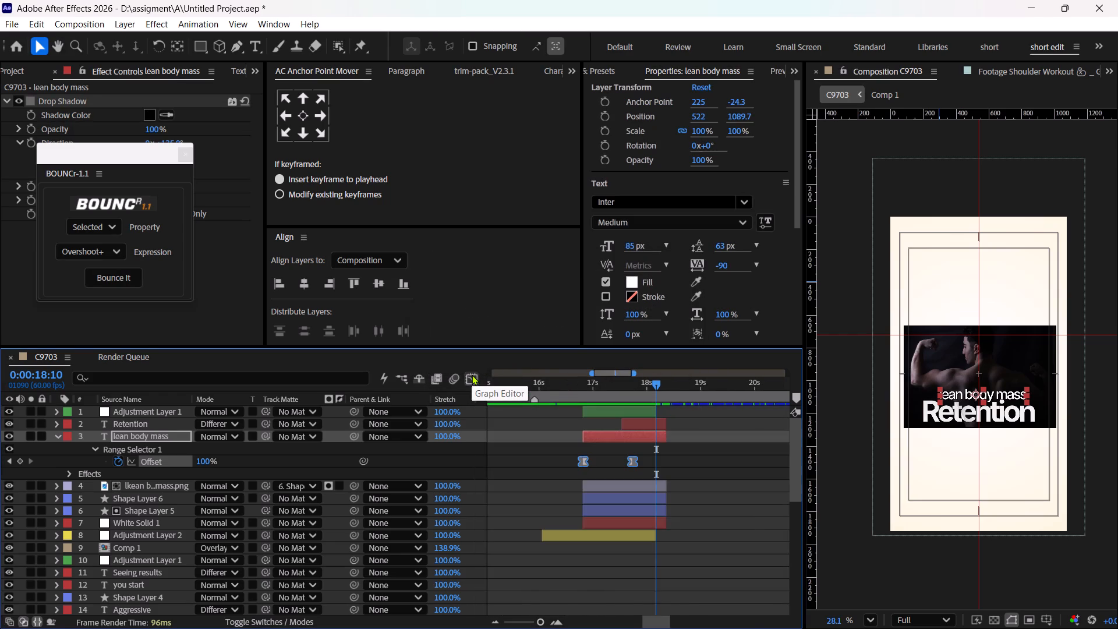
key(ctrl+z)
key(ctrl+z)
key(ctrl+z)
key(ctrl+z)
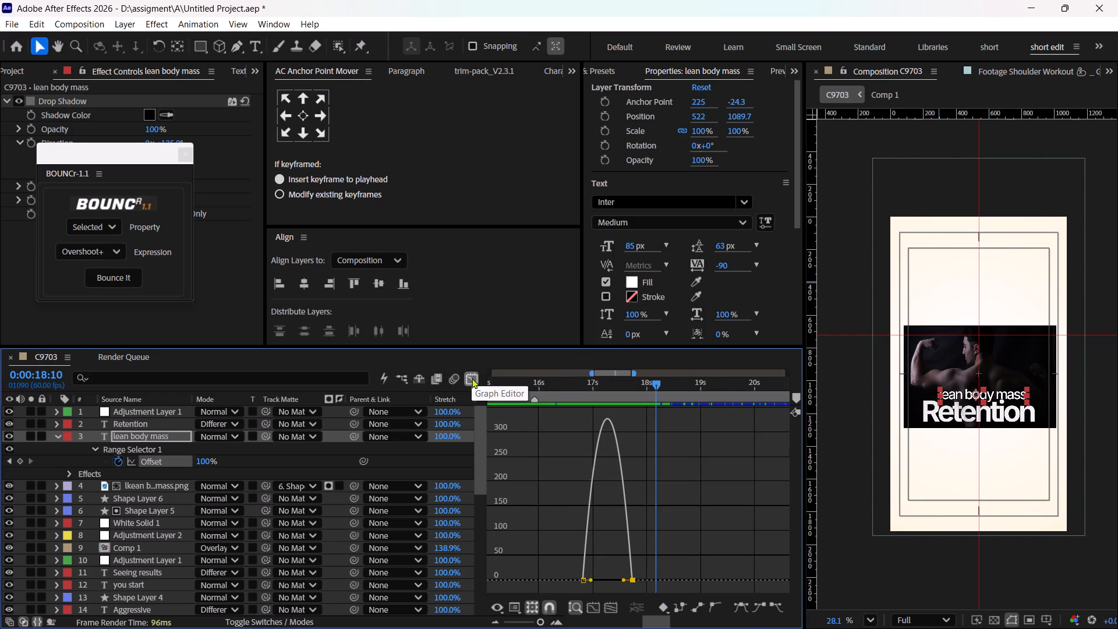
click(461, 380)
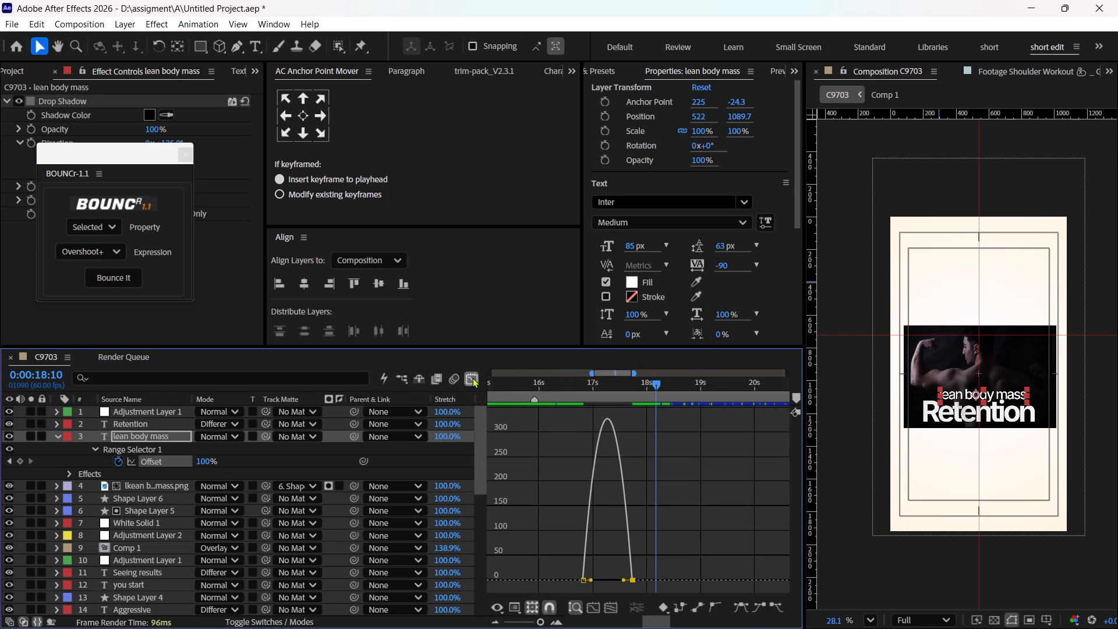
click(472, 377)
Play back the lean body mass and Retention title animation from 0:00:16:16 to about 0:00:18:42.
click(553, 386)
key(space)
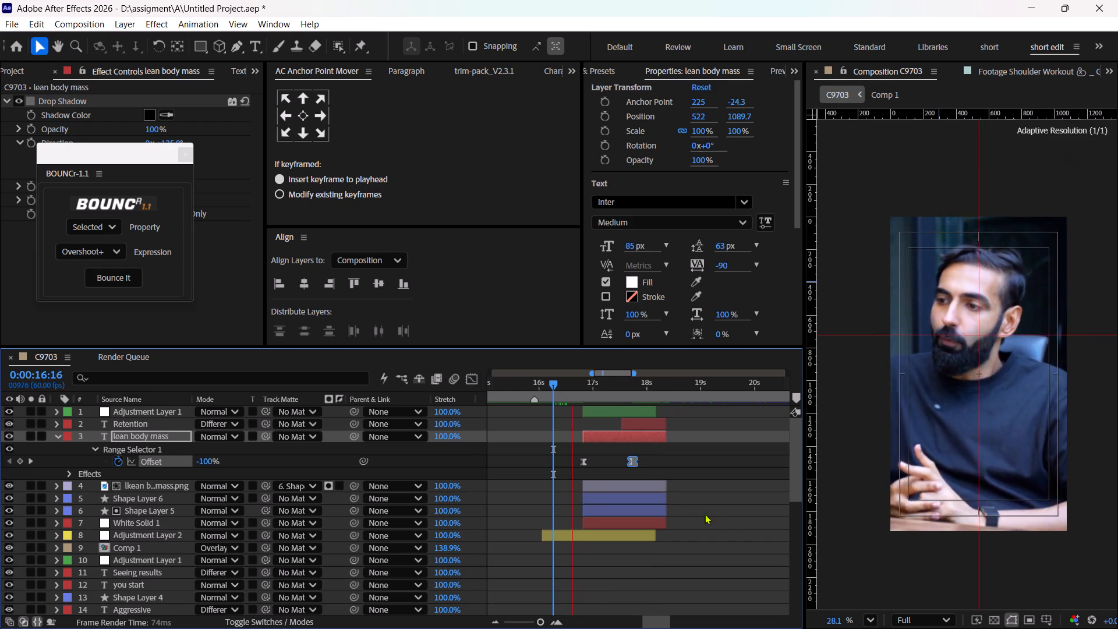
click(728, 518)
key(space)
key(space)
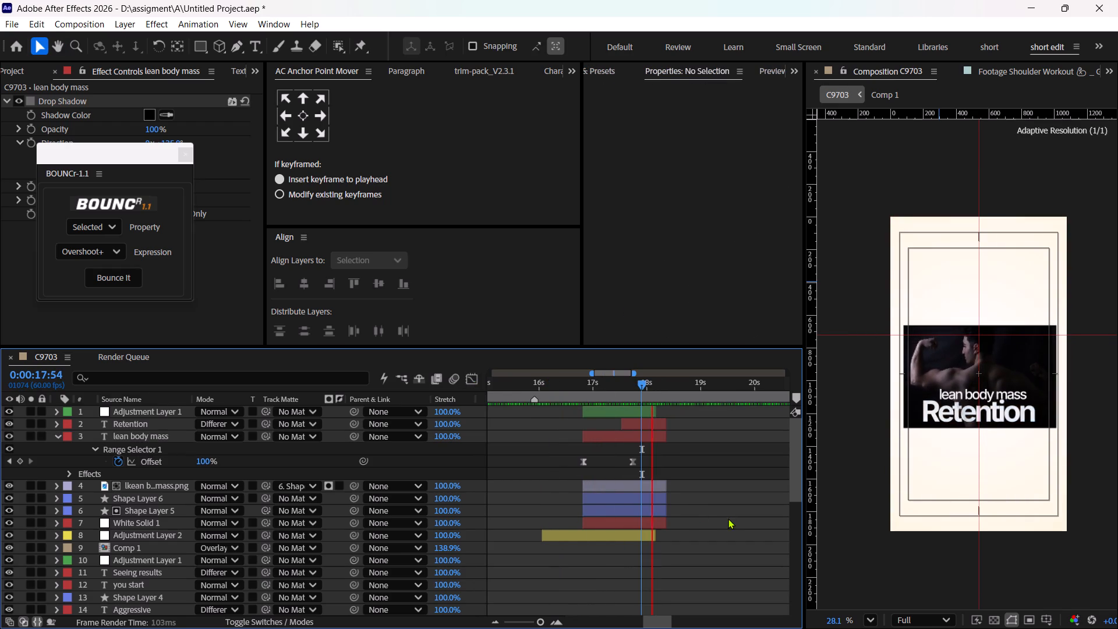
key(space)
Collapse the lean body mass layer and play the footage after the title, examining it up to about 21 seconds.
scroll(684, 423, up, 2)
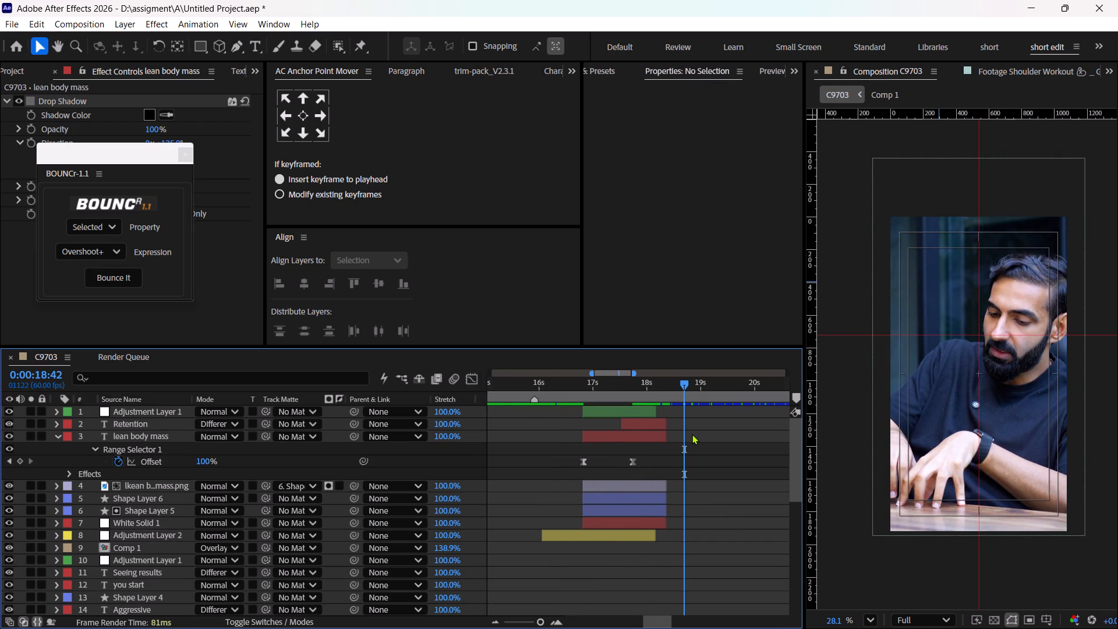
click(694, 433)
key(m)
key(space)
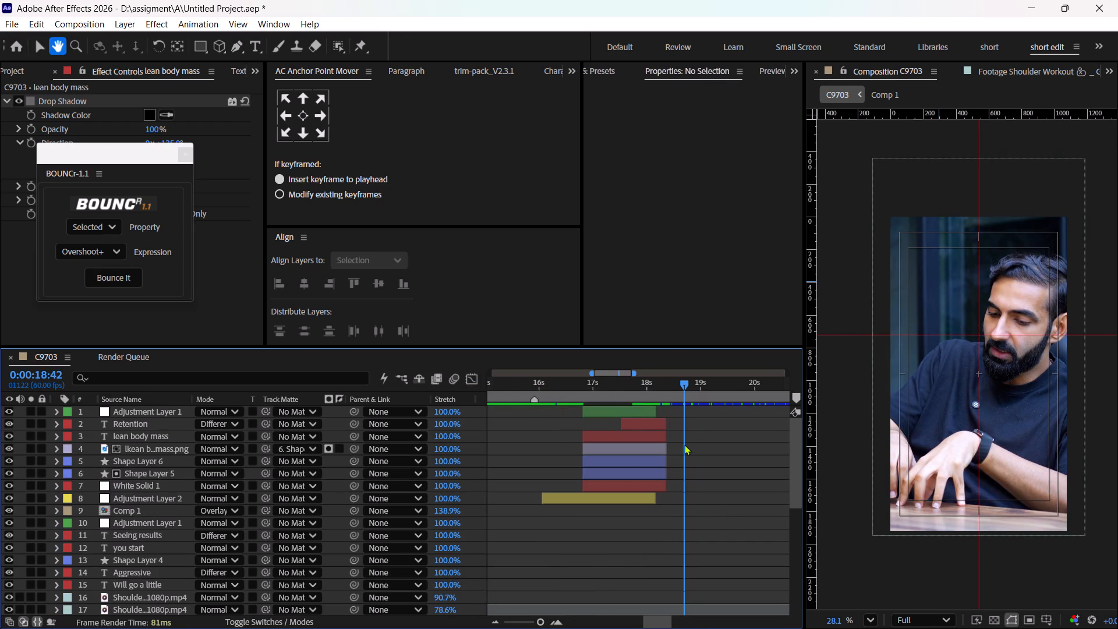
alt+scroll(682, 446, down, 2)
key(space)
key(space)
key(space)
key(space)
key(space)
drag(764, 436, 697, 472)
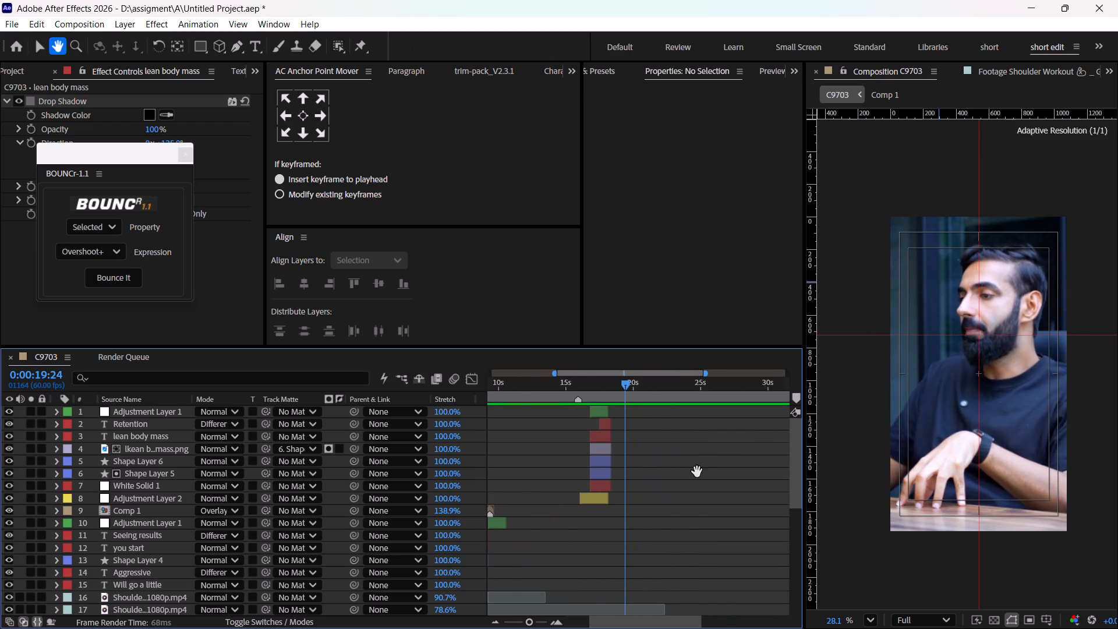
drag(697, 472, 696, 472)
key(space)
key(space)
key(space)
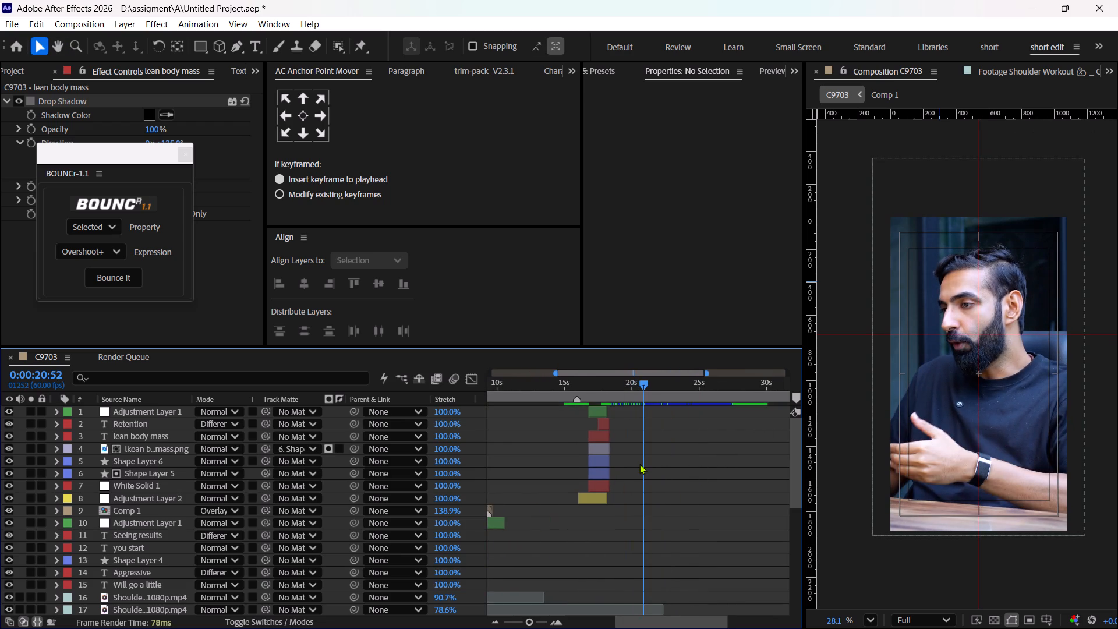
key(space)
key(space)
key(space)
alt+scroll(620, 461, down, 1)
key(space)
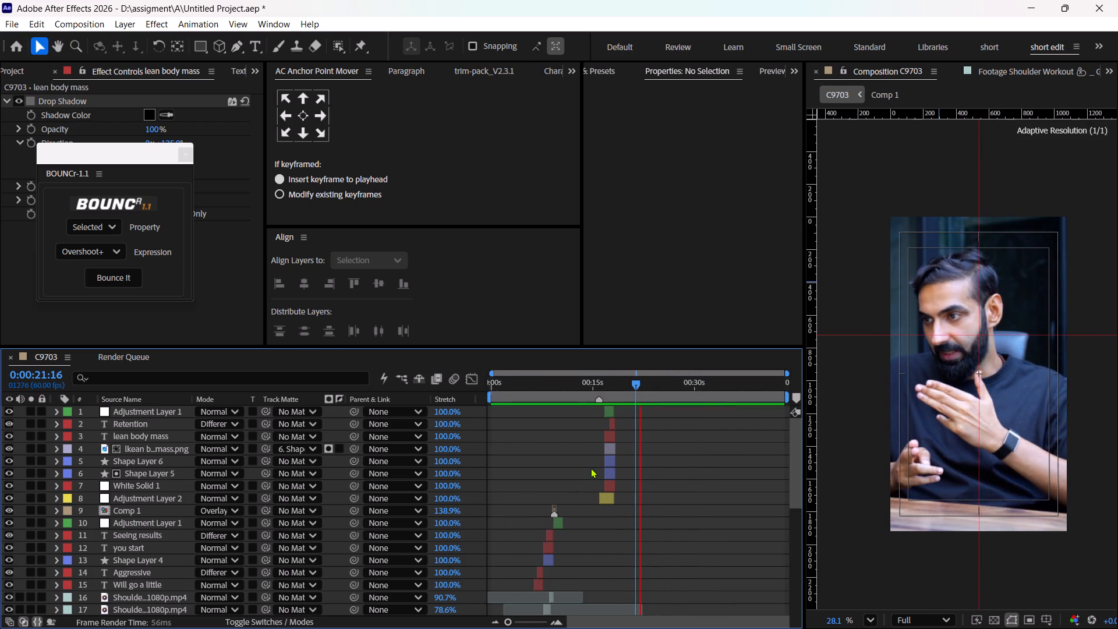
Play back the earlier section from about 0:00:03:21 to the Will go a little and Aggressive titles at about 0:00:07:44.
click(514, 396)
key(space)
scroll(553, 433, down, 2)
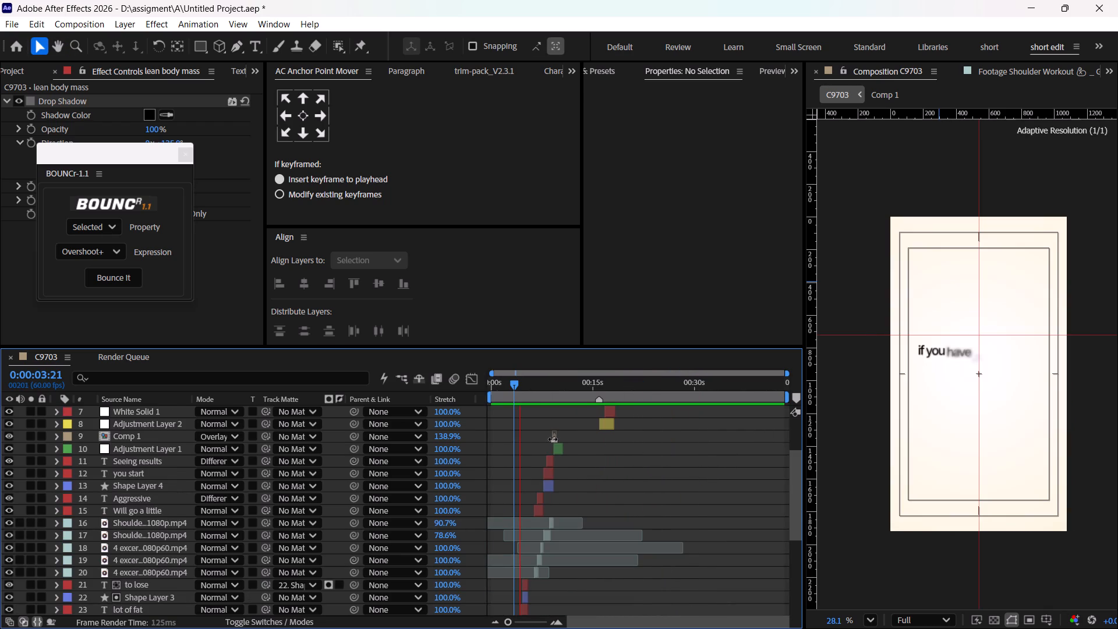
key(space)
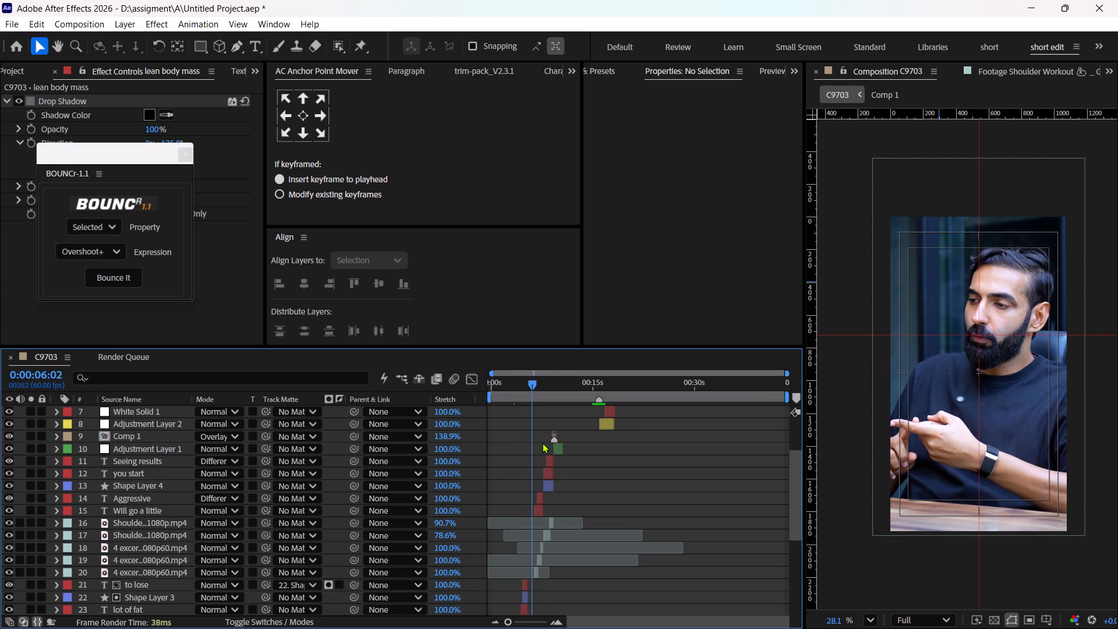
alt+scroll(542, 443, up, 2)
key(space)
drag(537, 453, 565, 410)
click(523, 392)
key(space)
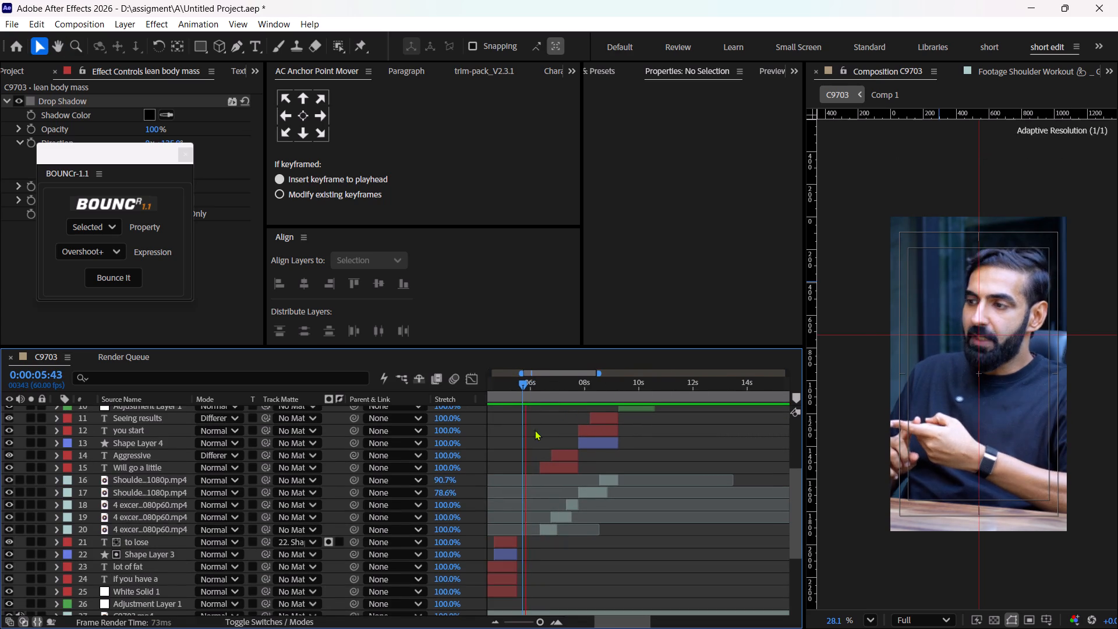
key(space)
key(space)
key(space)
key(space)
drag(553, 427, 571, 435)
key(space)
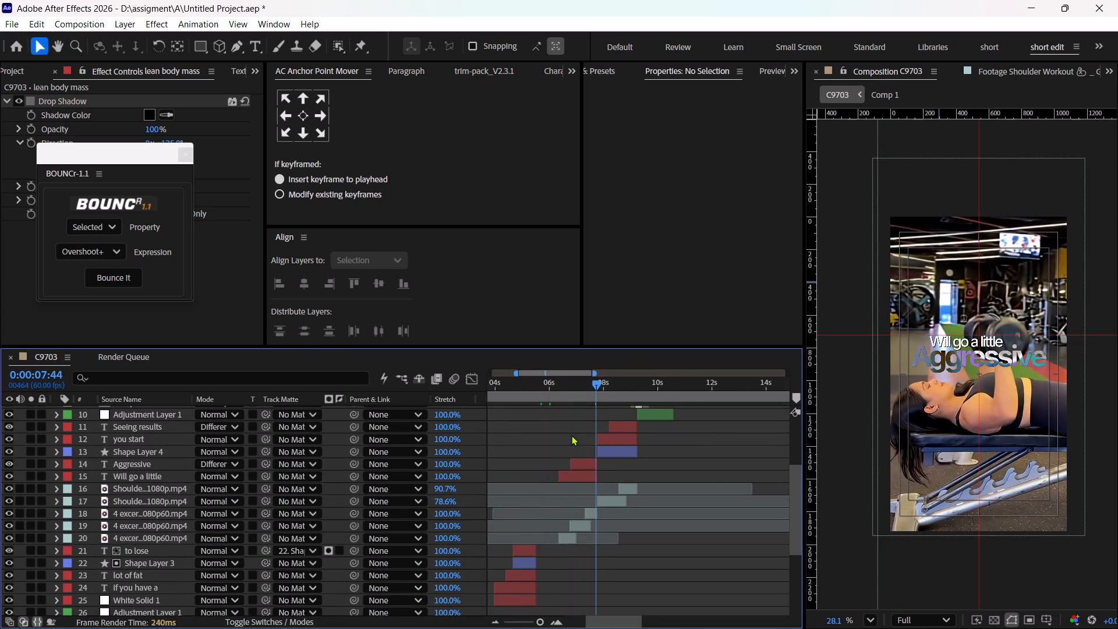
Play back the you start and Seeing results titles, examining their timing up to about 0:00:09:14 and just beyond.
key(space)
key(space)
key(space)
key(space)
key(space)
key(space)
drag(680, 443, 665, 461)
key(space)
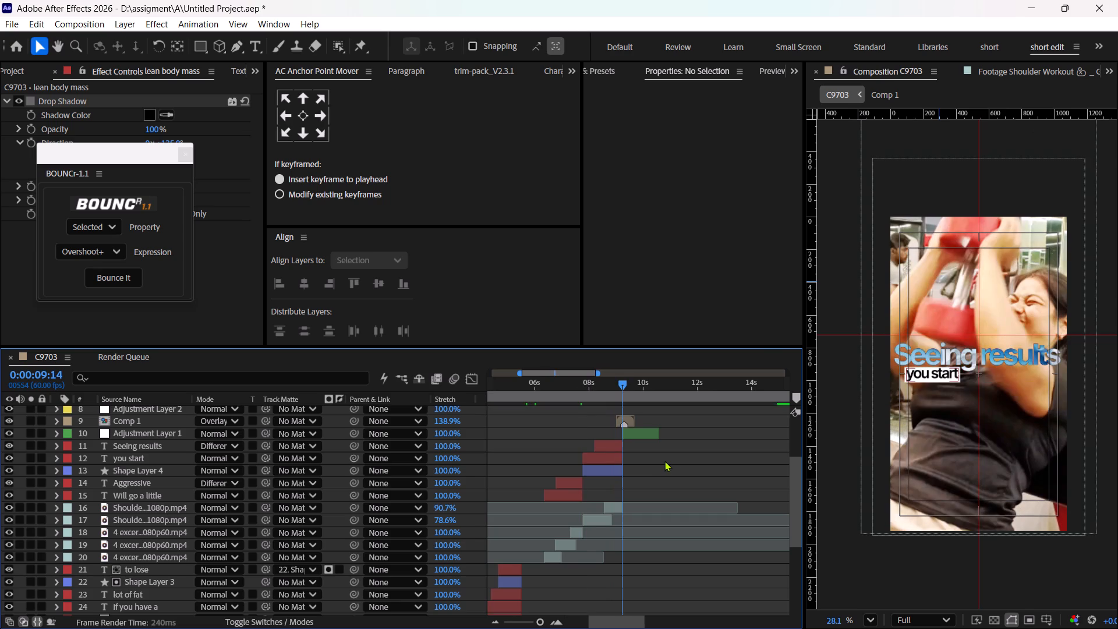
key(space)
key(space)
key(space)
Play back the talking footage from about 0:00:09:46 to the start of the lean body mass title at 0:00:16:46.
alt+scroll(664, 461, down, 1)
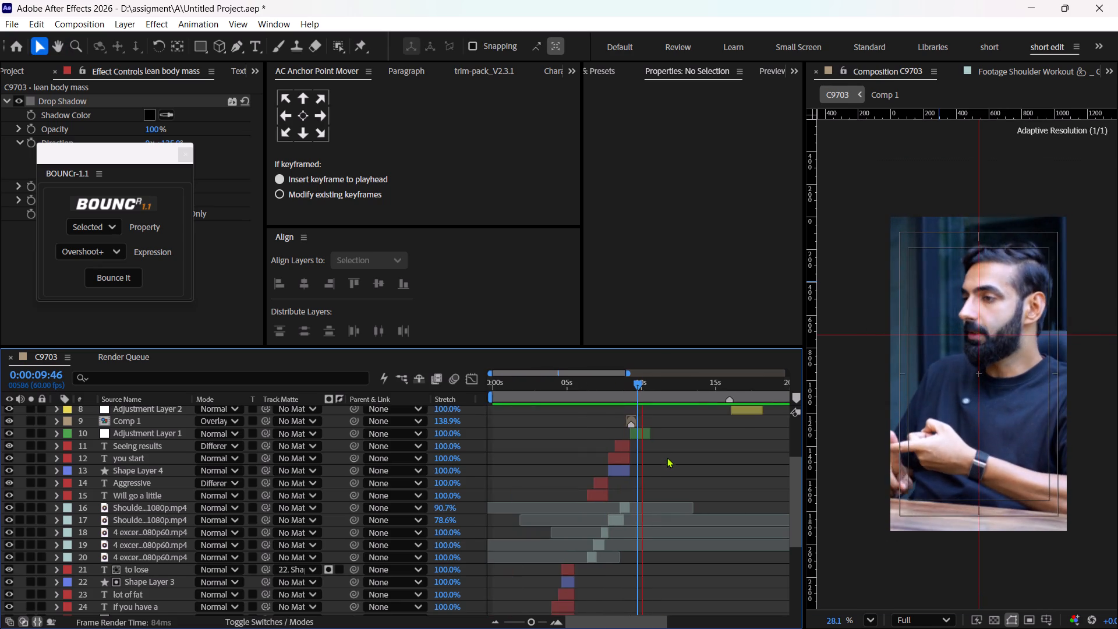
key(space)
key(space)
drag(684, 447, 645, 510)
key(space)
drag(671, 467, 661, 481)
text(v)
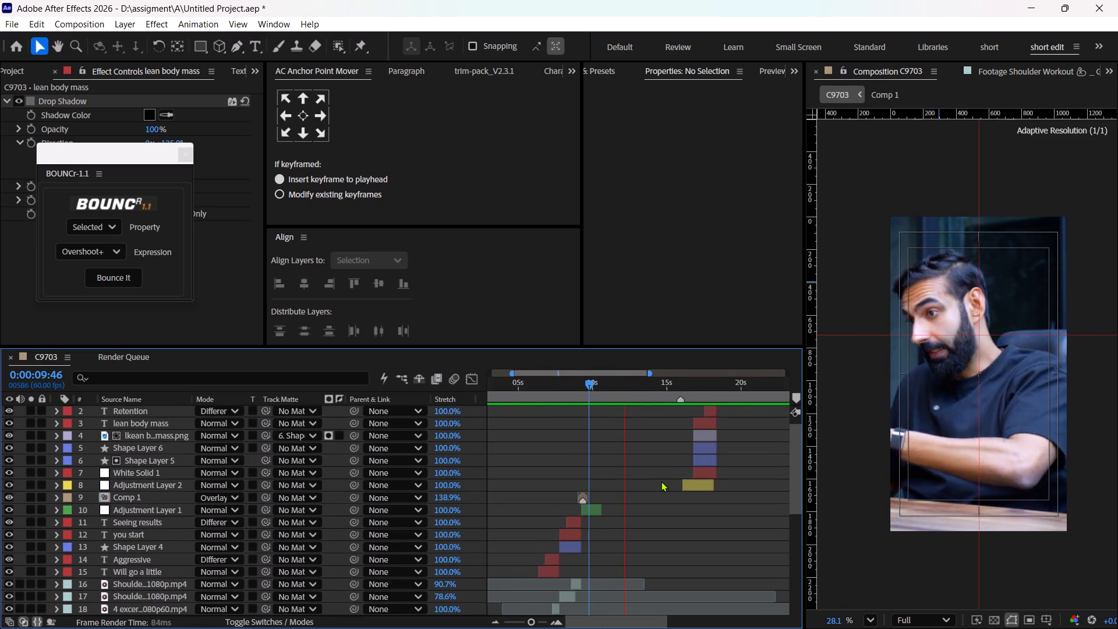
key(space)
key(space)
alt+scroll(661, 481, down, 1)
alt+scroll(661, 481, up, 1)
key(space)
key(space)
key(space)
key(space)
key(space)
key(space)
key(space)
key(space)
key(space)
key(space)
key(space)
key(space)
key(space)
key(space)
drag(656, 471, 649, 494)
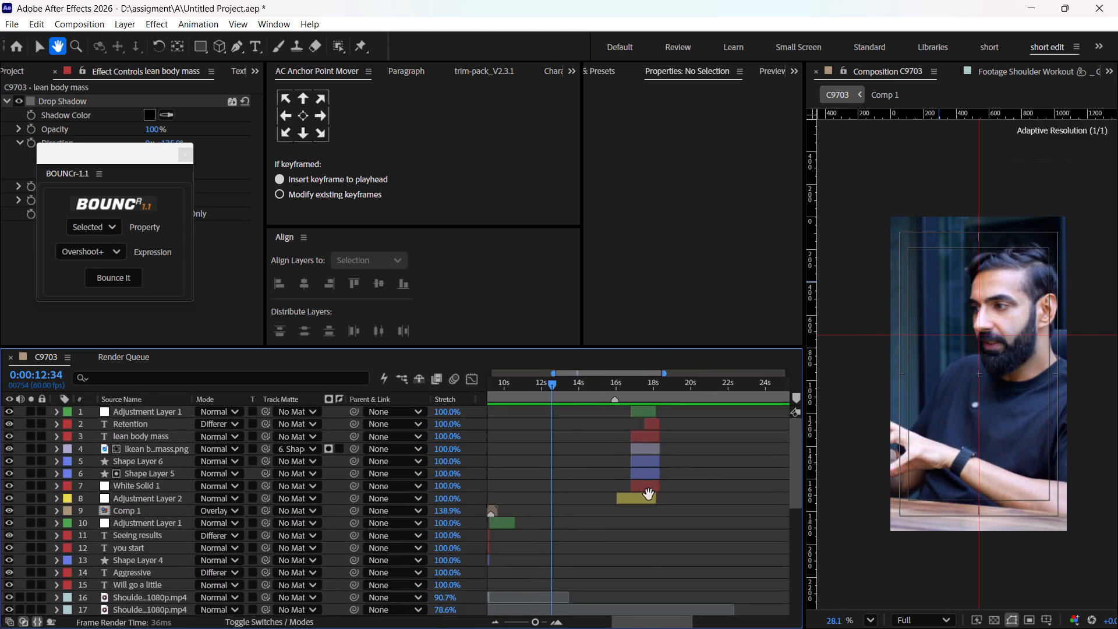
drag(649, 494, 657, 499)
key(space)
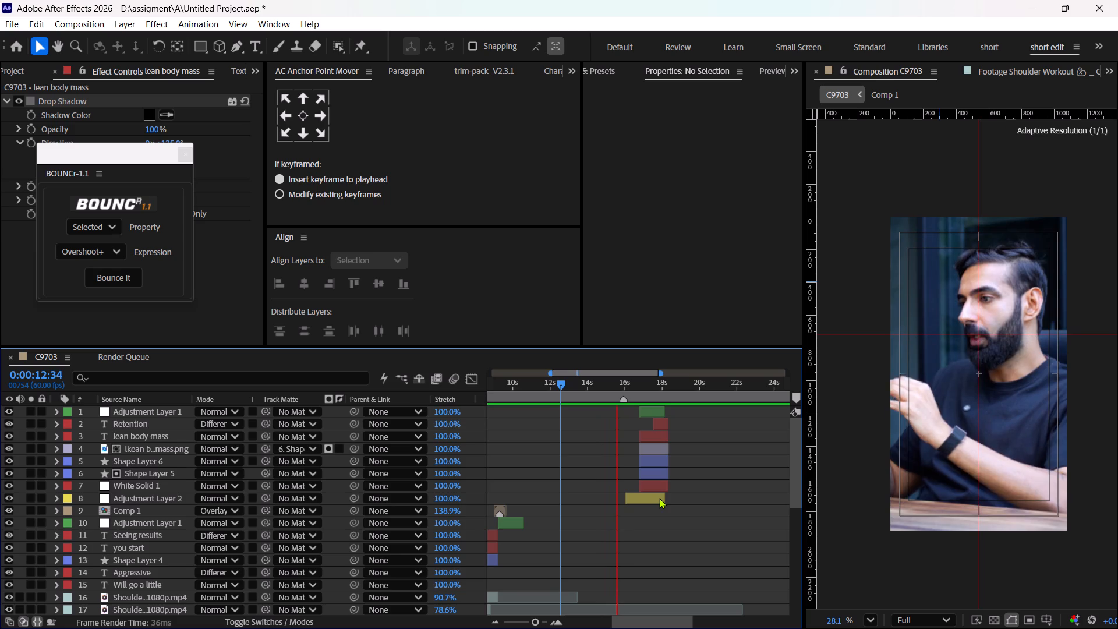
key(space)
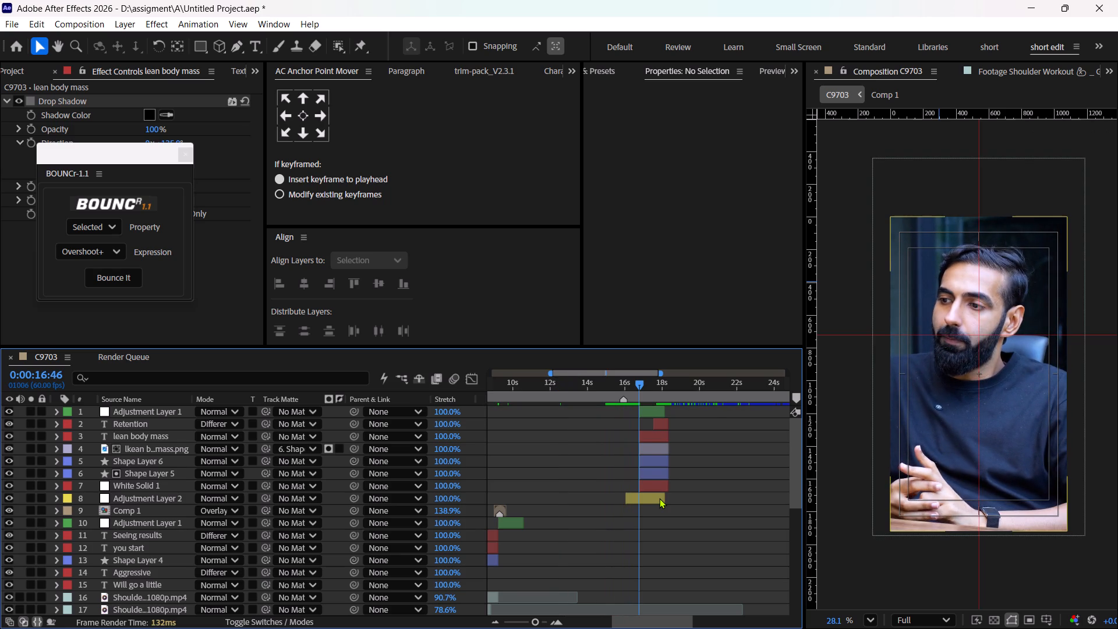
Replay the talking footage in short bursts from 0:00:11:25 to 0:00:14:36 to examine what is said there.
click(539, 380)
key(space)
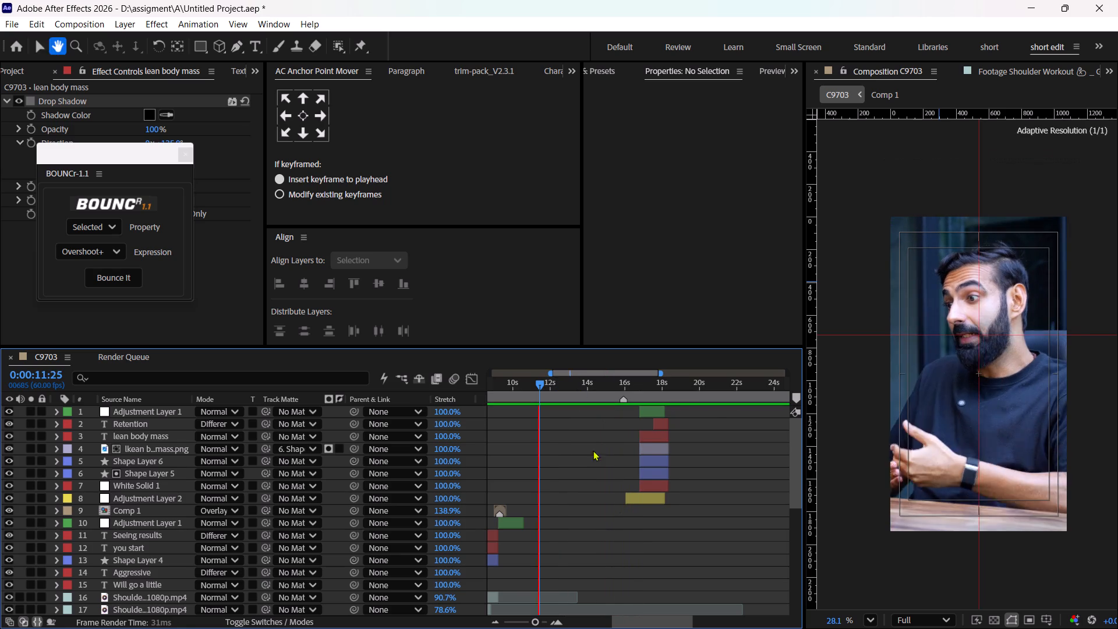
click(752, 481)
key(space)
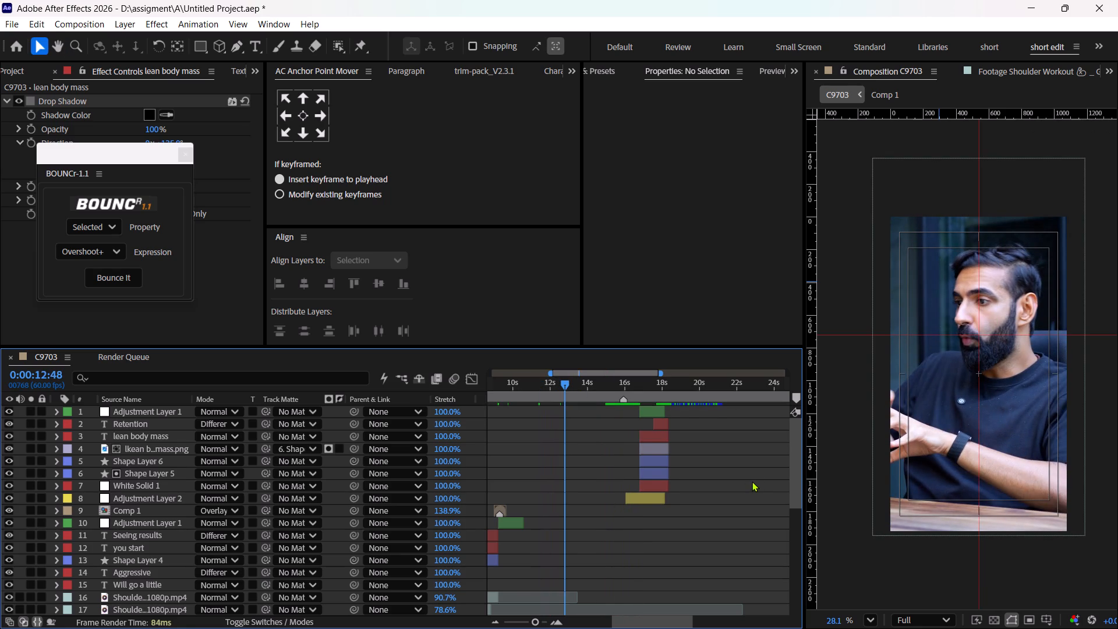
key(space)
key(space)
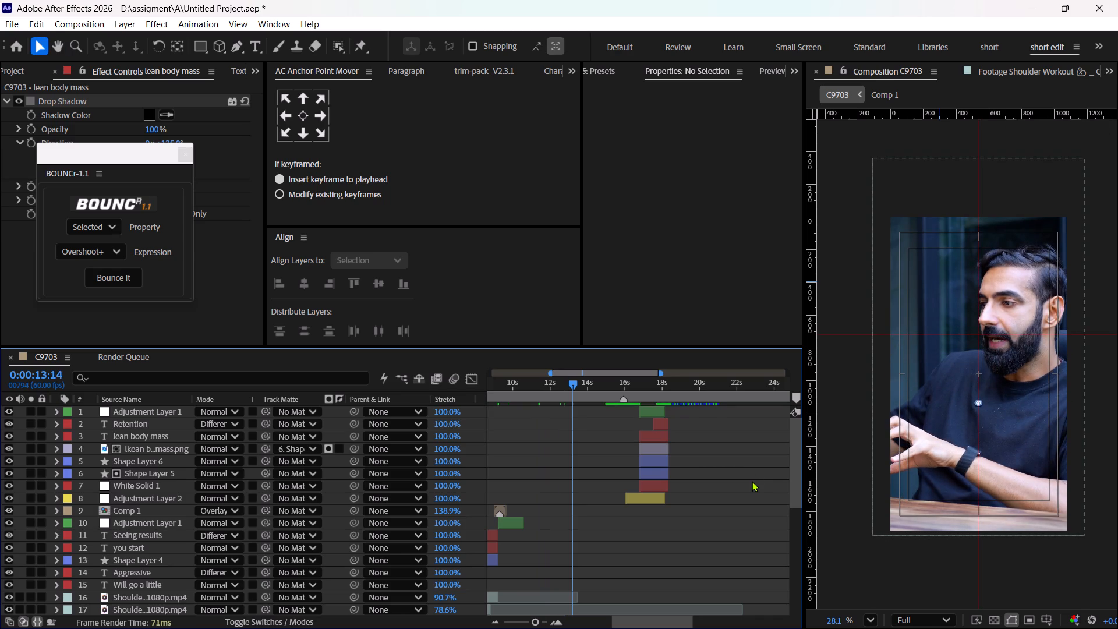
key(space)
key(space)
key(space)
key(space)
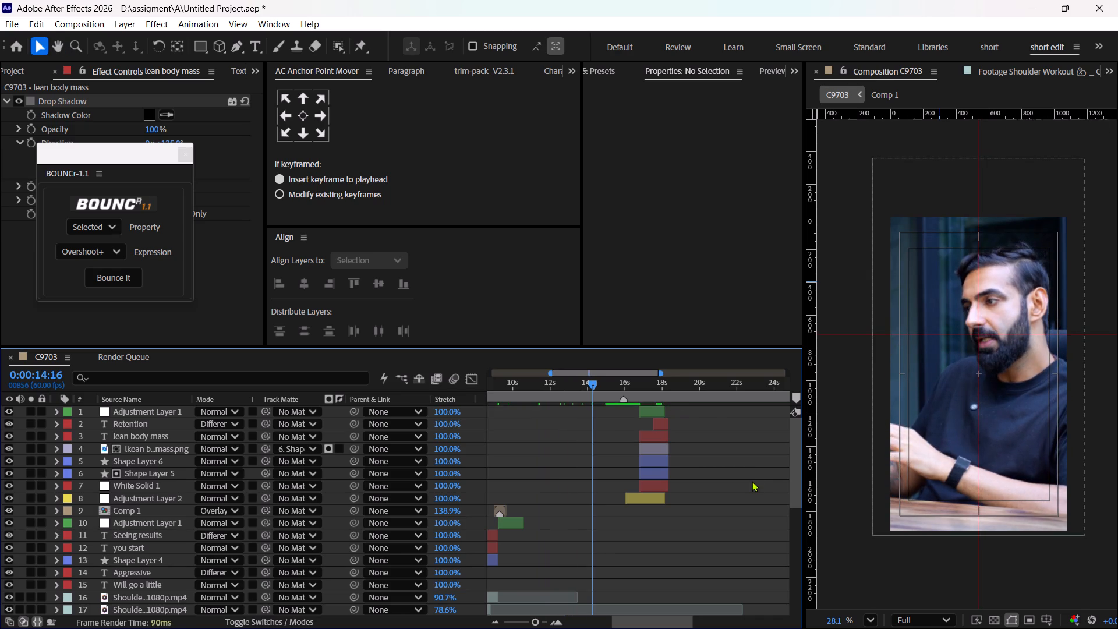
key(space)
key(space)
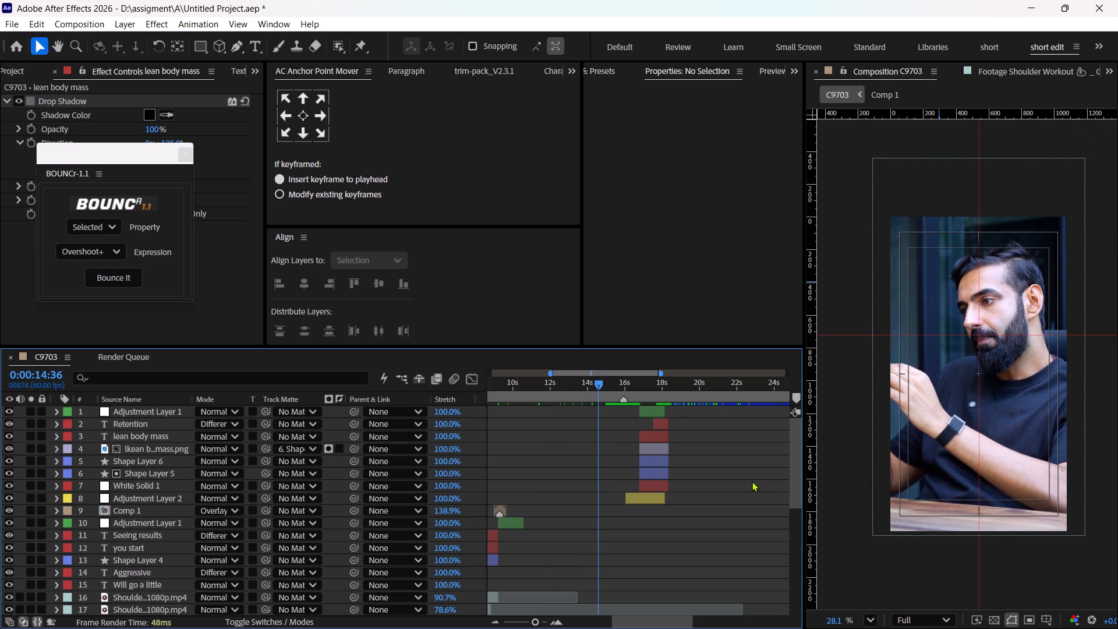
key(space)
key(space)
Replay the footage from about 12 seconds and stop at 0:00:12:46.
drag(579, 383, 551, 386)
key(space)
key(space)
key(space)
key(space)
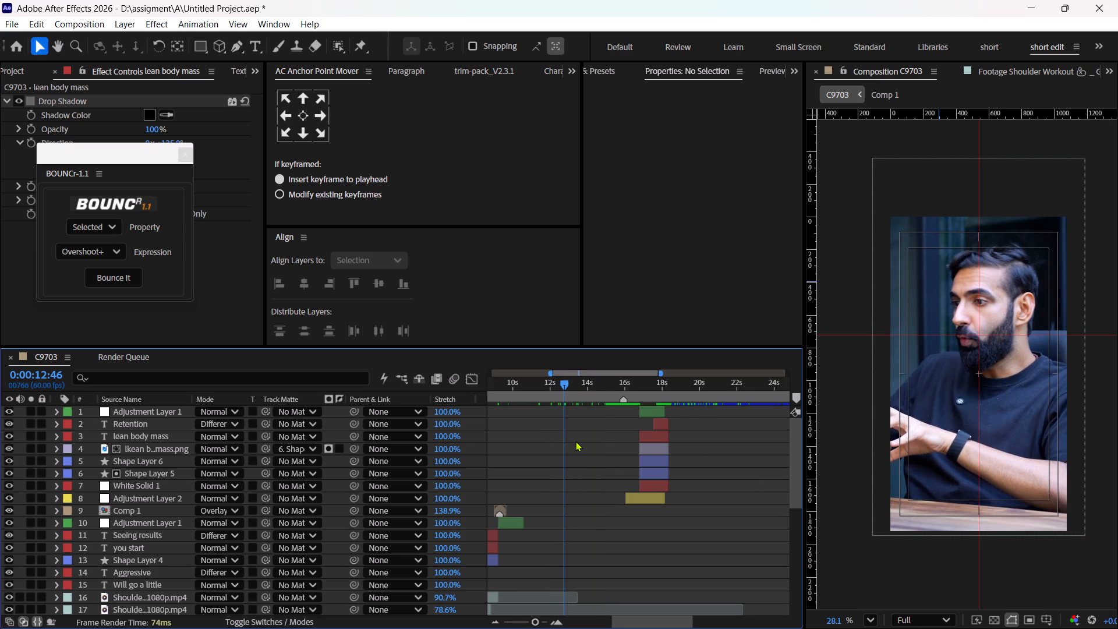
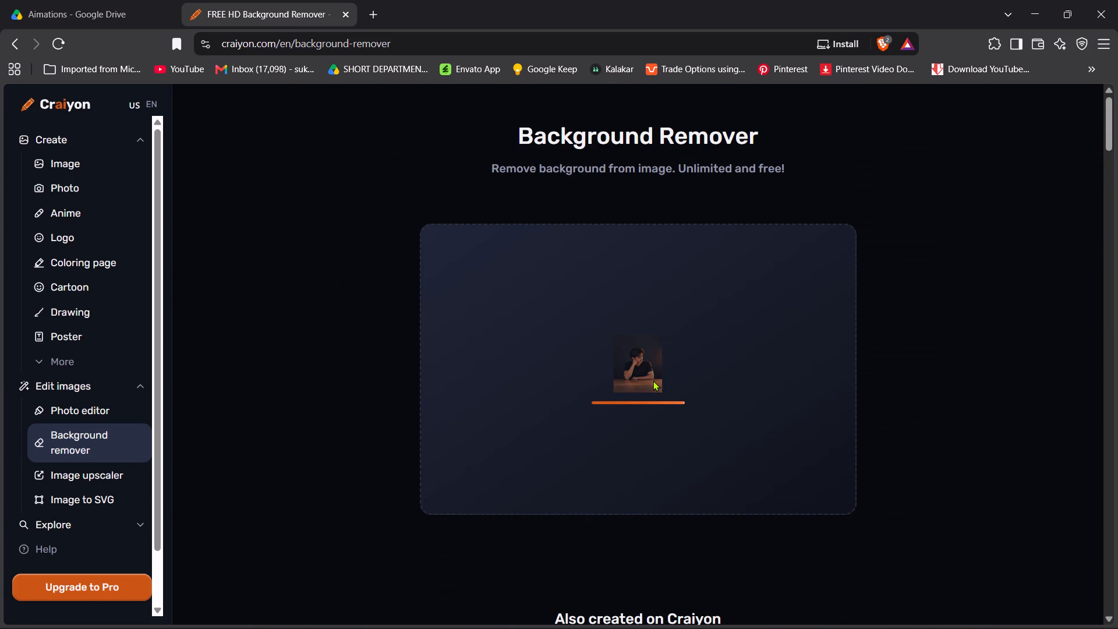
Open the bookmarked Instagram site in a new Brave tab and go to its Messages inbox.
click(370, 10)
click(385, 36)
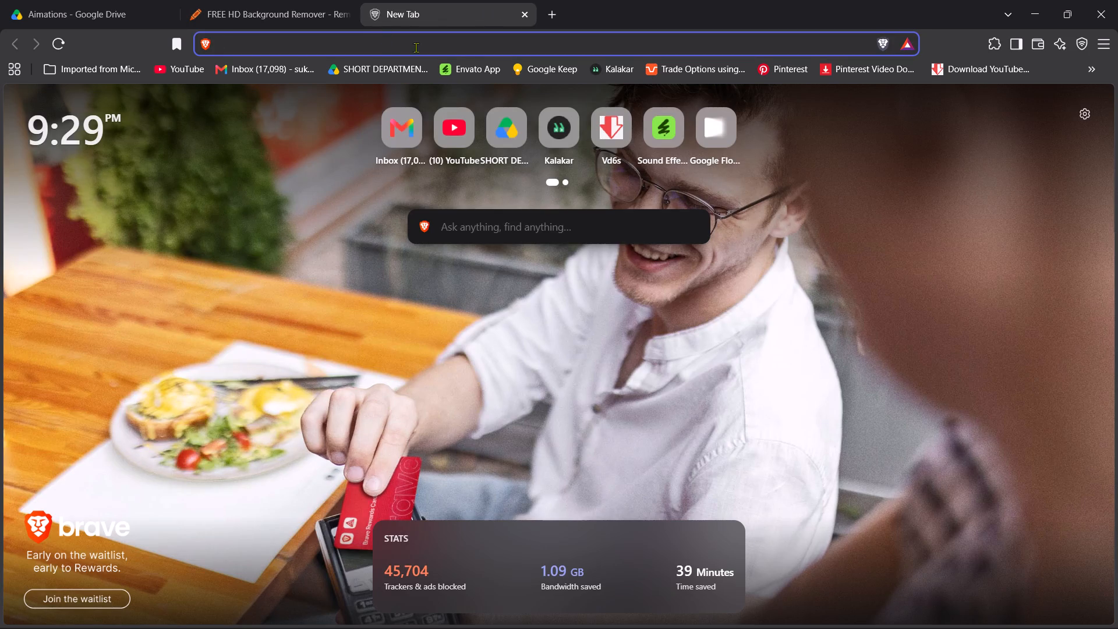
click(1091, 65)
drag(862, 116, 856, 106)
click(856, 104)
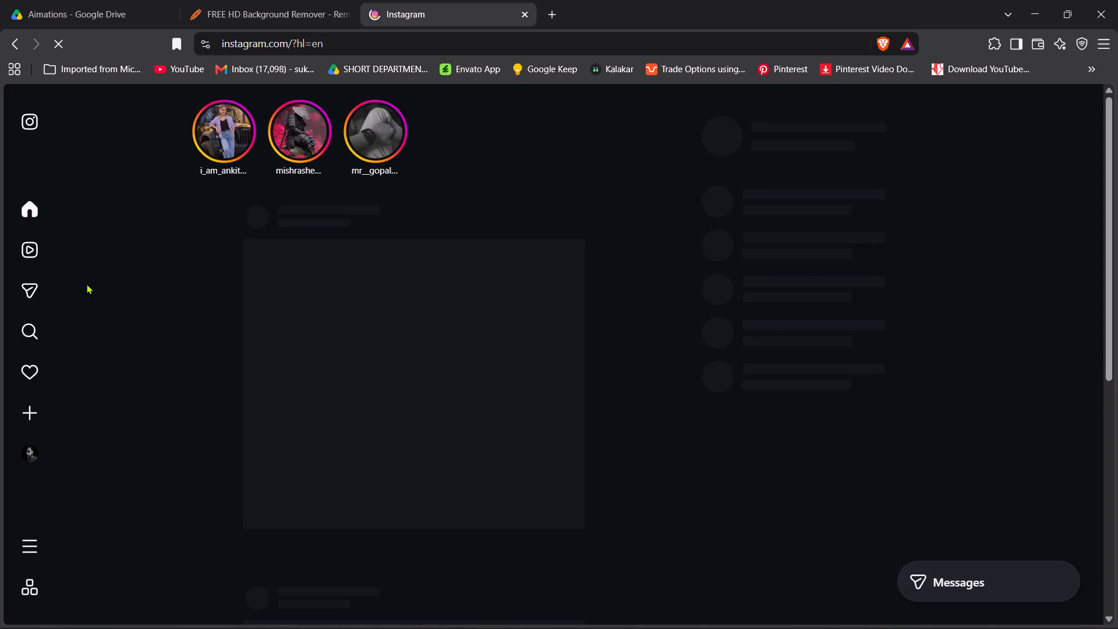
click(49, 292)
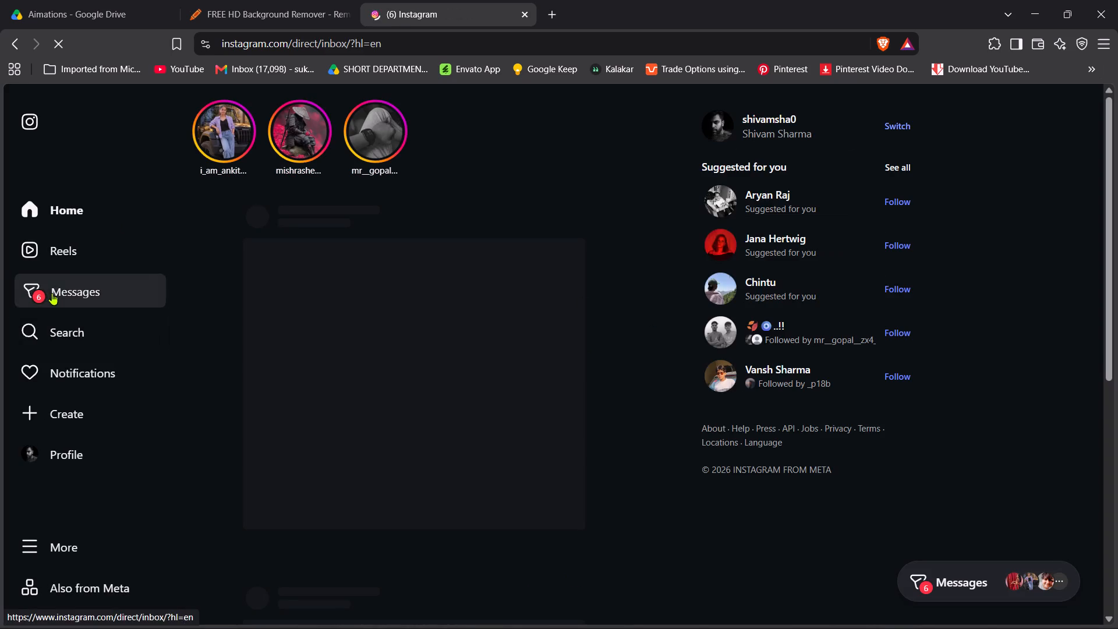
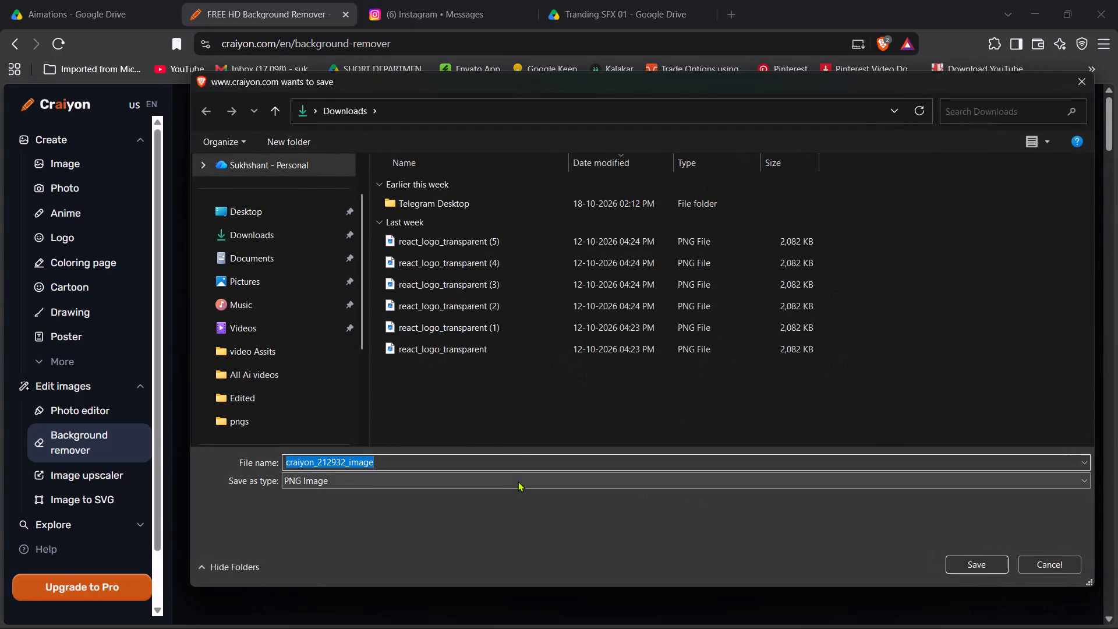
Save the background-free cutout of the boy as a PNG image in the assigment\pngs folder on drive D.
key(ctrl+c)
key(ctrl+c)
key(ctrl+c)
scroll(268, 427, down, 4)
click(284, 387)
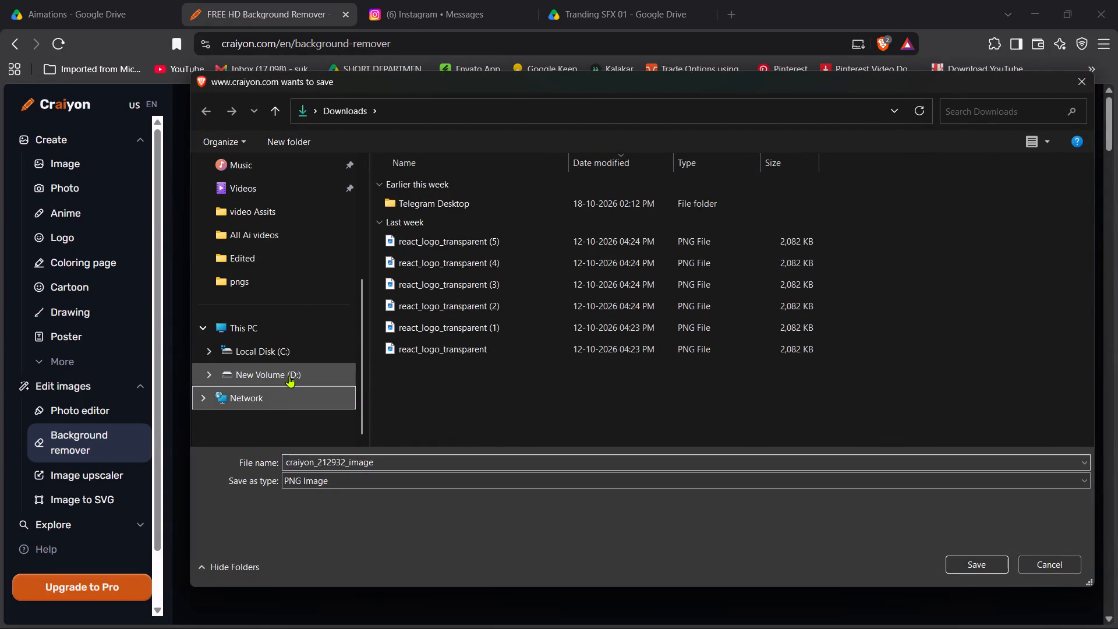
click(289, 373)
drag(605, 372, 618, 341)
double_click(596, 213)
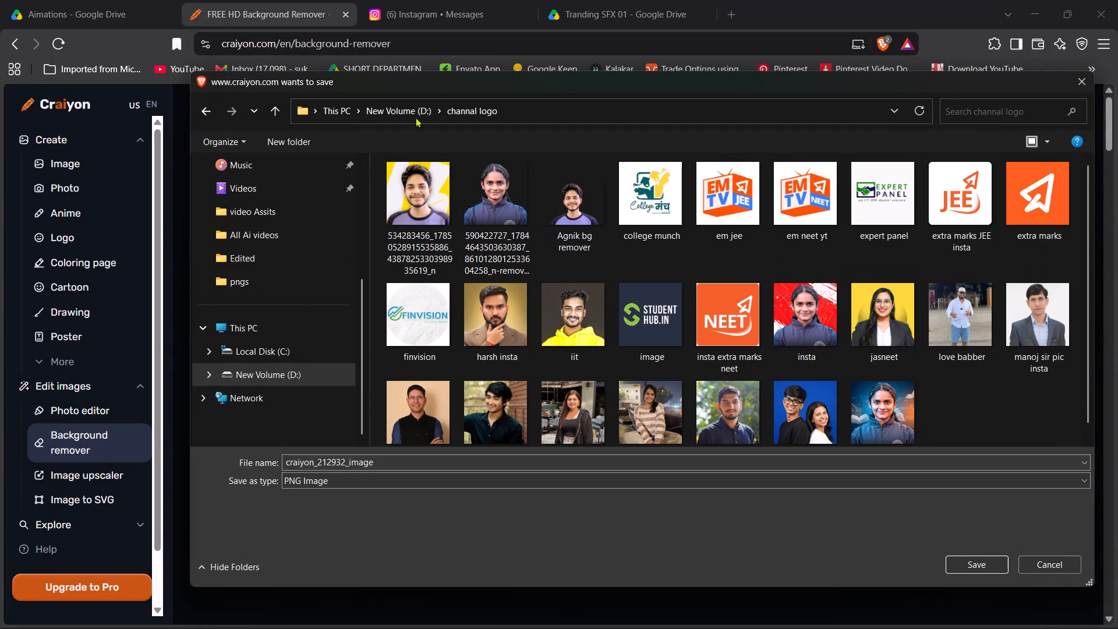
click(414, 111)
double_click(523, 211)
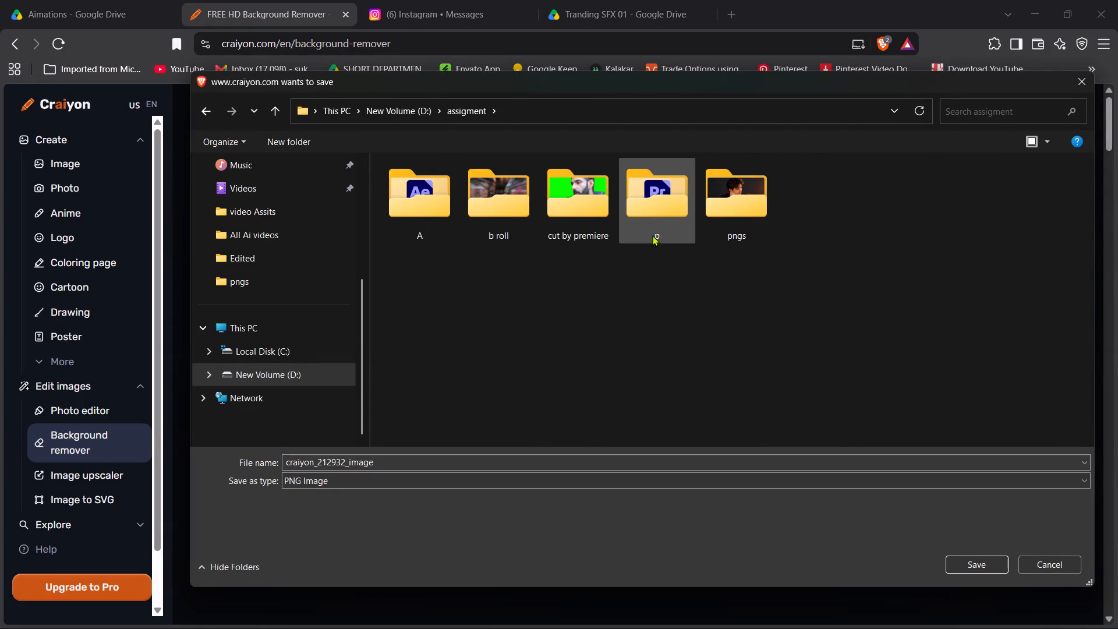
double_click(711, 218)
click(408, 460)
click(808, 390)
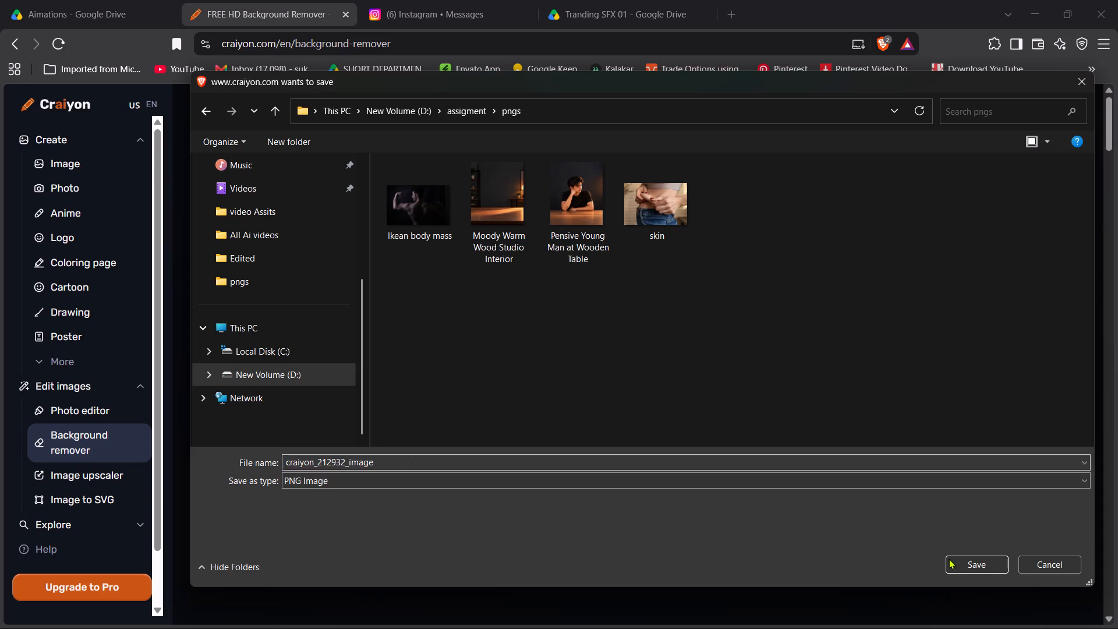
click(958, 568)
Bring the downloaded cutout of the boy from Brave into After Effects.
drag(829, 82, 773, 628)
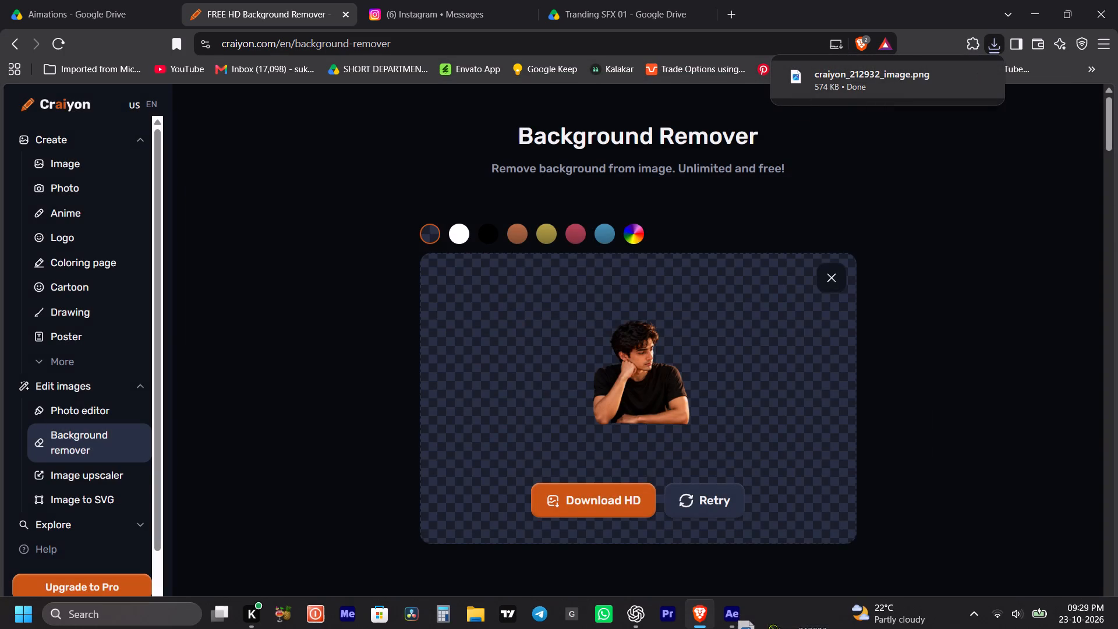
Import the downloaded craiyon_212932_image.png into the pngs folder of the After Effects project and save the project.
drag(773, 628, 24, 229)
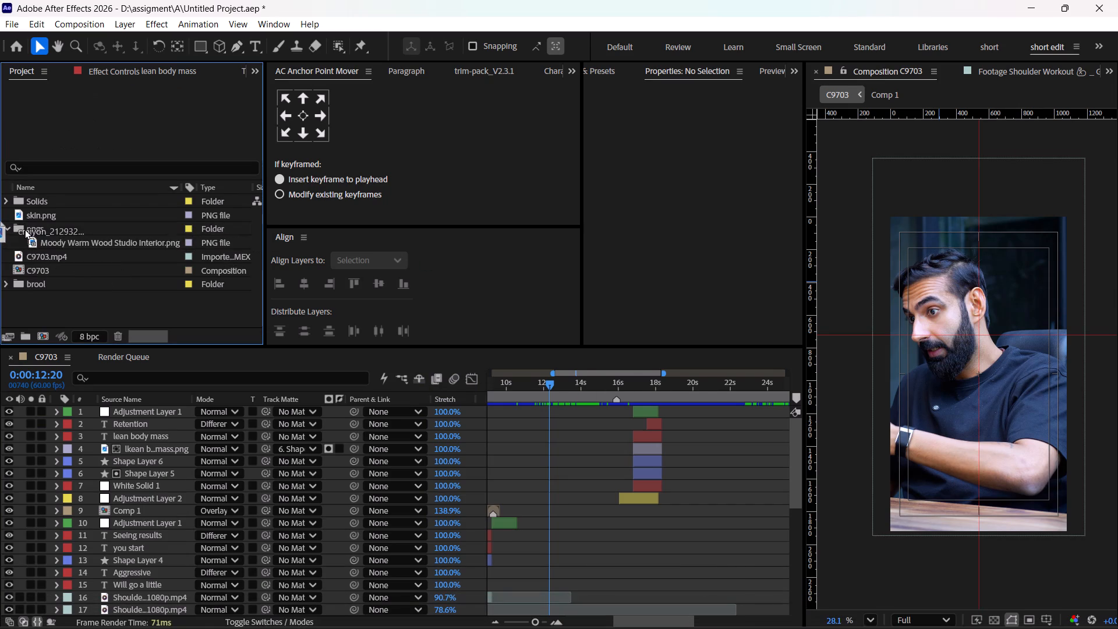
drag(24, 229, 55, 237)
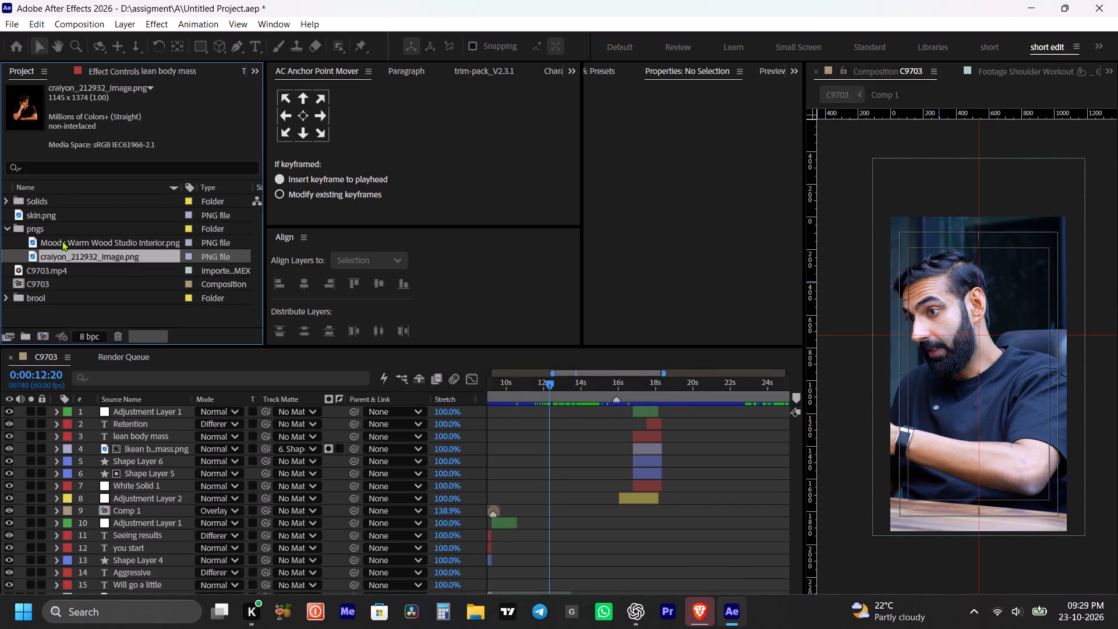
click(63, 242)
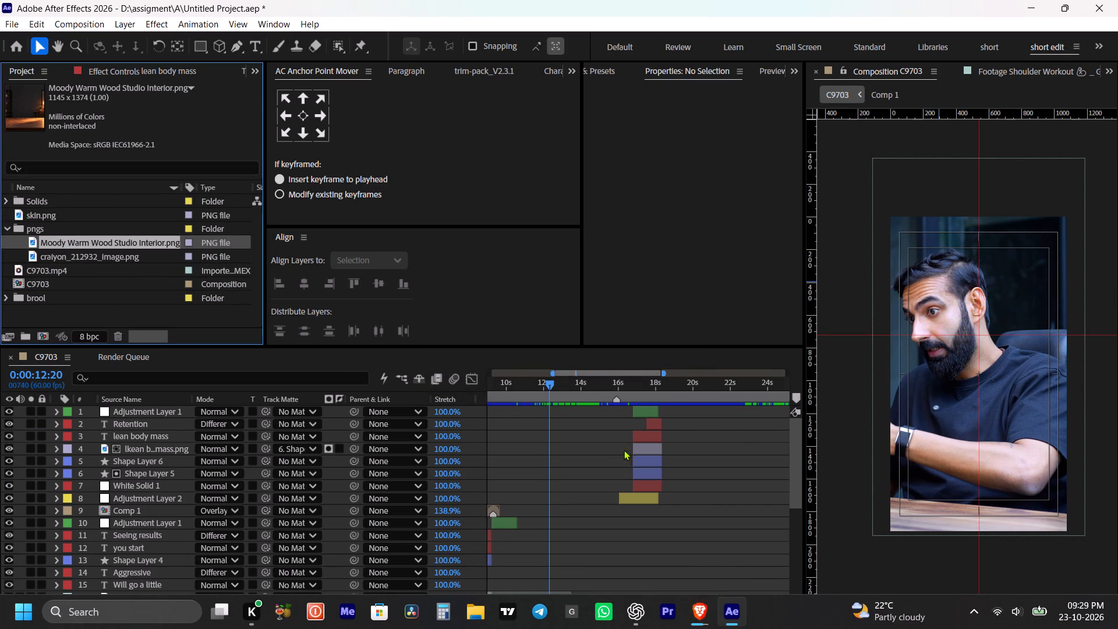
click(560, 535)
key(ctrl+s)
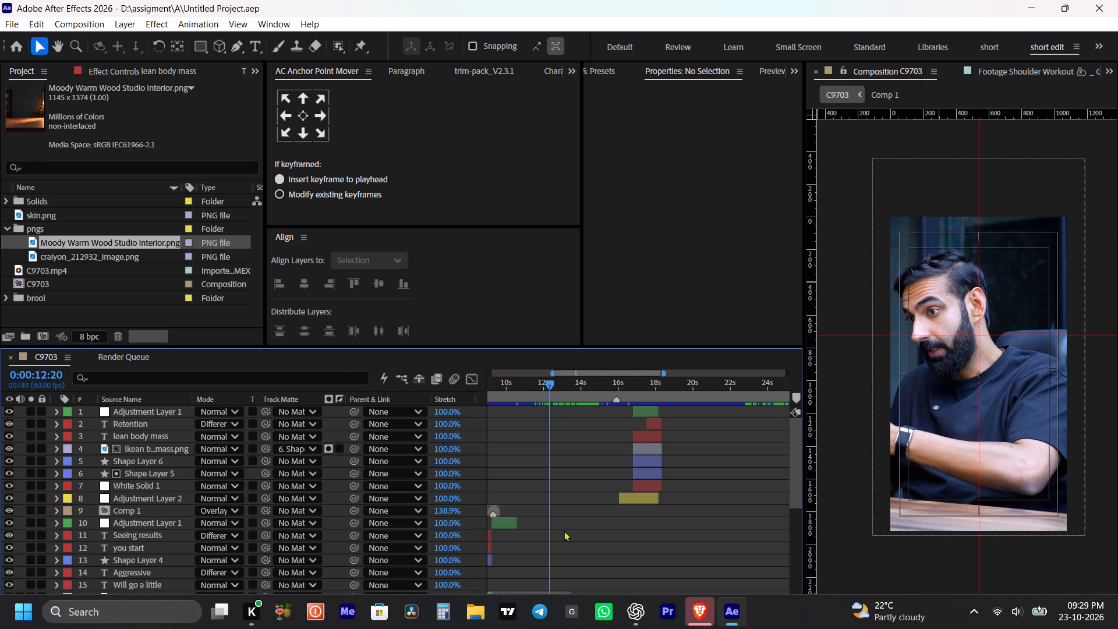
Switch to Brave and save the pending Google Drive ZIP download in the assigment folder on drive D.
click(685, 605)
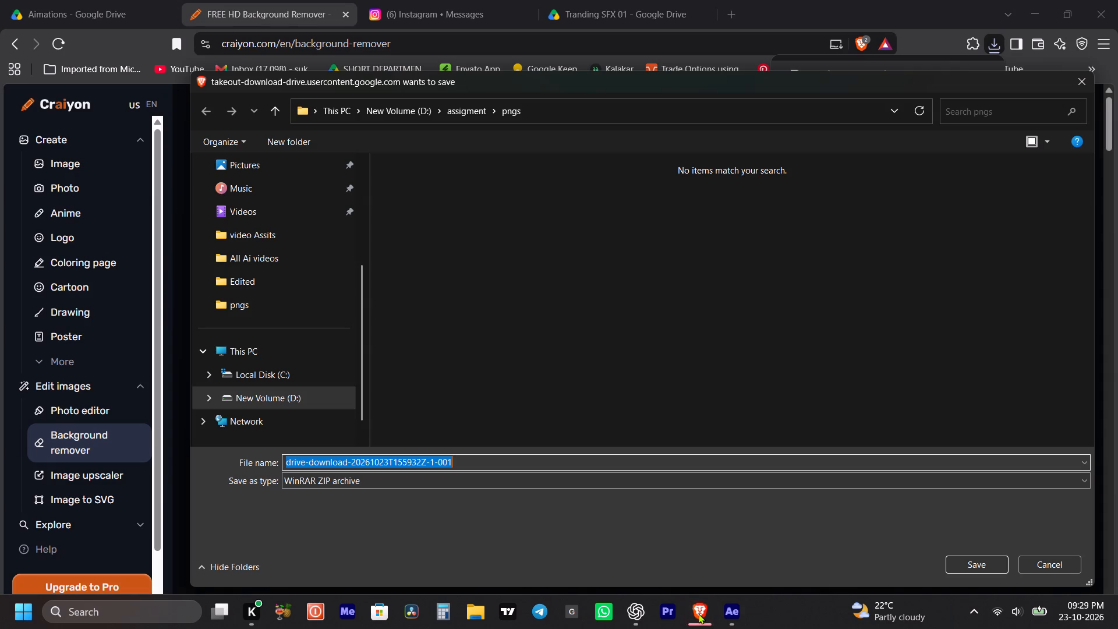
click(311, 398)
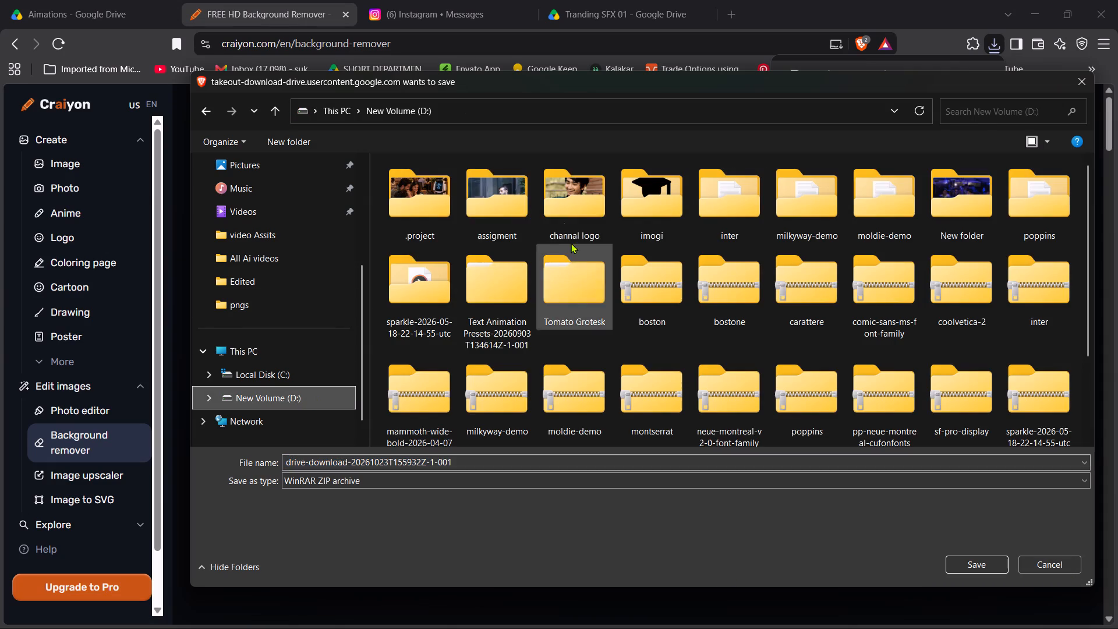
double_click(515, 210)
click(645, 312)
drag(782, 333, 770, 338)
drag(865, 321, 876, 351)
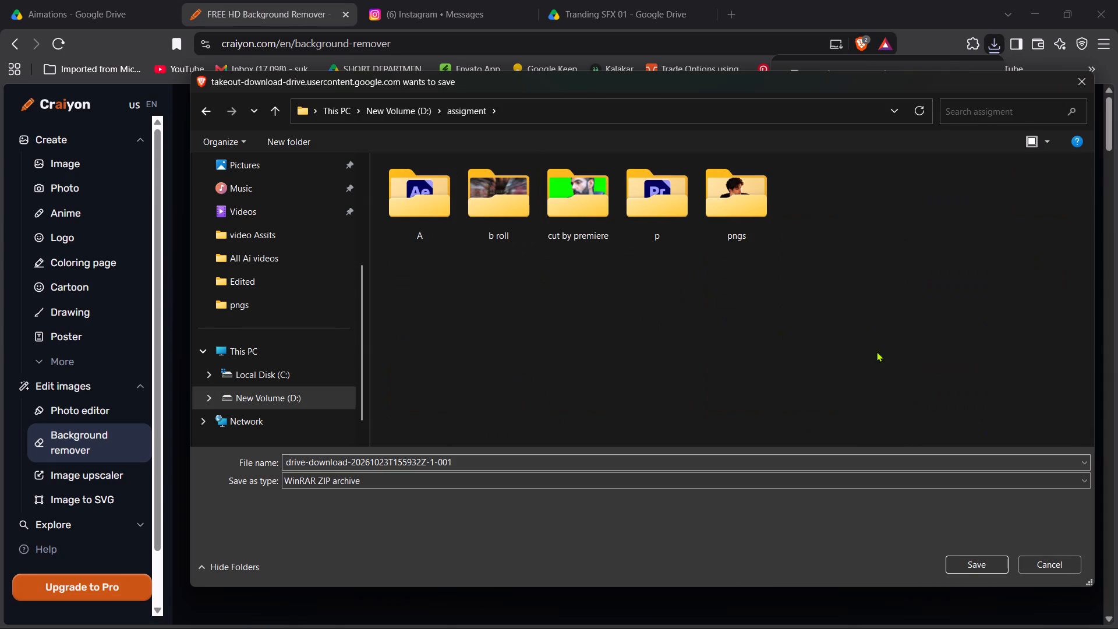
drag(876, 351, 868, 329)
click(956, 554)
click(959, 560)
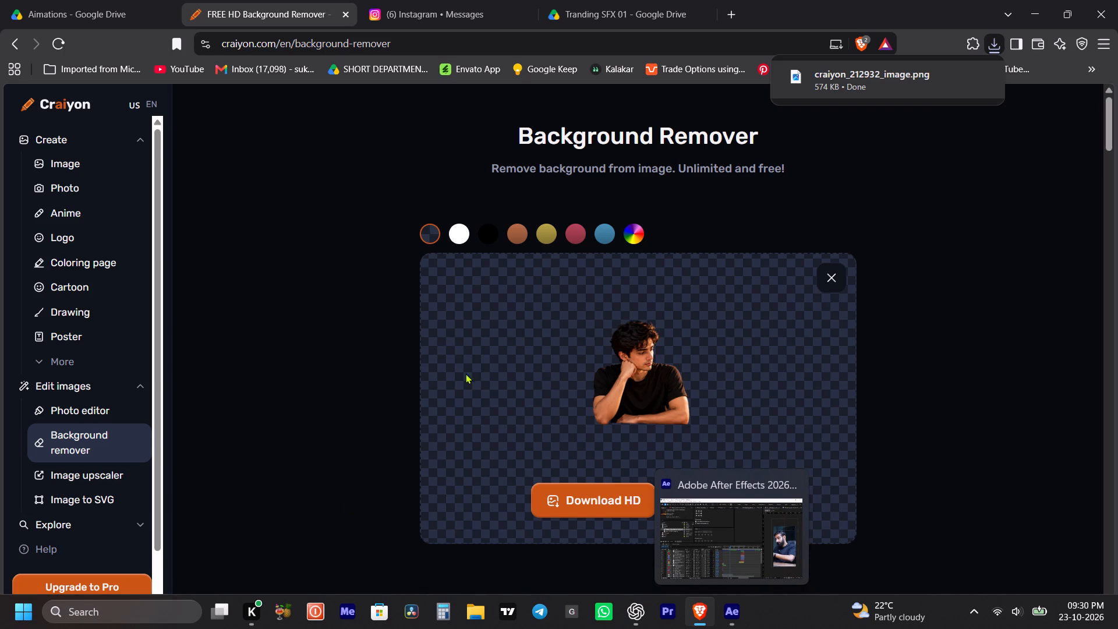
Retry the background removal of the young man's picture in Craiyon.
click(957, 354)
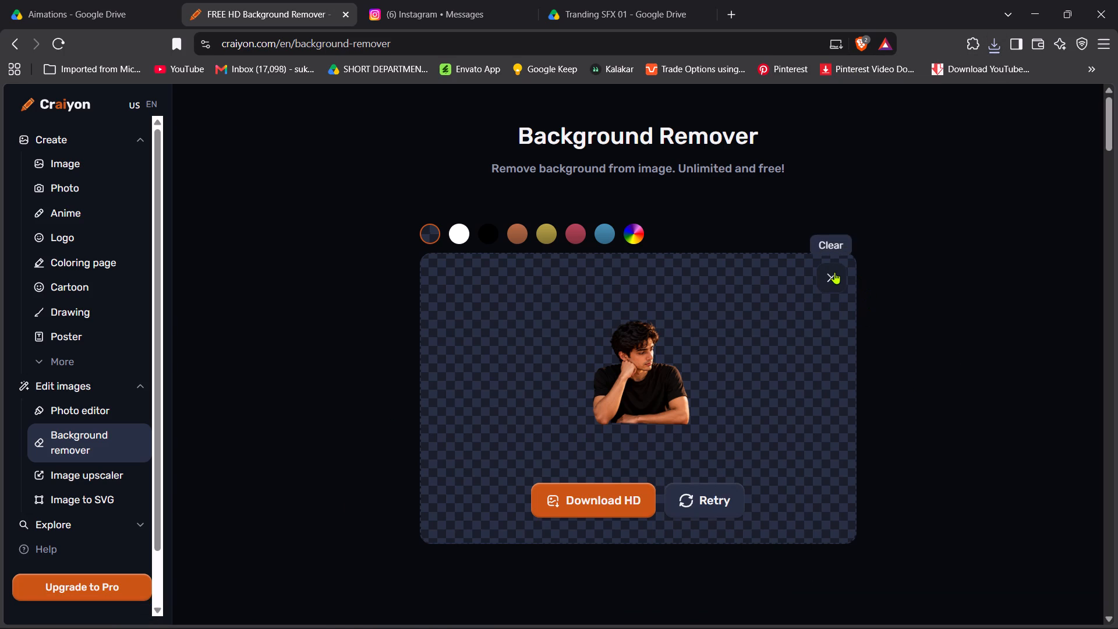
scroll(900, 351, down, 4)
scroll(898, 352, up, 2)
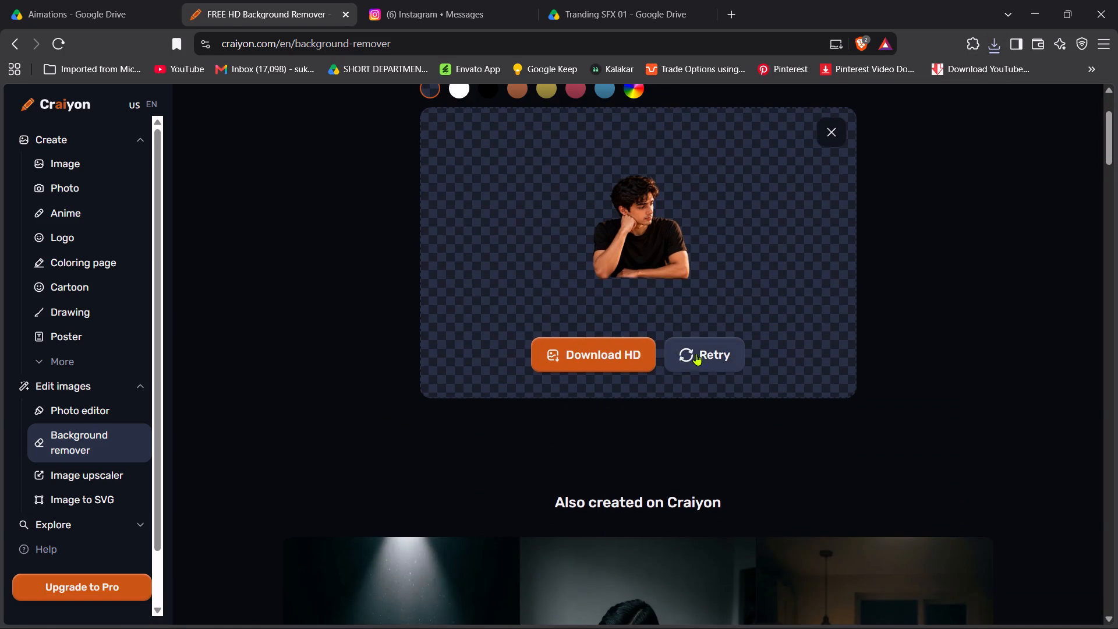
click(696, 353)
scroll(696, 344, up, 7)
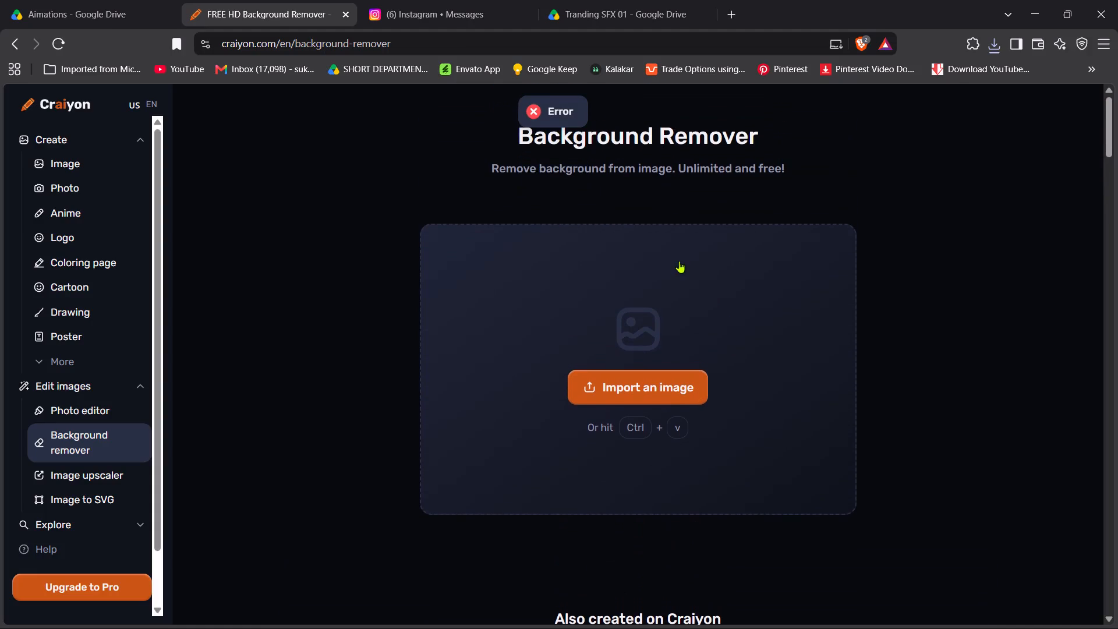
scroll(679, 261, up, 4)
Open Canva in a new browser tab.
click(737, 10)
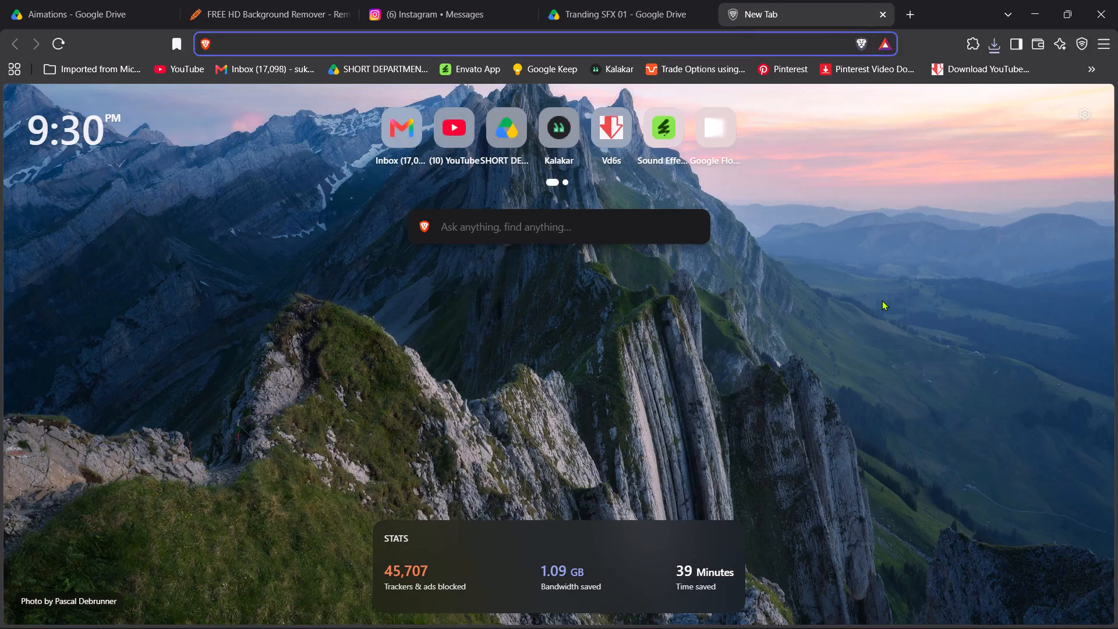
click(881, 299)
click(902, 253)
click(883, 302)
click(742, 323)
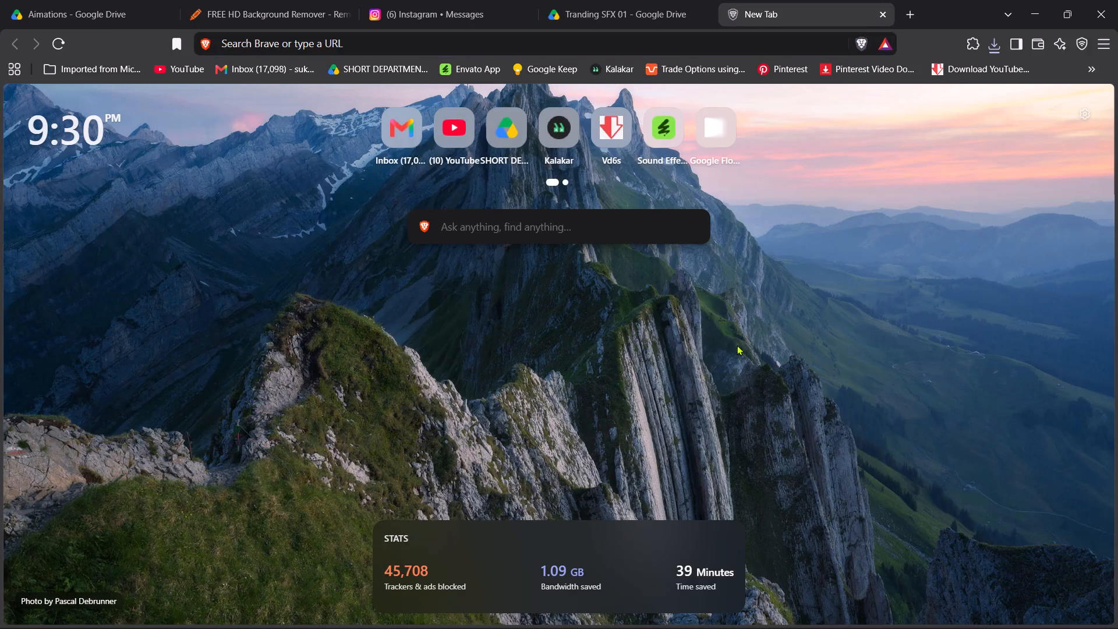
click(737, 345)
click(643, 44)
text(ca)
text(nva)
key(Return)
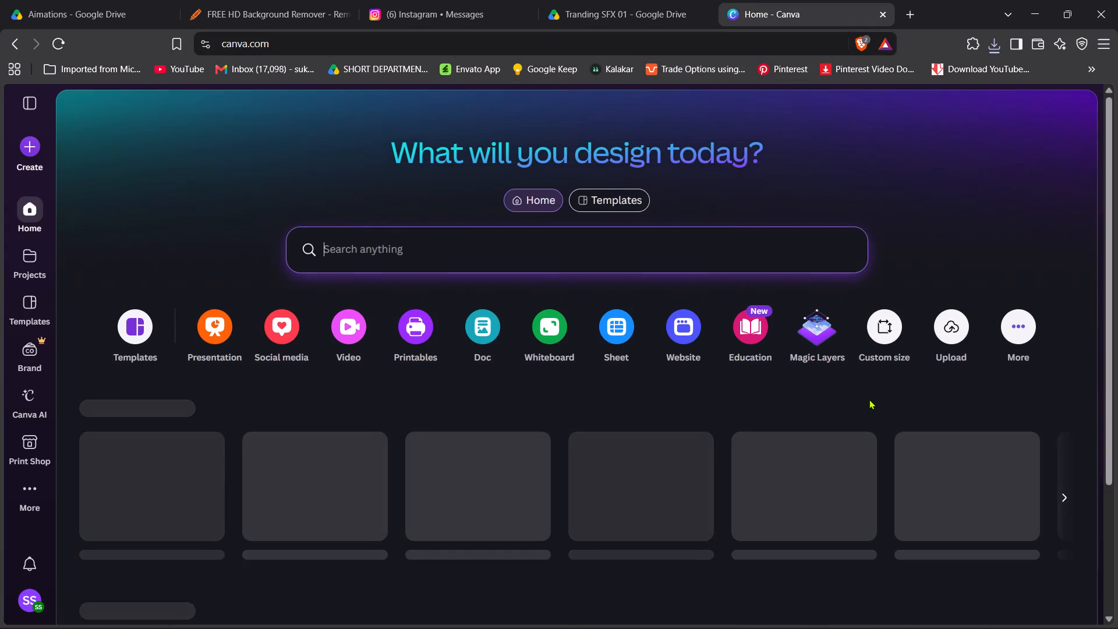
Upload "Pensive Young Man at Wooden Table" from the assigment\pngs folder into Canva's photo editor.
click(383, 256)
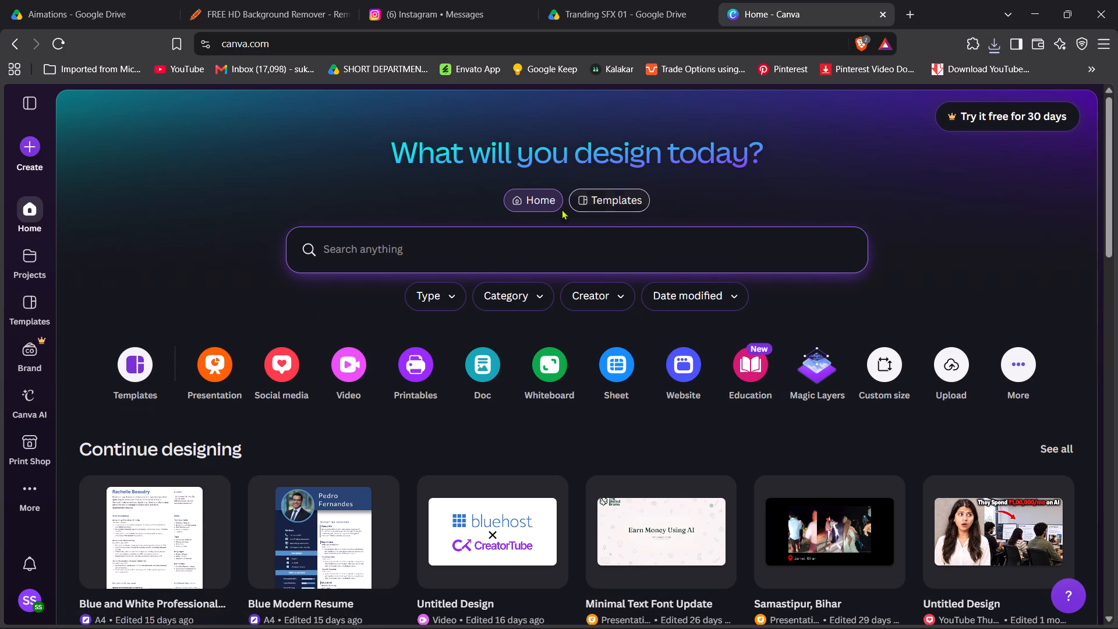
click(30, 217)
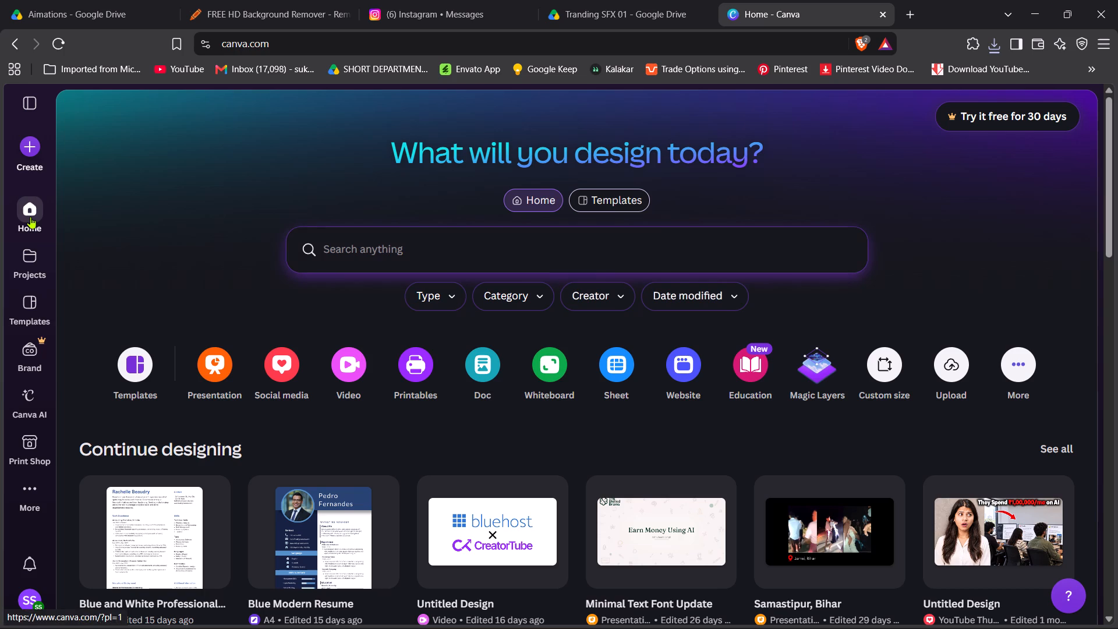
triple_click(30, 215)
click(34, 153)
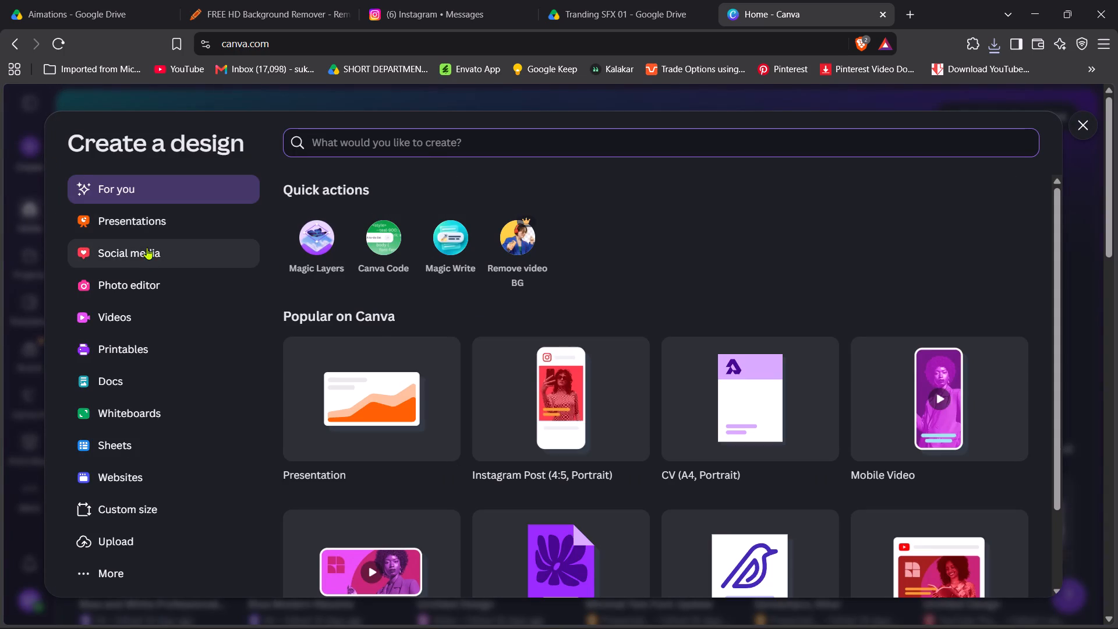
click(139, 284)
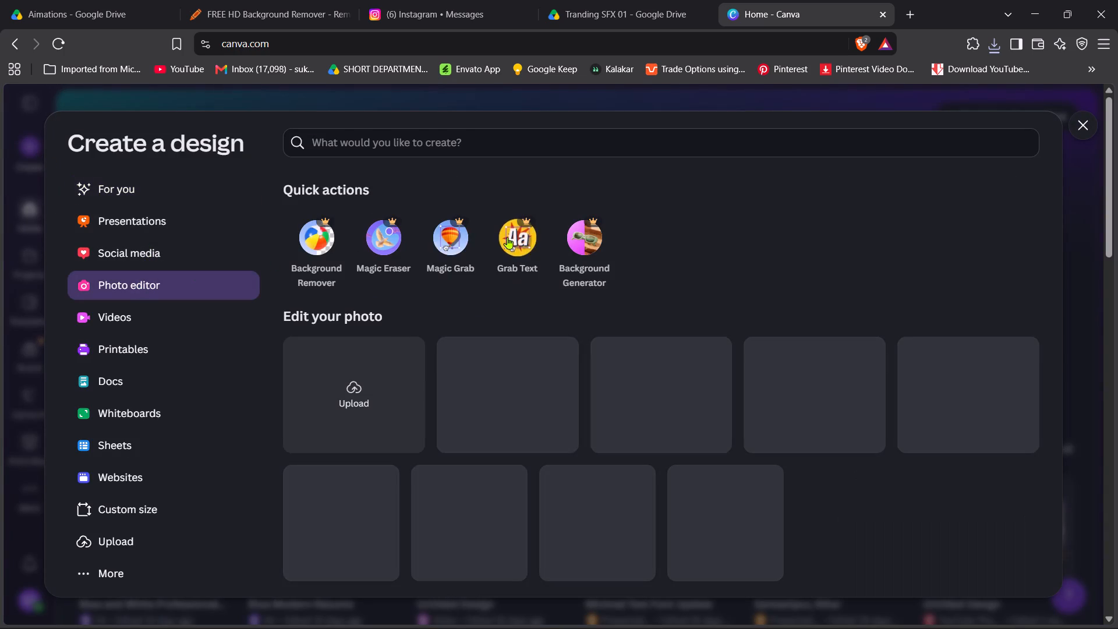
click(377, 379)
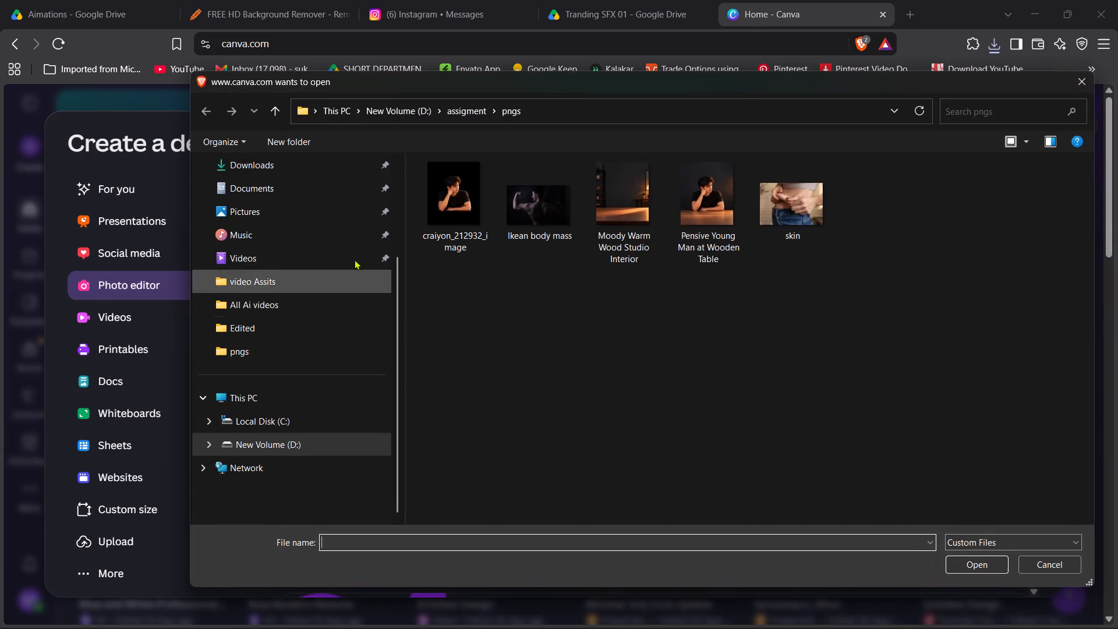
click(723, 240)
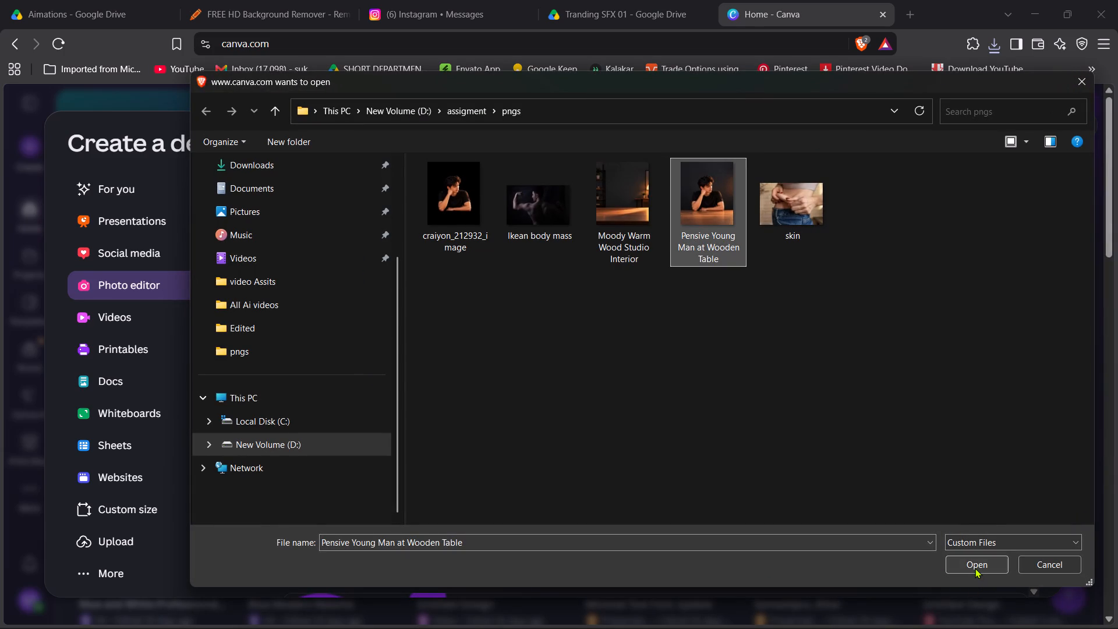
drag(727, 308, 713, 231)
click(721, 241)
click(969, 563)
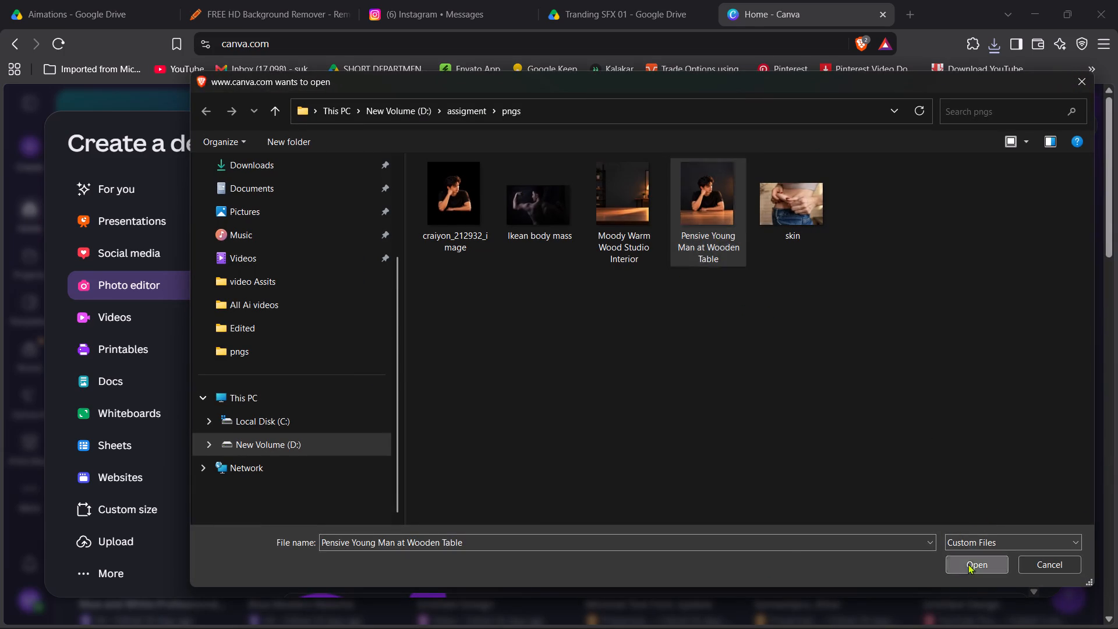
scroll(645, 370, down, 3)
scroll(737, 349, up, 3)
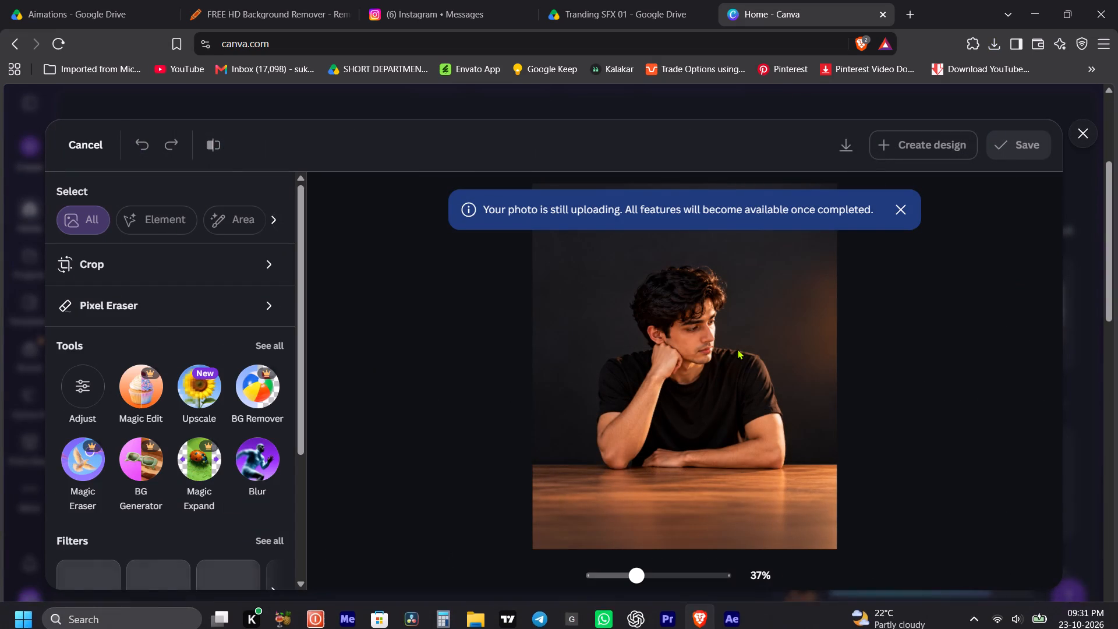
click(907, 208)
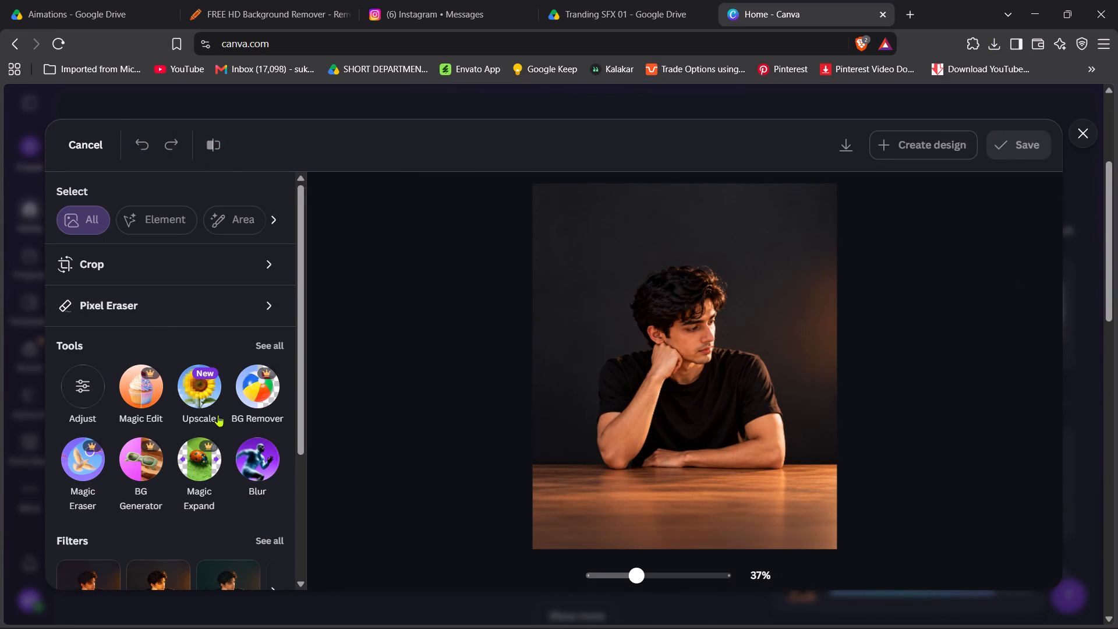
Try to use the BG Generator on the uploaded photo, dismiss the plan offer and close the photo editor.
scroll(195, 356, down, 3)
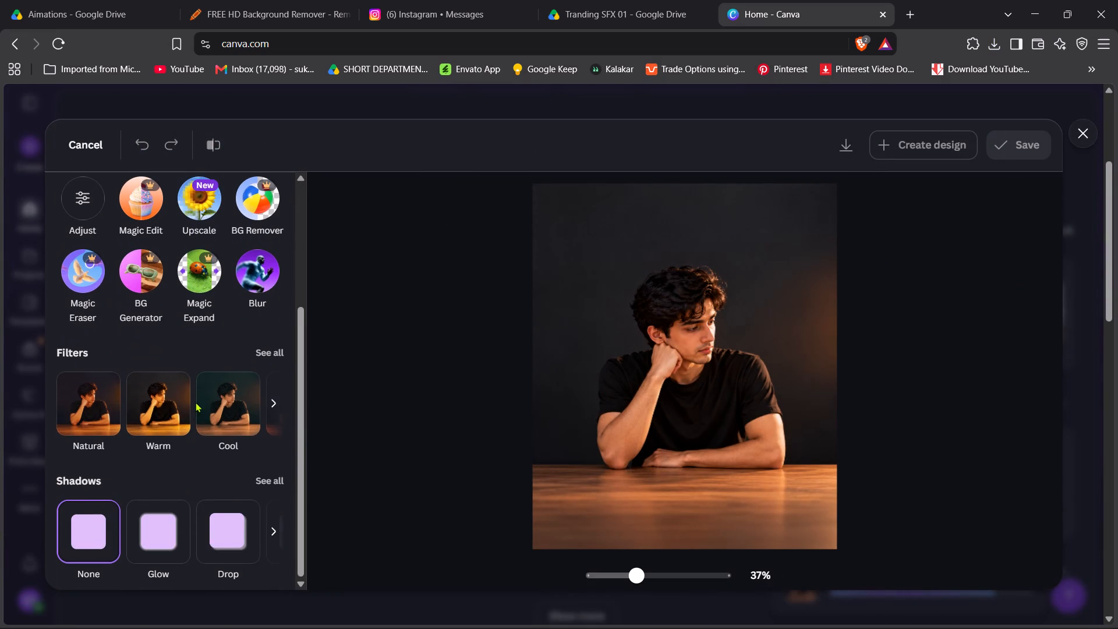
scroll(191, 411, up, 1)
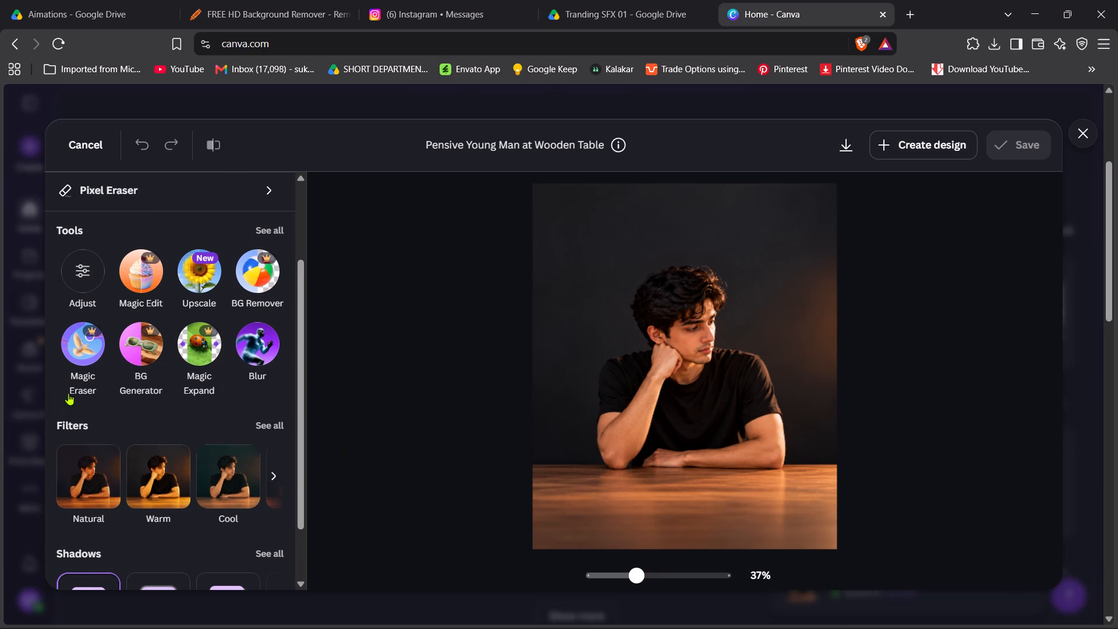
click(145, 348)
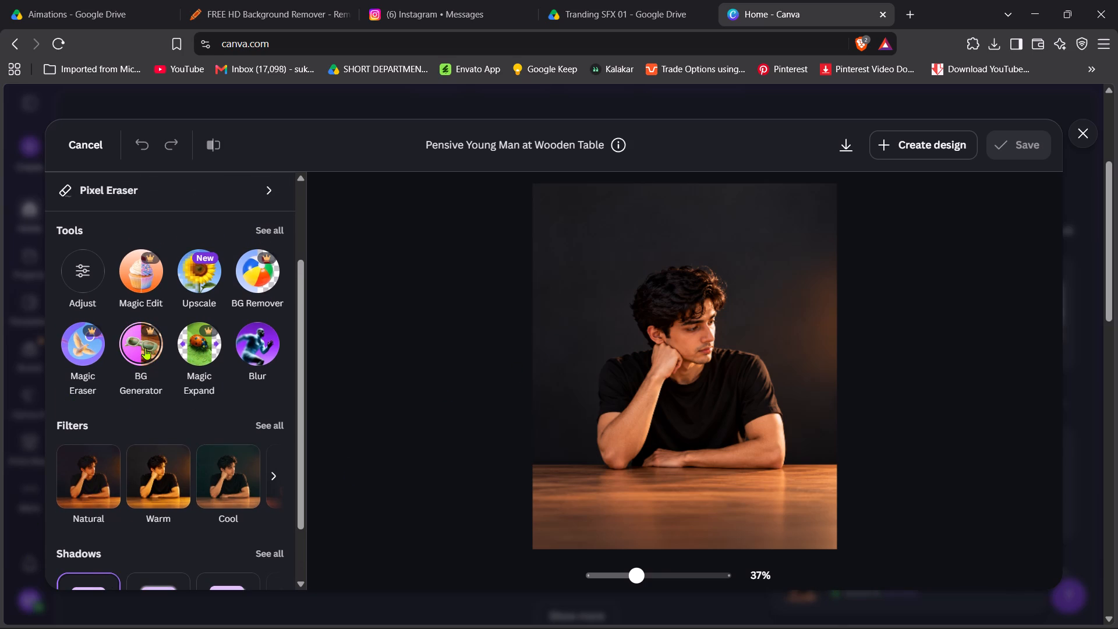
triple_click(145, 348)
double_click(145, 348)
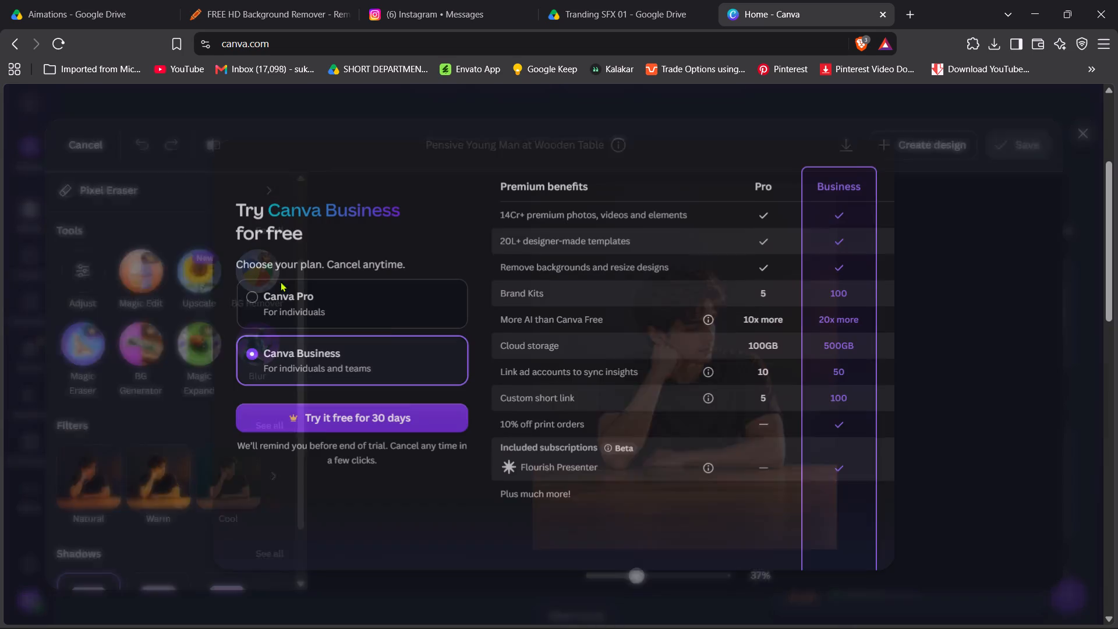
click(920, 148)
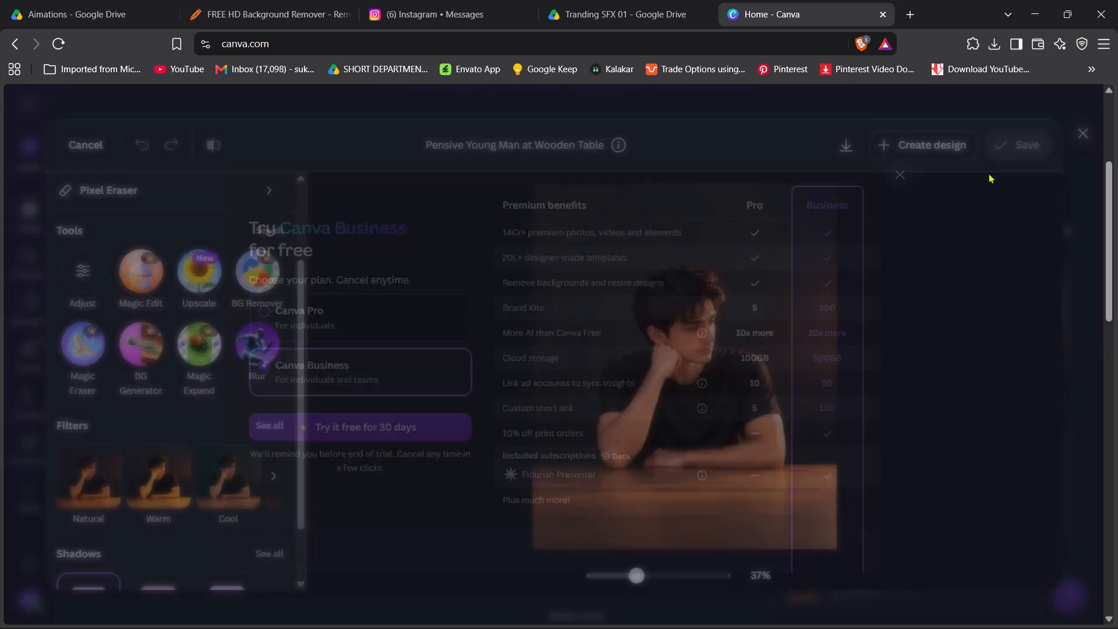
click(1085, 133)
Switch the Canva account to the Nirma University education team.
click(33, 599)
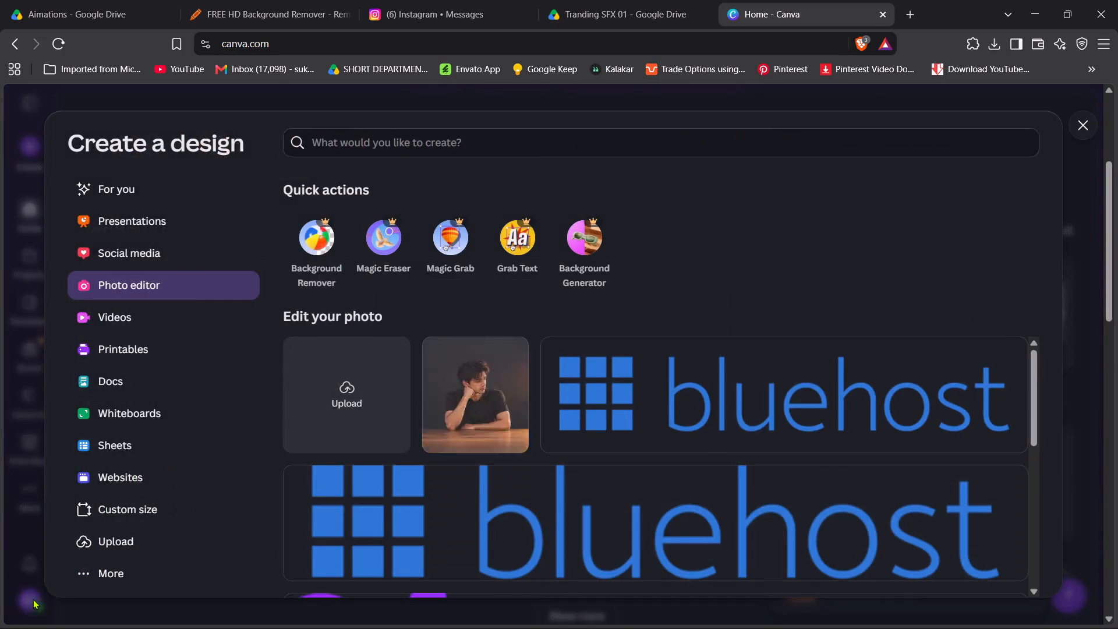
click(35, 604)
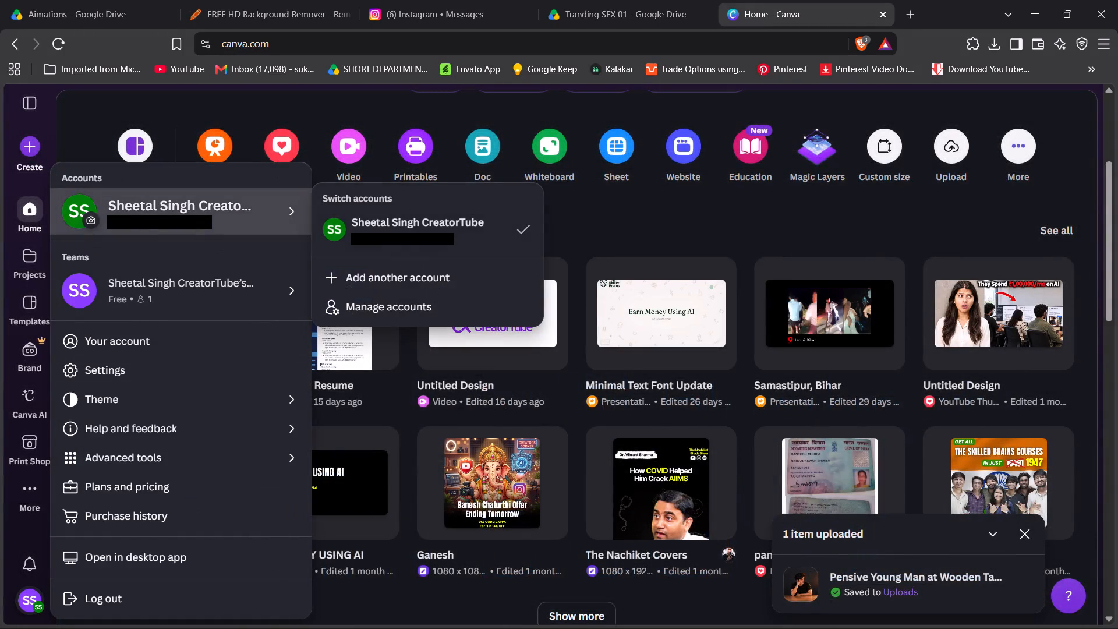
click(200, 293)
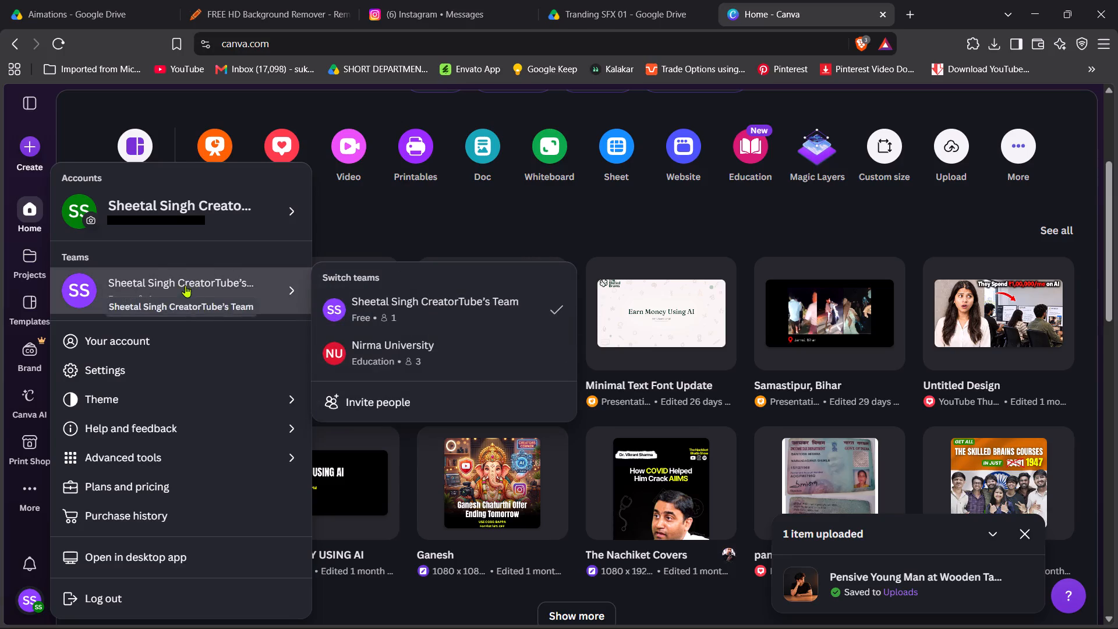
click(185, 285)
click(183, 220)
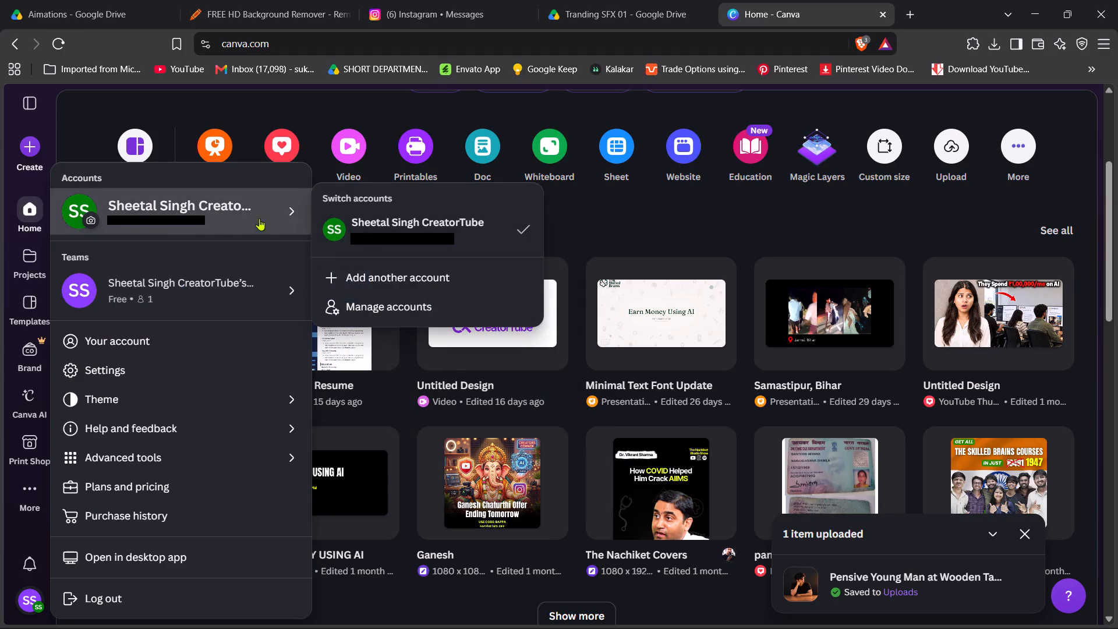
click(391, 217)
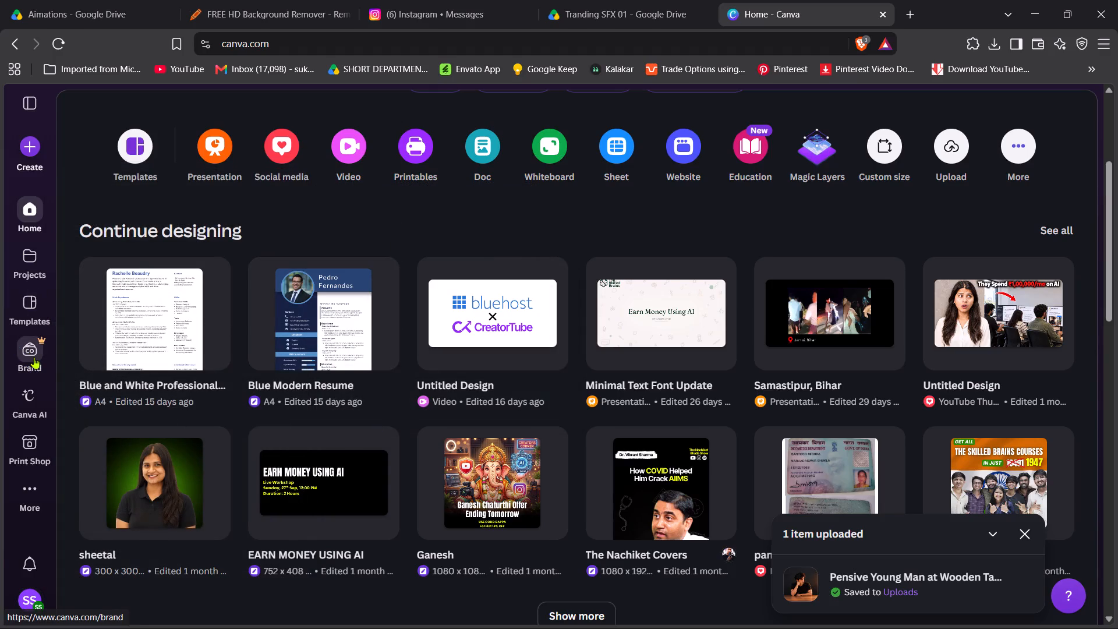
click(31, 602)
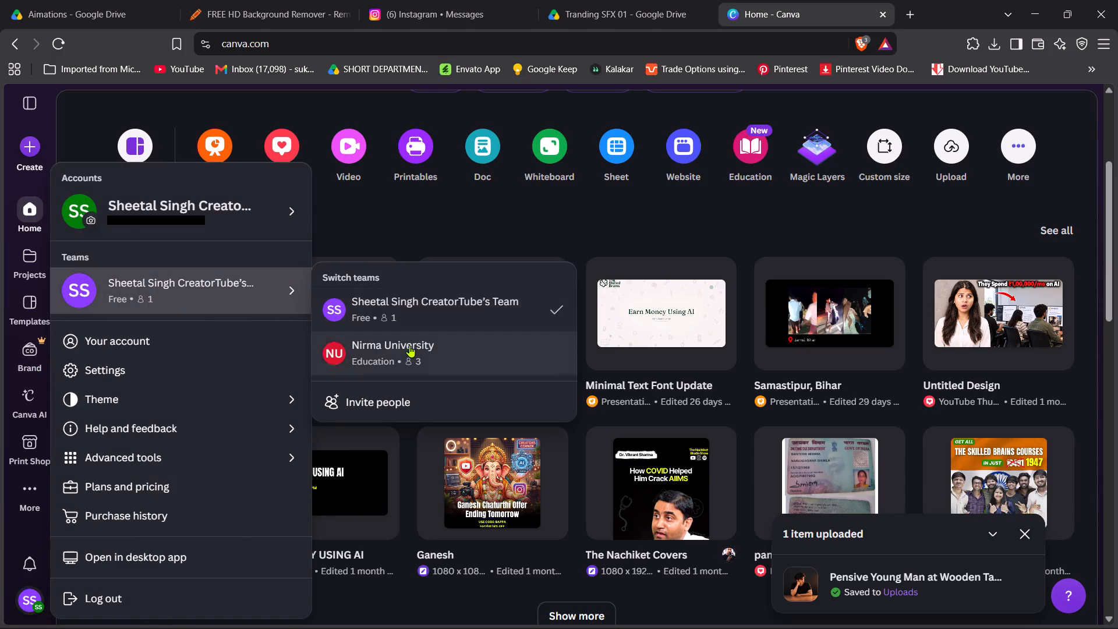
click(409, 345)
triple_click(409, 345)
double_click(409, 345)
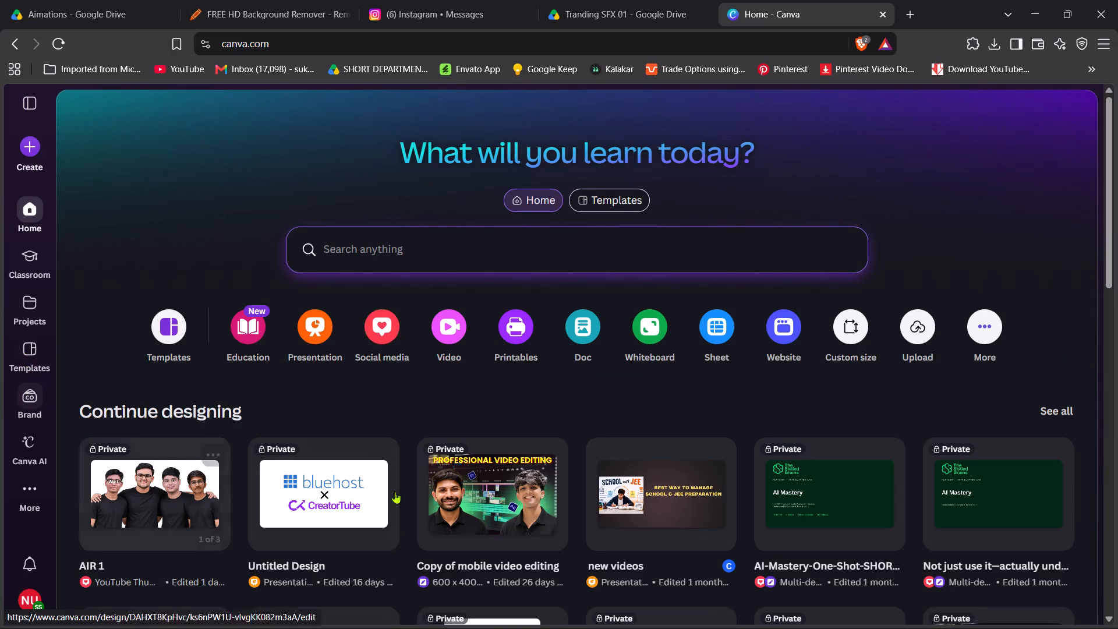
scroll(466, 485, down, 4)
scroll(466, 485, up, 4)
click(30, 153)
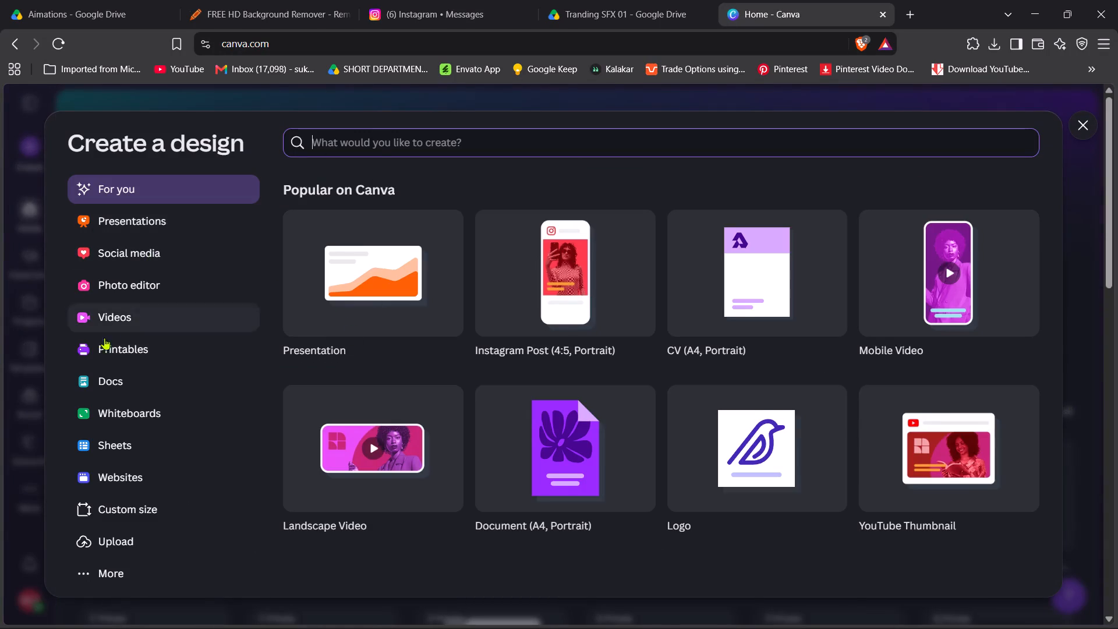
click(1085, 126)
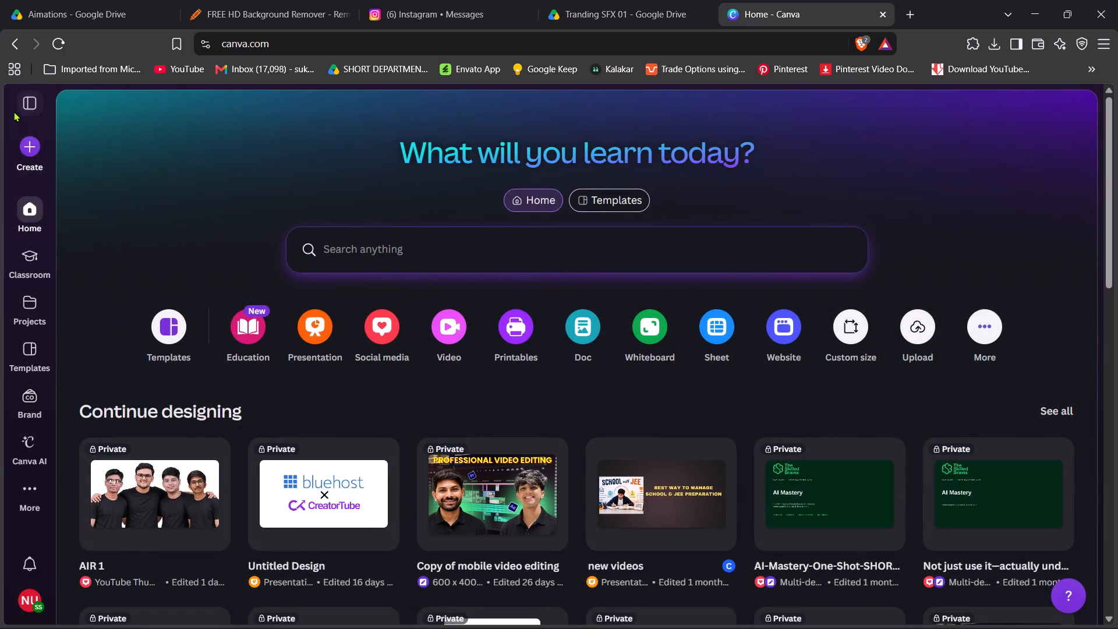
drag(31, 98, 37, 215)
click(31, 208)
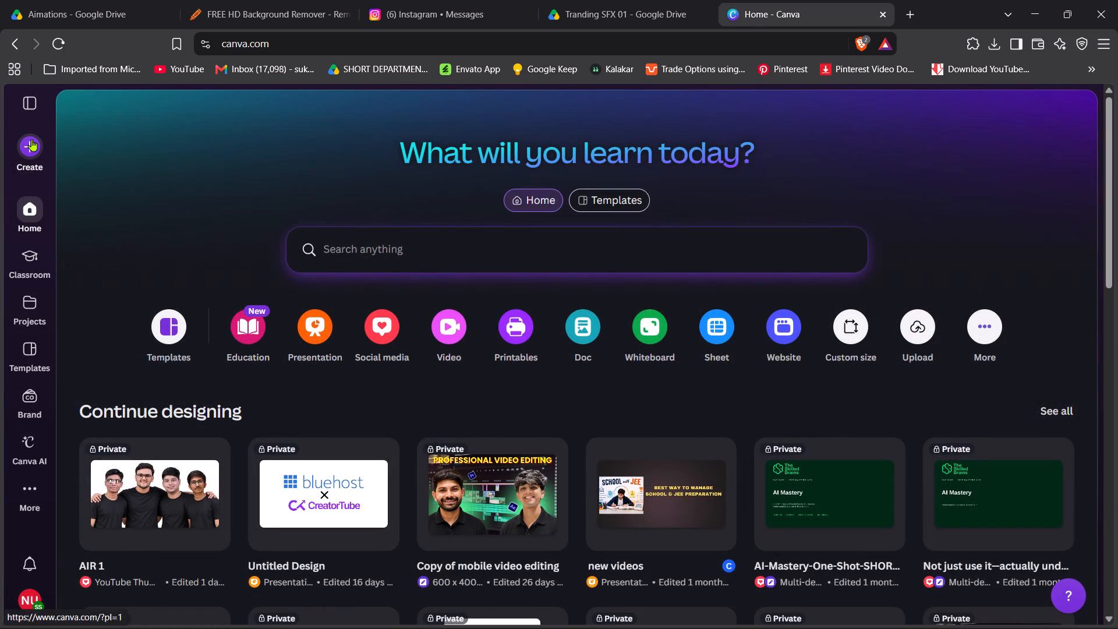
Start a new photo edit and upload "Pensive Young Man at Wooden Table" from the assigment\pngs folder.
click(31, 139)
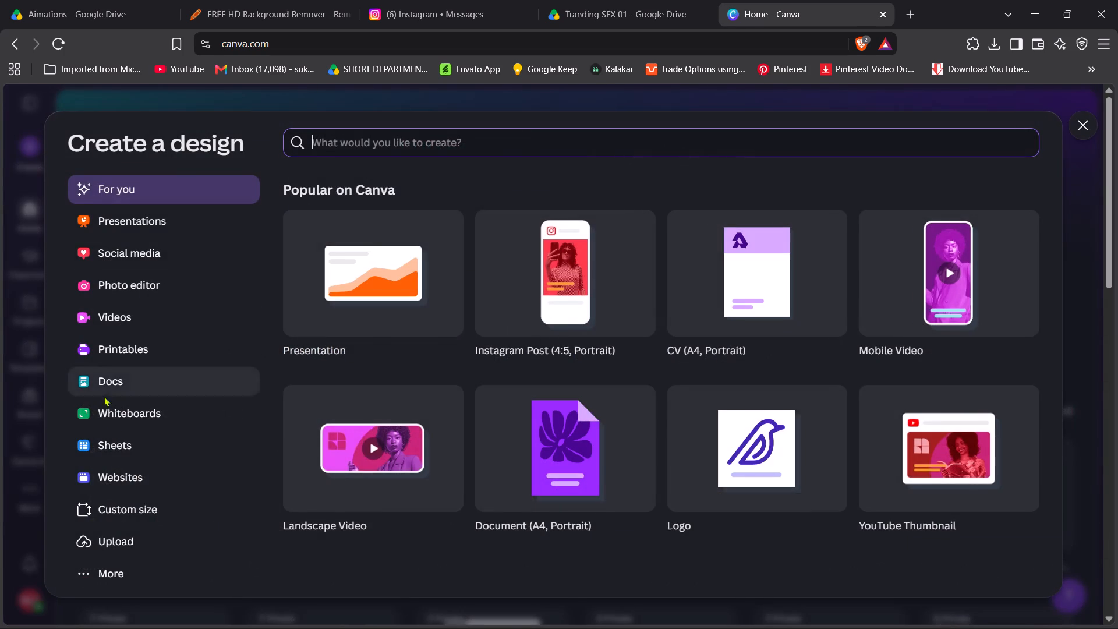
scroll(176, 501, down, 1)
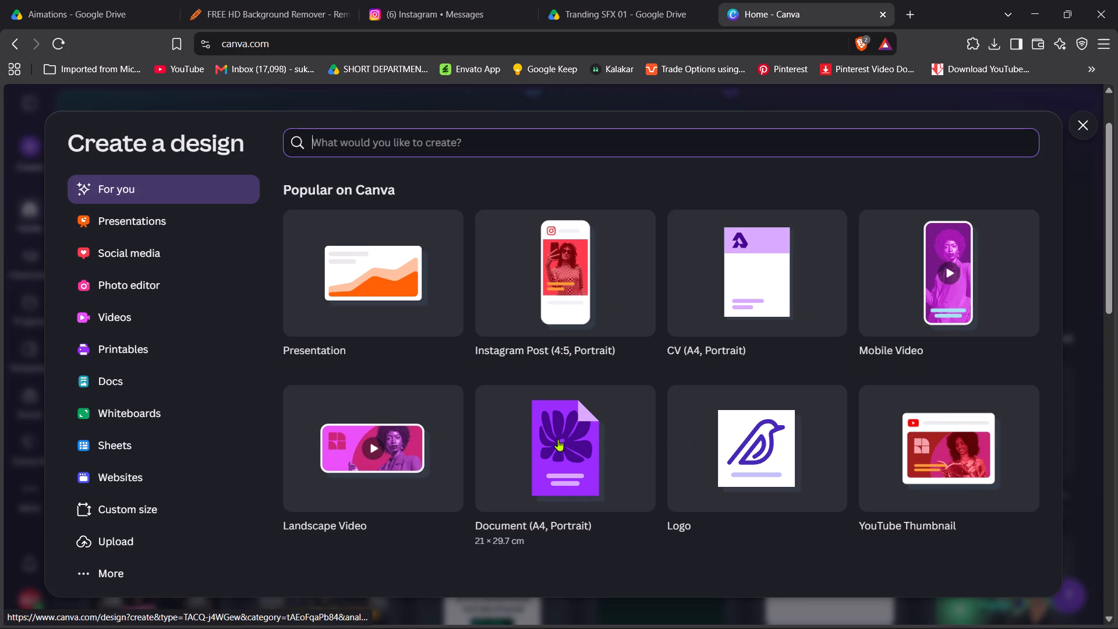
scroll(949, 461, down, 6)
scroll(922, 461, up, 6)
scroll(754, 377, up, 2)
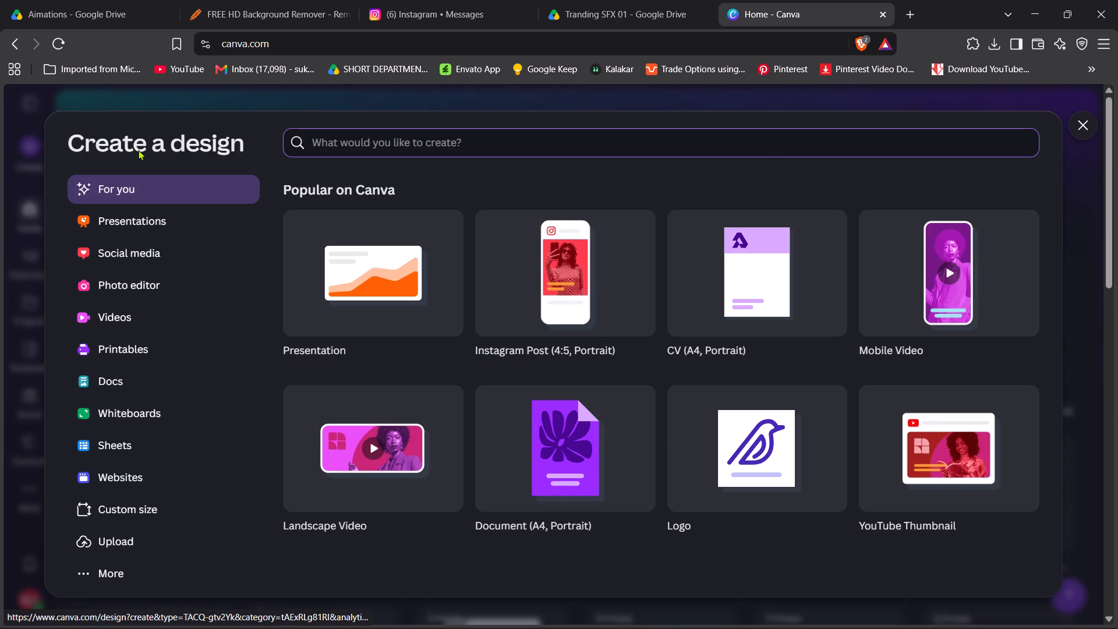
click(124, 284)
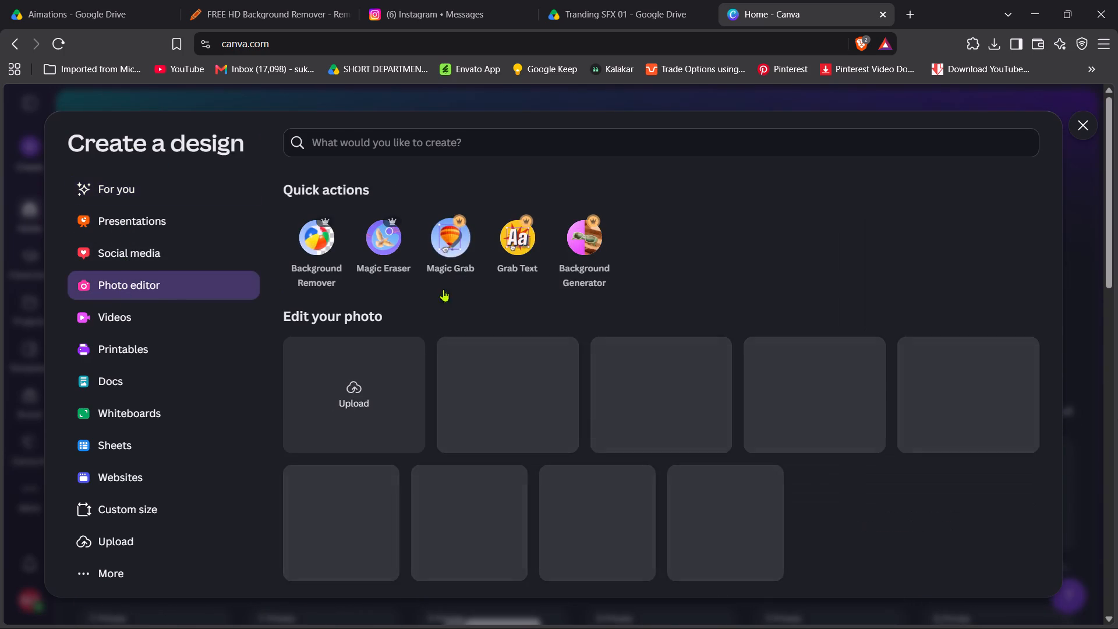
click(344, 415)
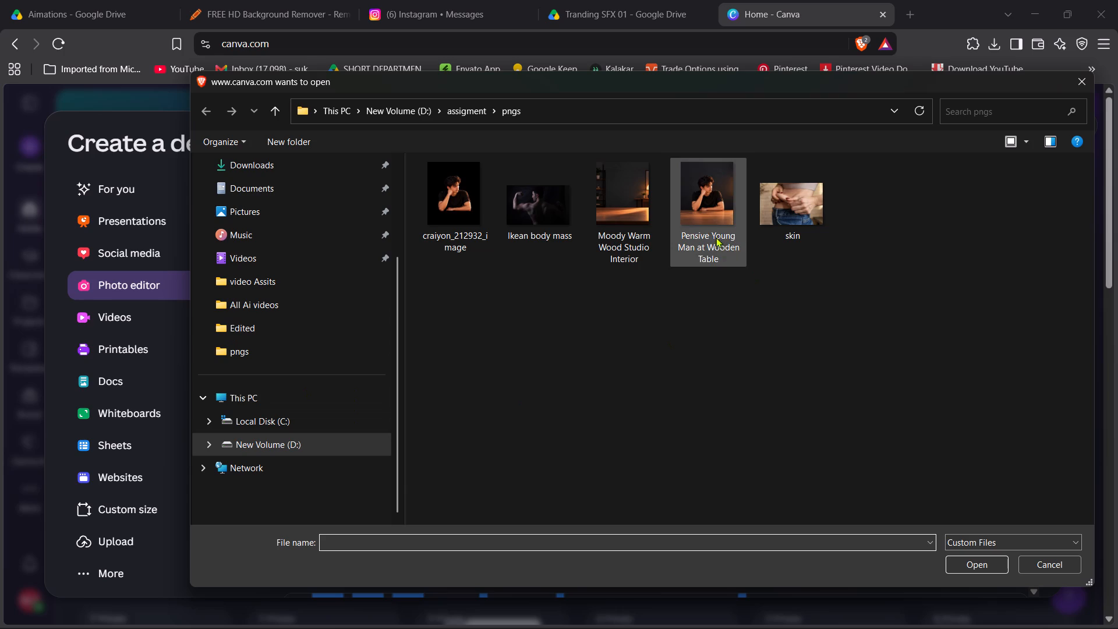
click(710, 231)
click(979, 566)
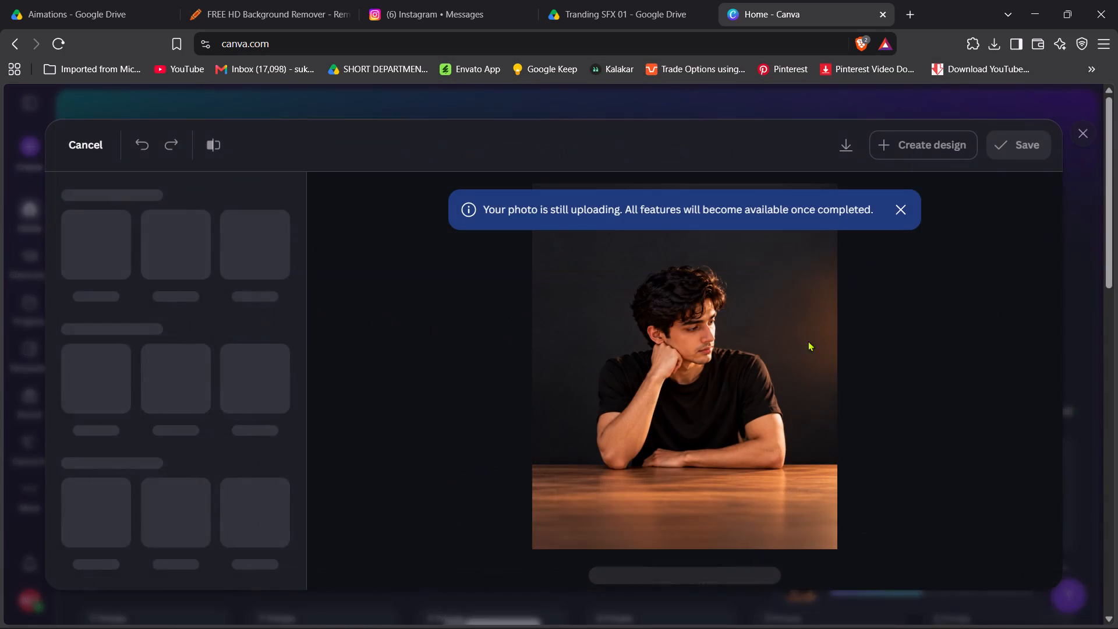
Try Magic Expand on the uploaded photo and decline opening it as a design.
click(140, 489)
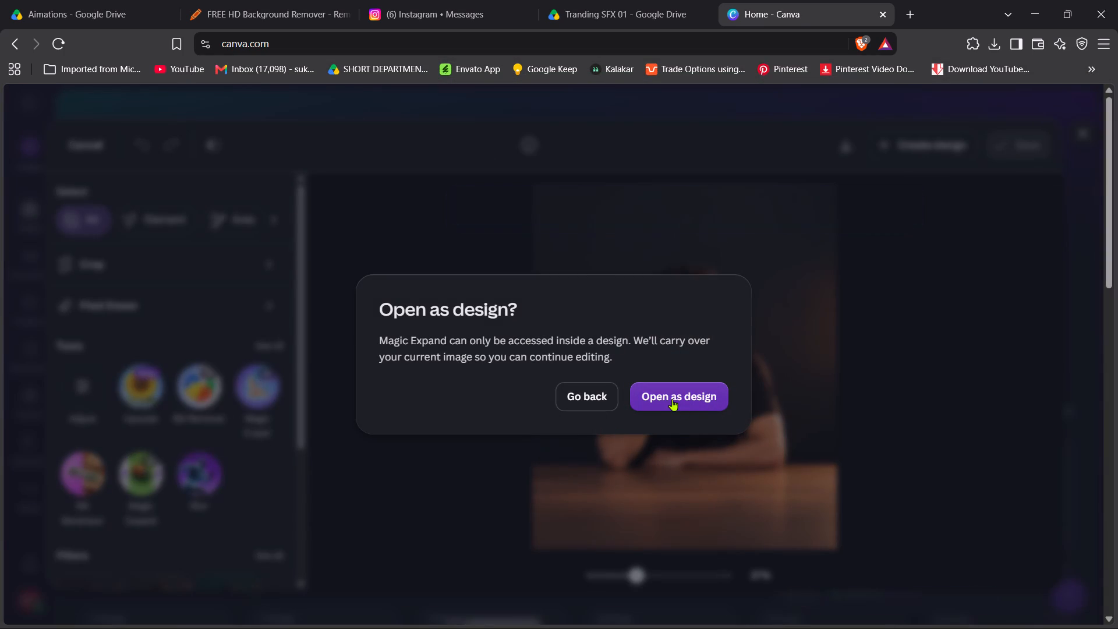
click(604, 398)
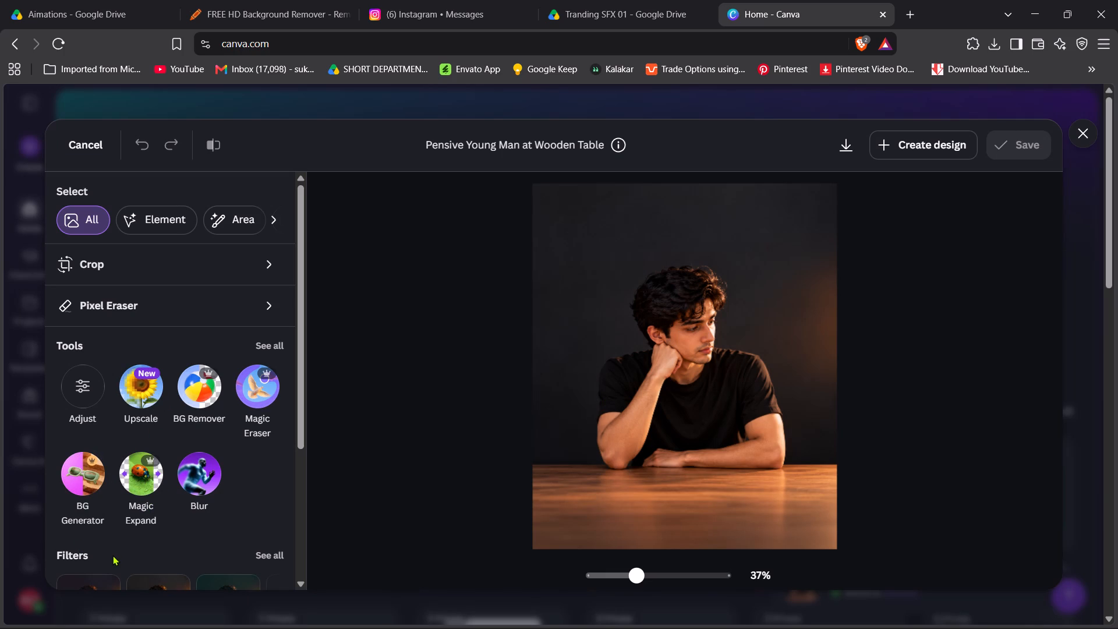
Remove the photo's background with BG Remover and save the edited image to the uploads.
click(202, 390)
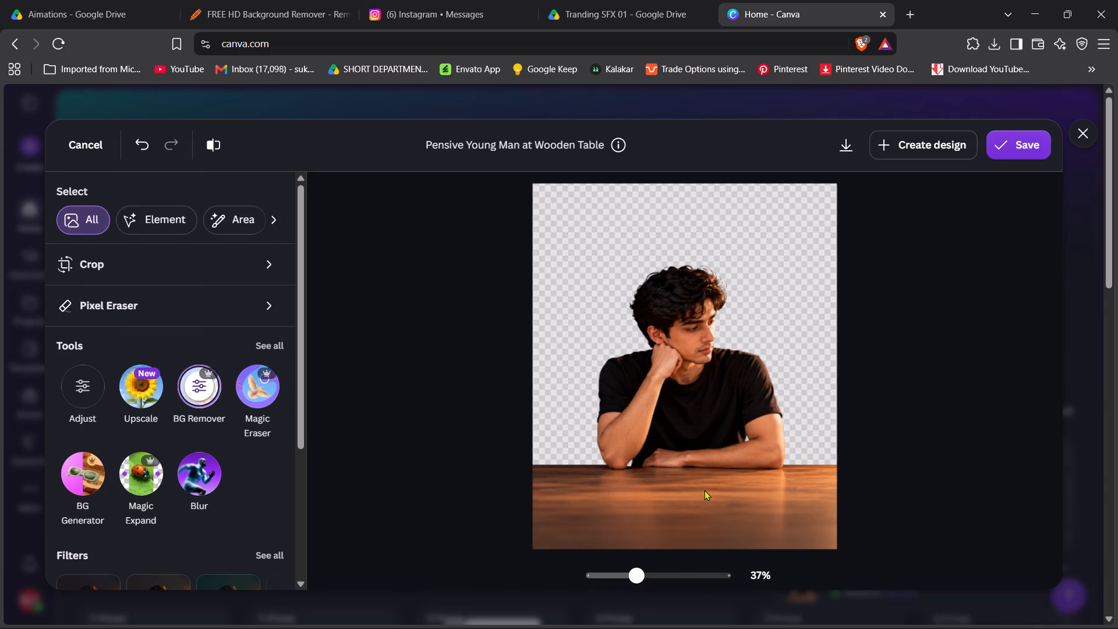
click(1008, 147)
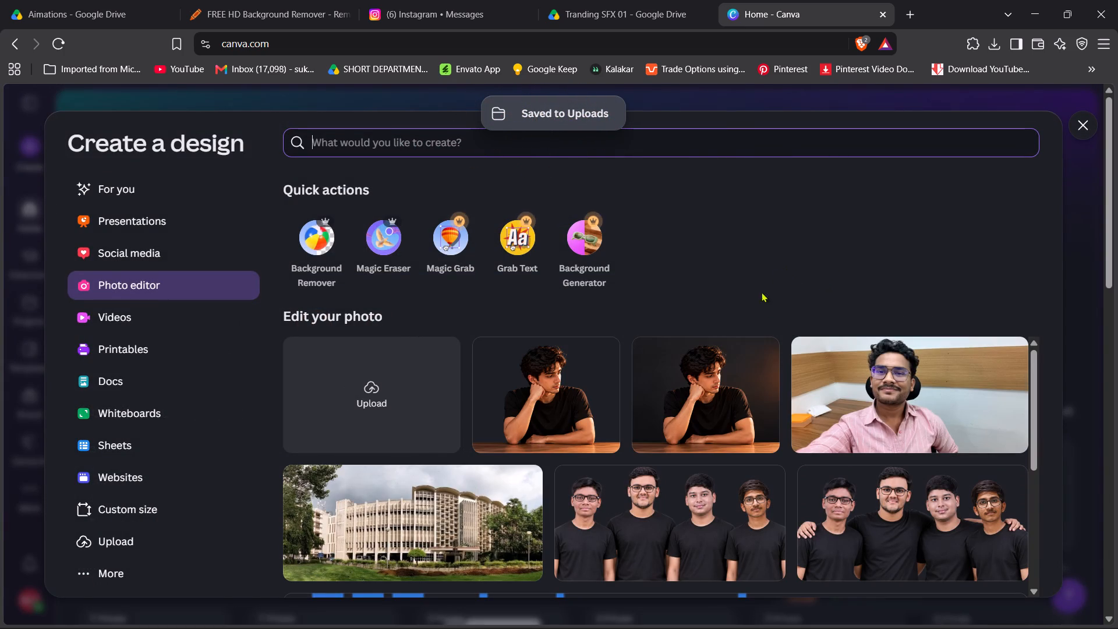
Reopen the edited cutout of the young man and download it as a PNG into the assigment\pngs folder.
click(565, 404)
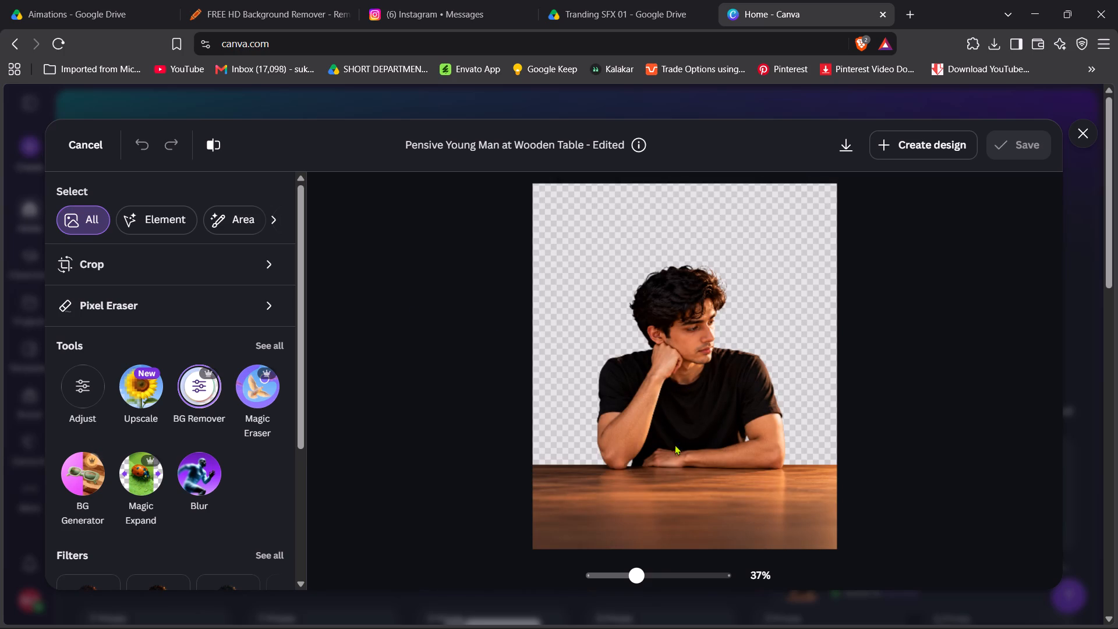
click(639, 379)
scroll(157, 312, down, 5)
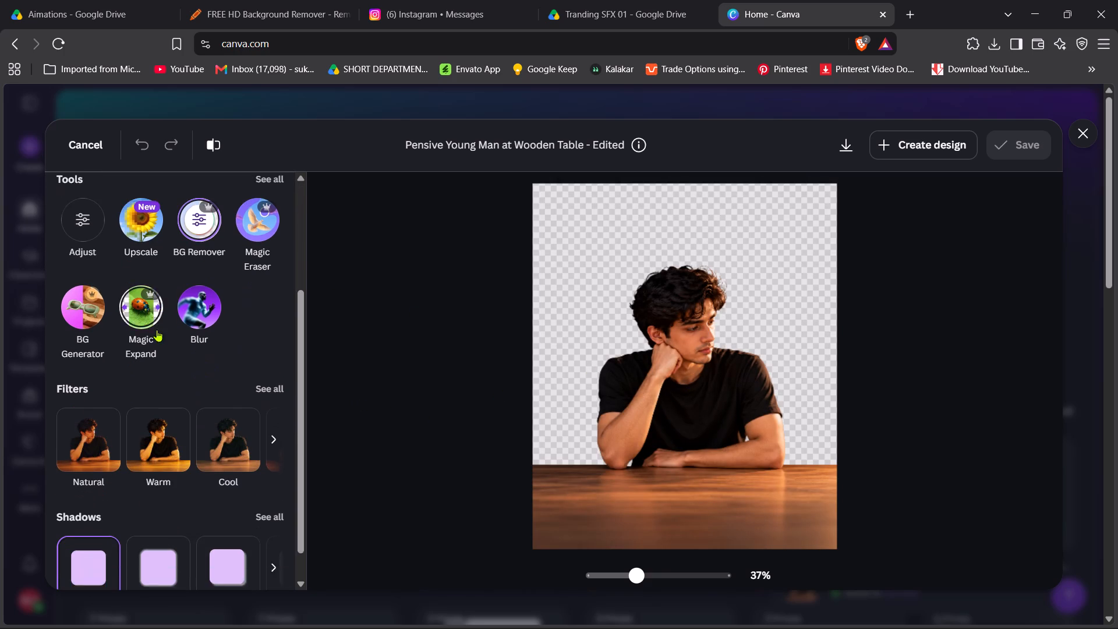
scroll(164, 364, down, 2)
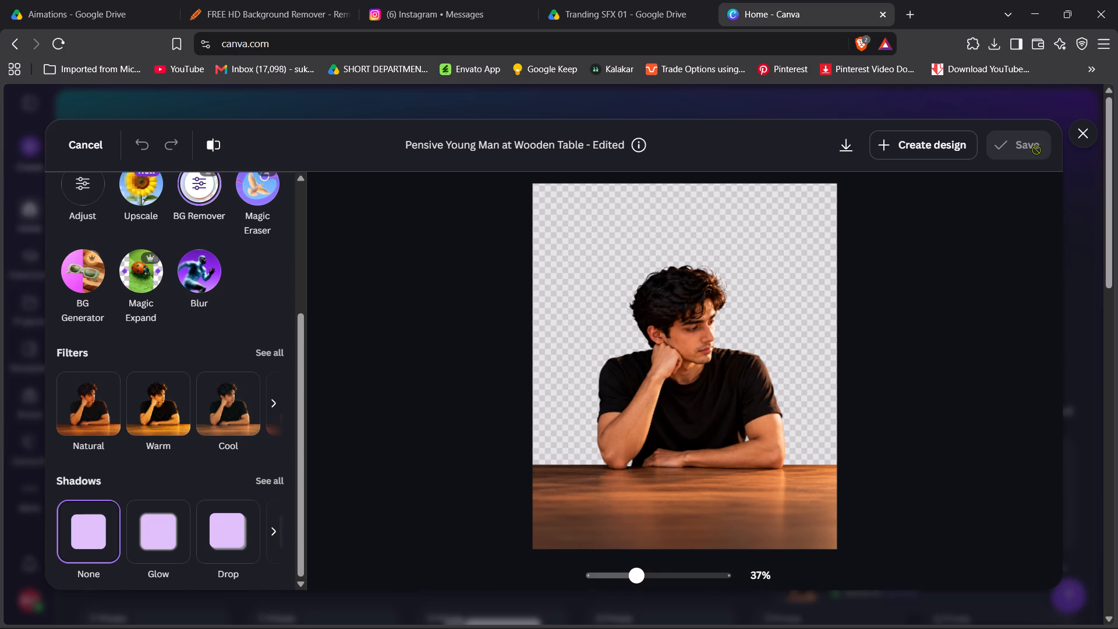
click(842, 146)
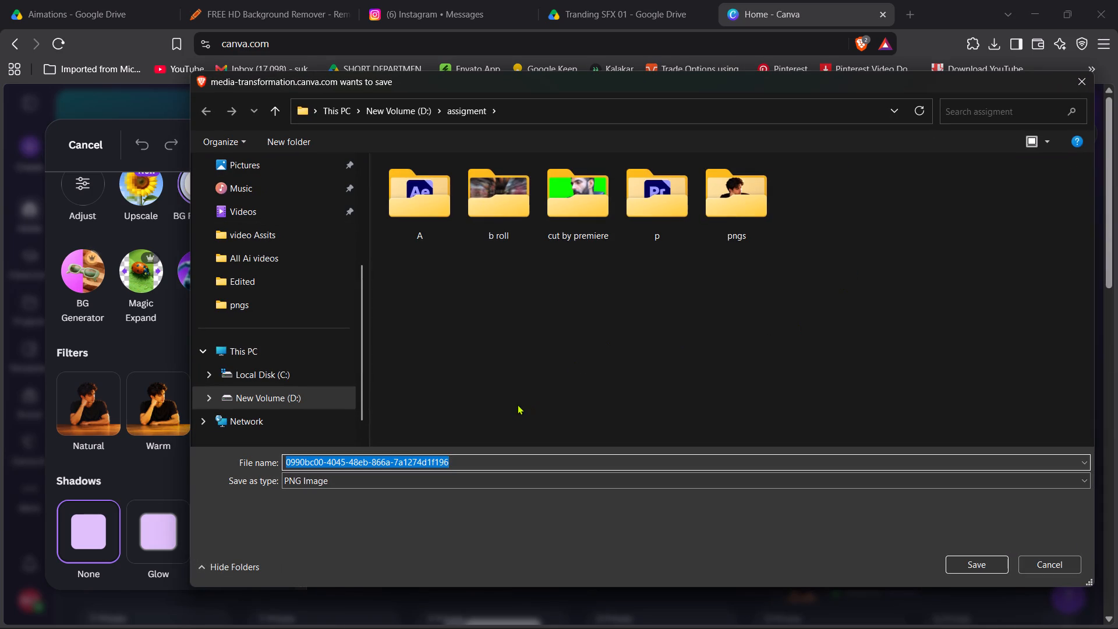
click(292, 397)
double_click(485, 225)
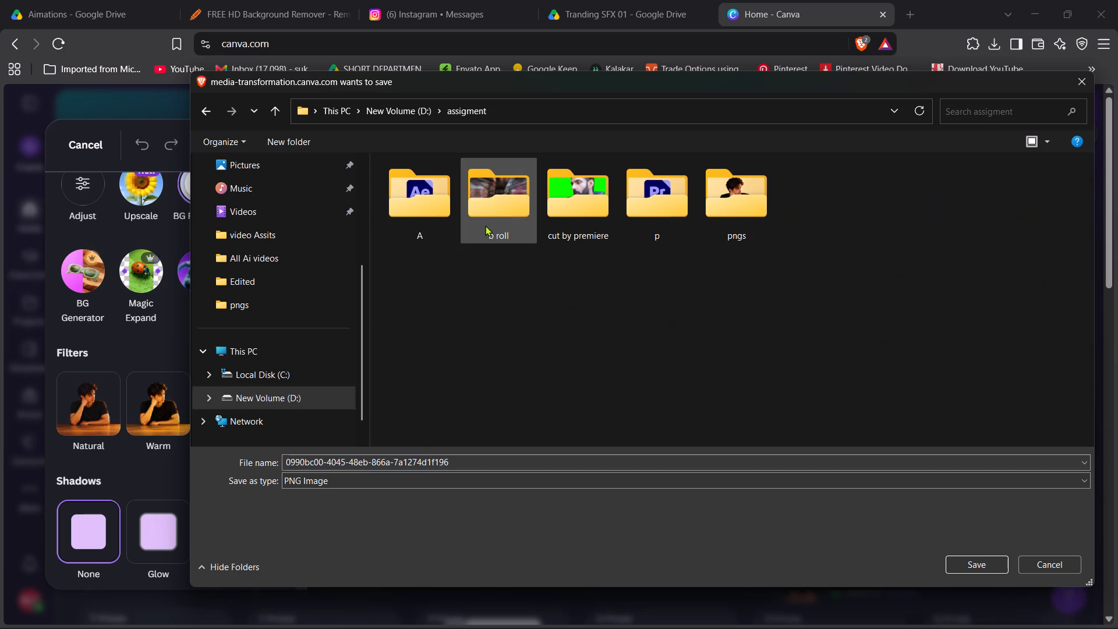
double_click(748, 206)
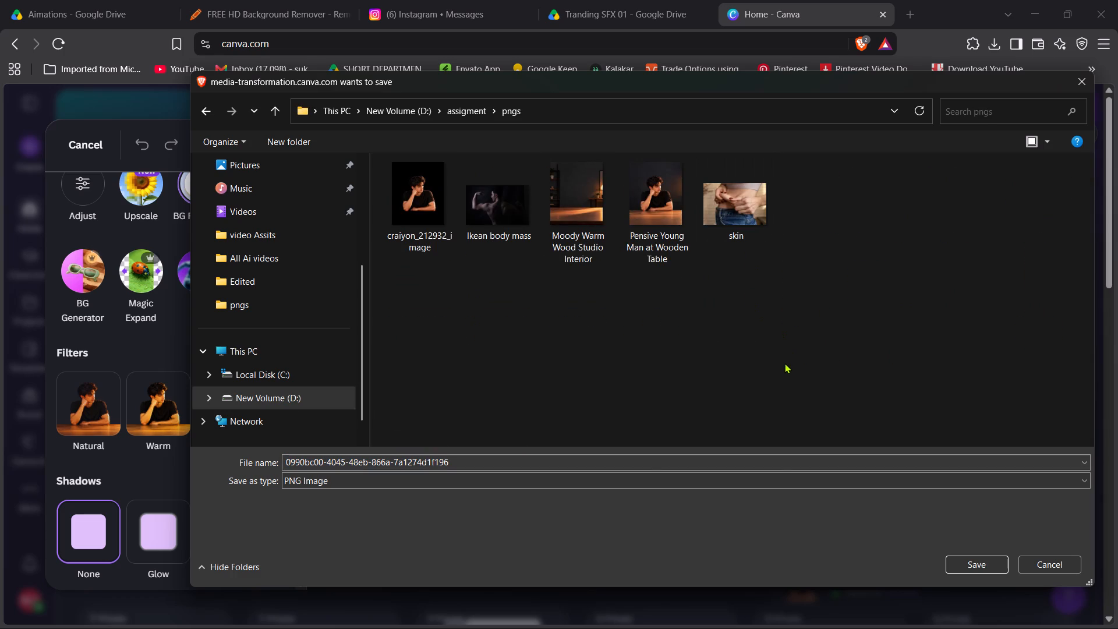
click(693, 370)
click(689, 381)
click(964, 559)
click(953, 299)
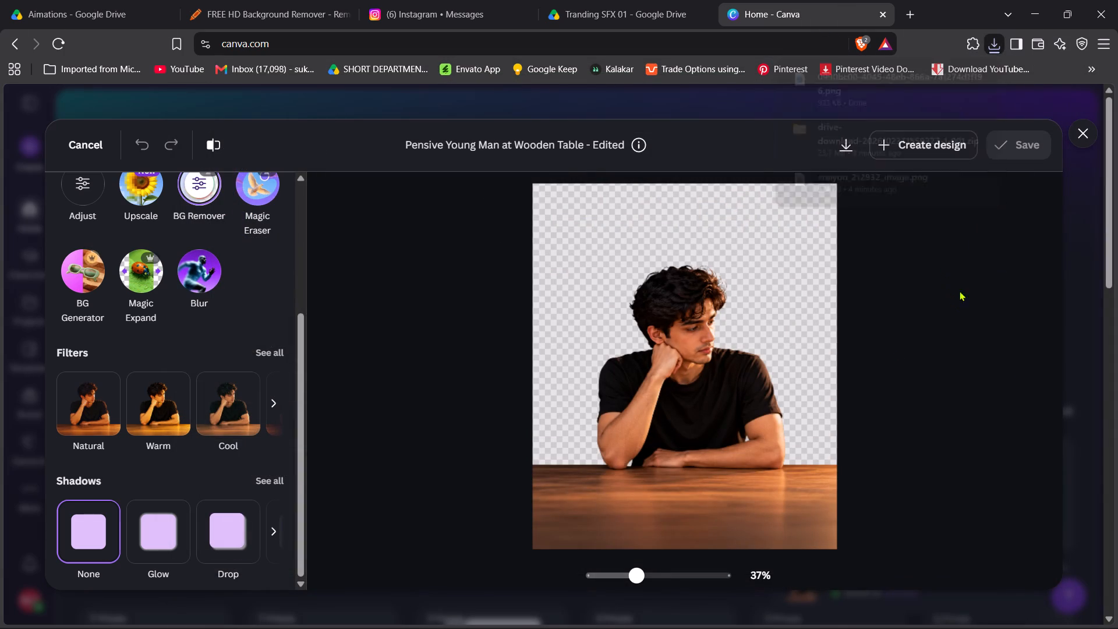
Show the downloaded PNG in its folder, inspect the cutout up close in Photos and put the folder away.
click(992, 49)
click(919, 108)
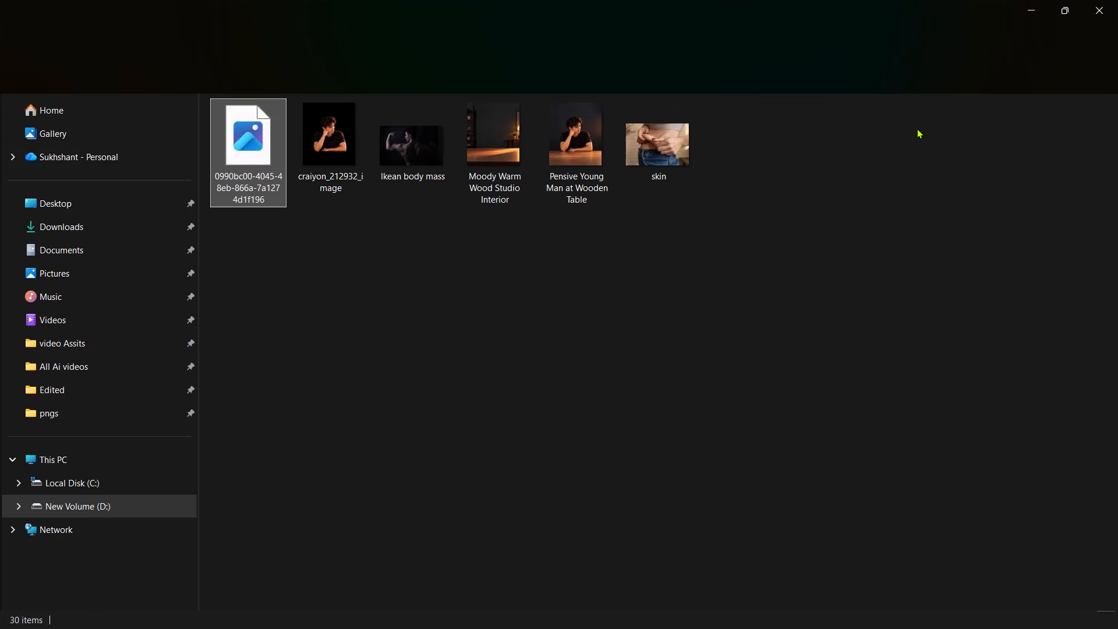
double_click(281, 168)
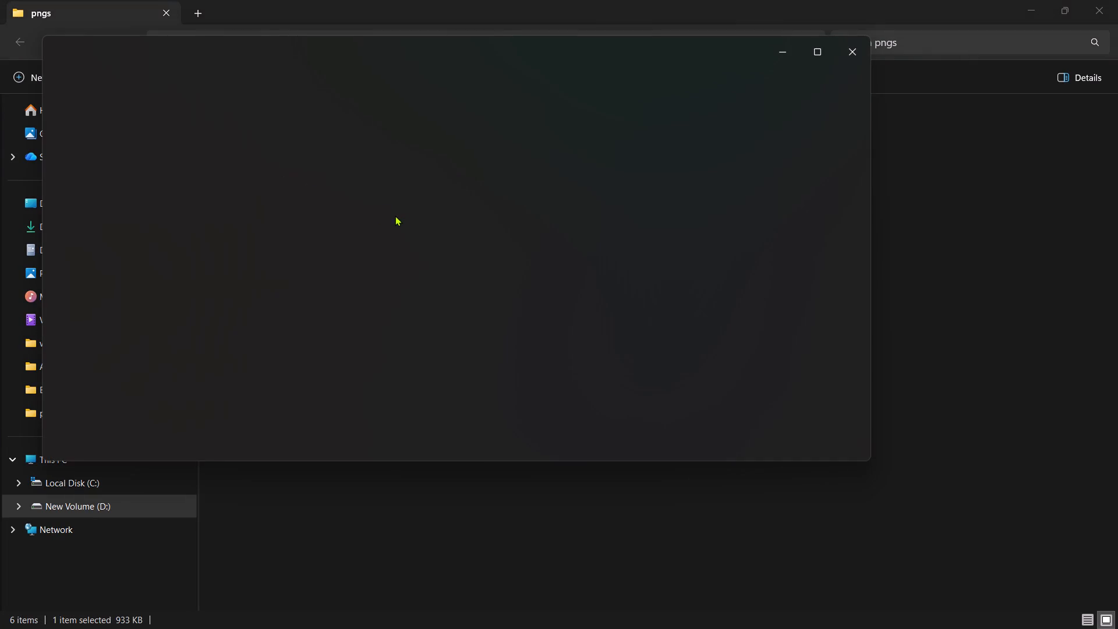
scroll(464, 238, up, 10)
drag(613, 187, 600, 309)
scroll(596, 303, down, 6)
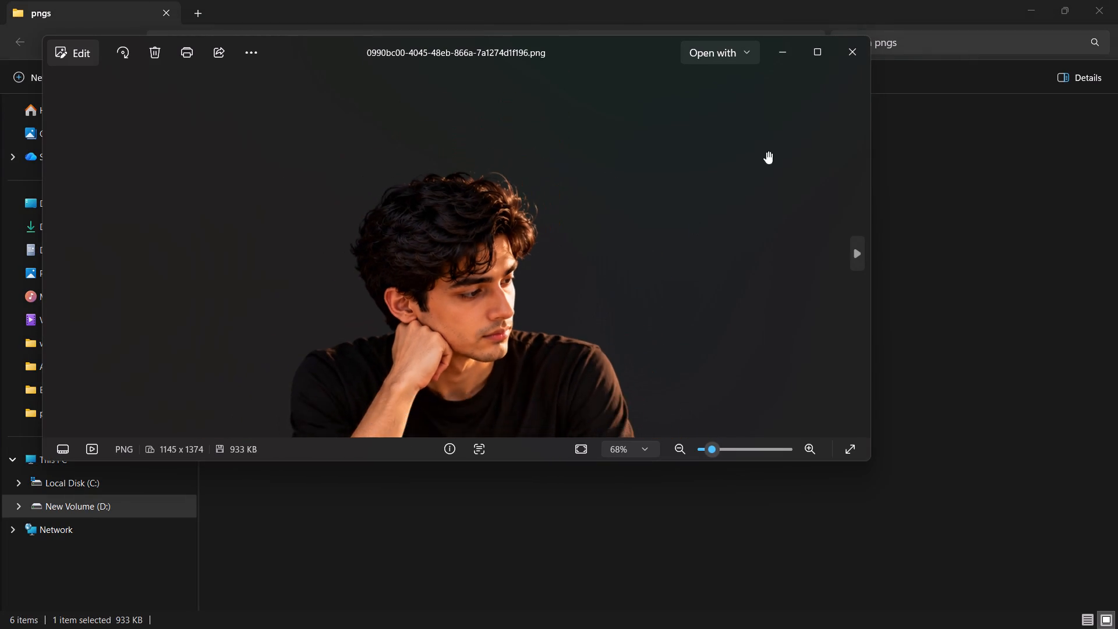
click(847, 52)
click(903, 247)
click(683, 324)
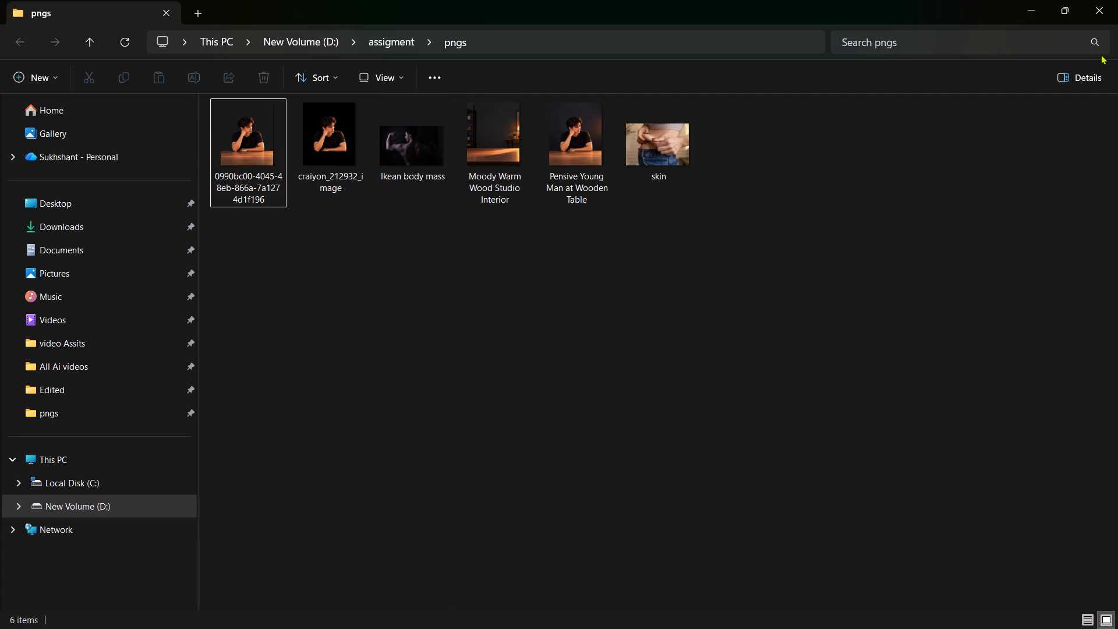
click(1037, 3)
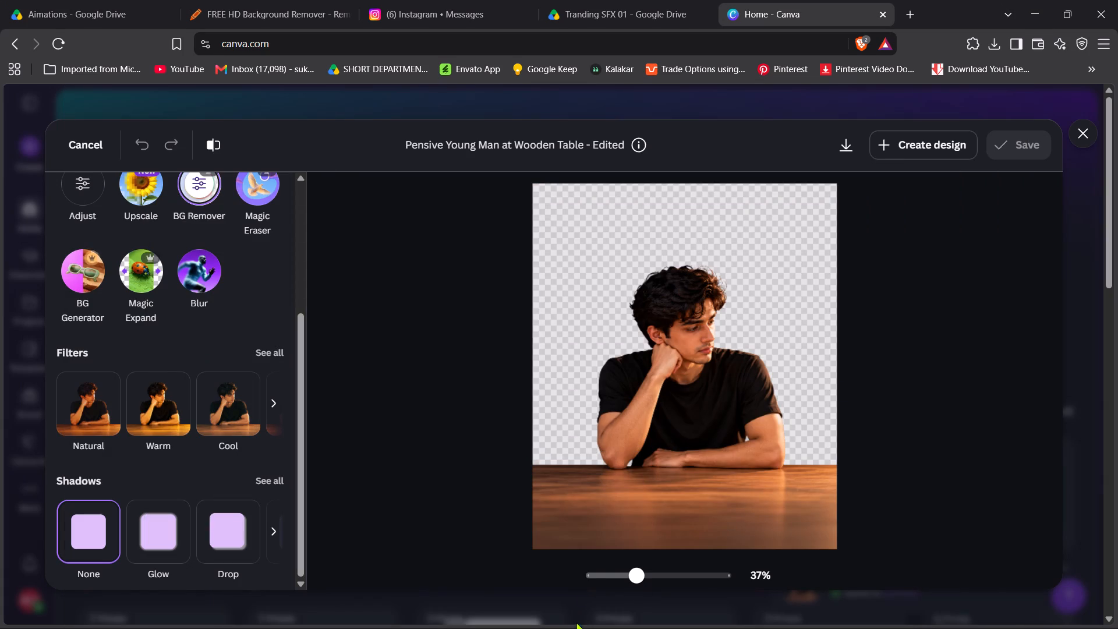
Switch to After Effects and look through the C9703 timeline and its lower layers.
click(1039, 9)
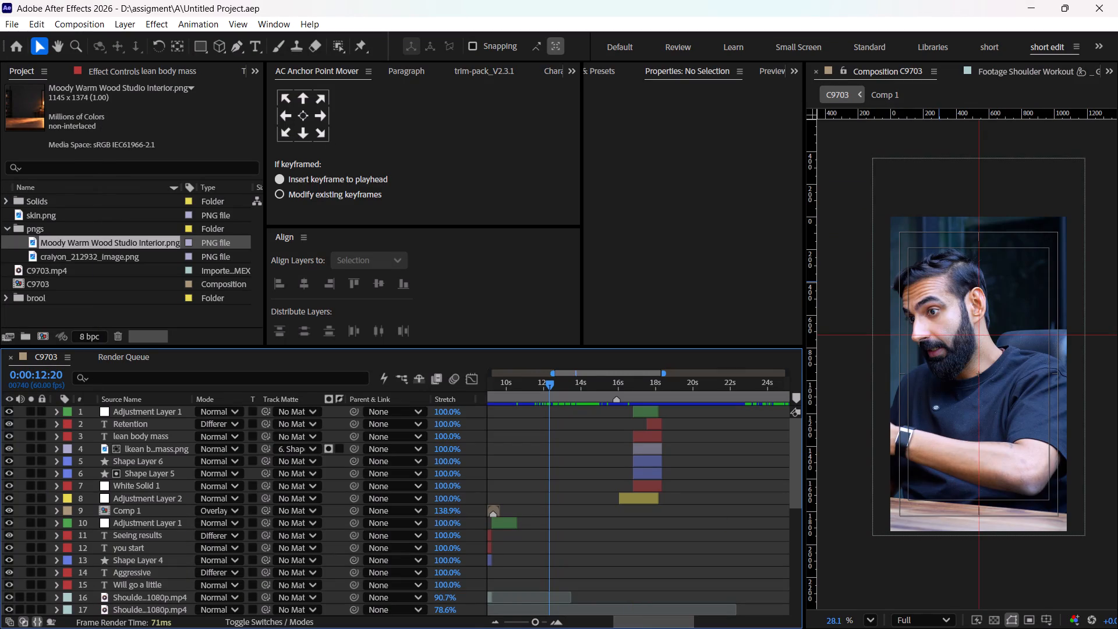
drag(645, 623, 691, 626)
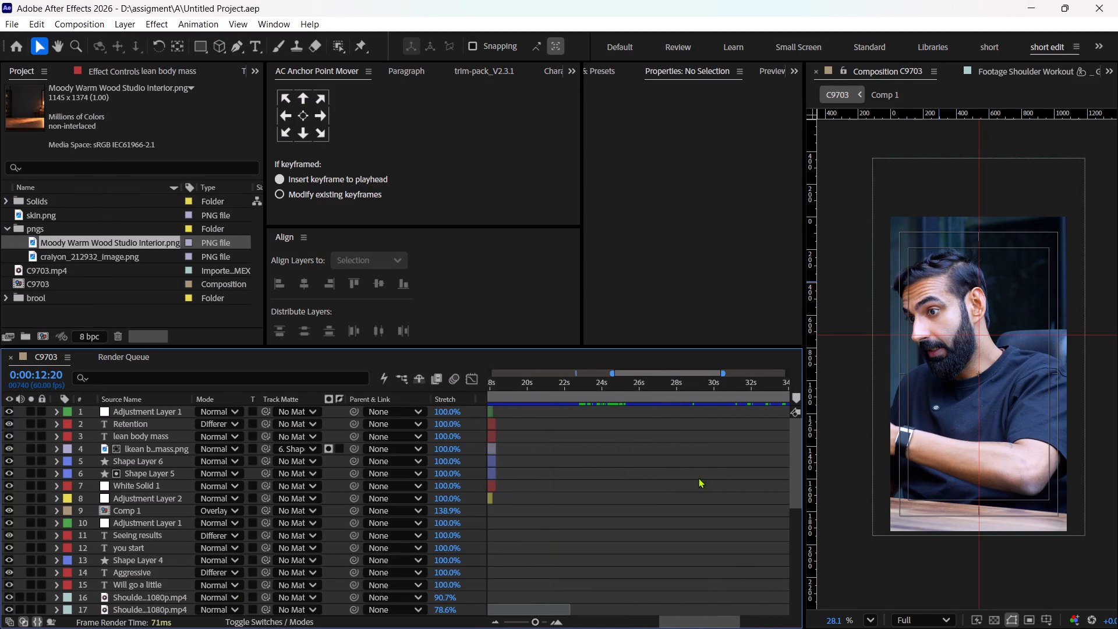
scroll(645, 472, up, 2)
scroll(655, 481, down, 4)
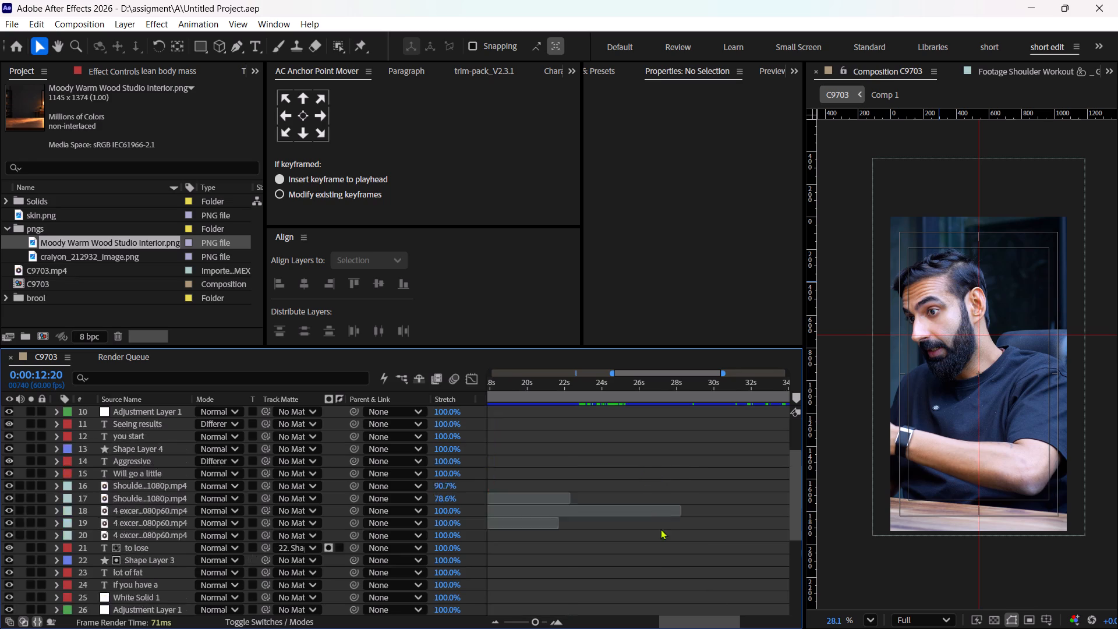
scroll(735, 584, down, 2)
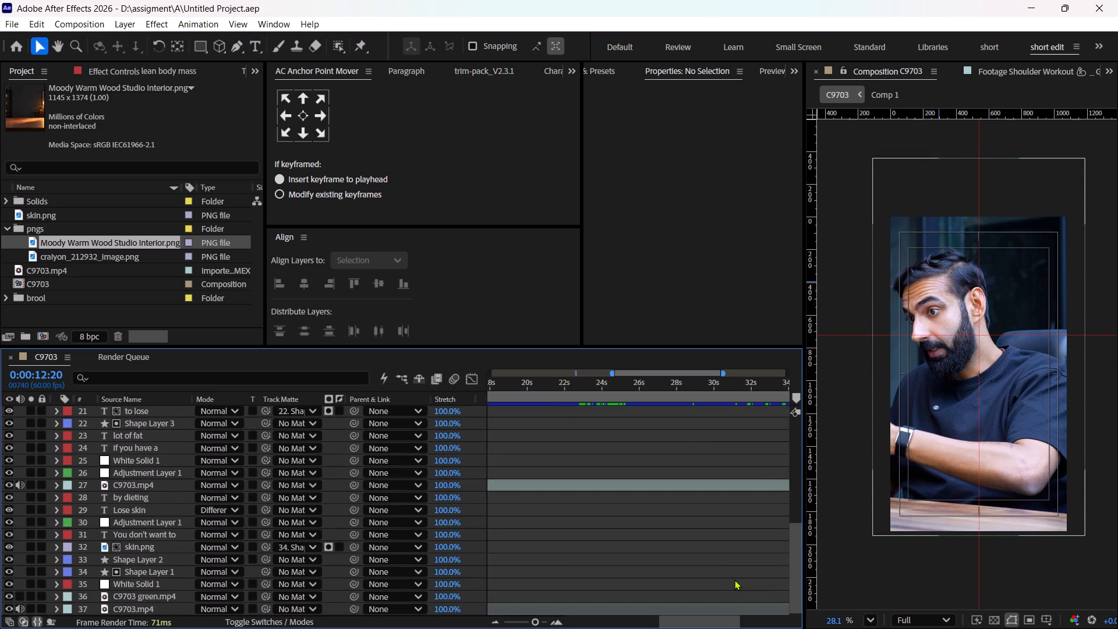
scroll(734, 579, down, 2)
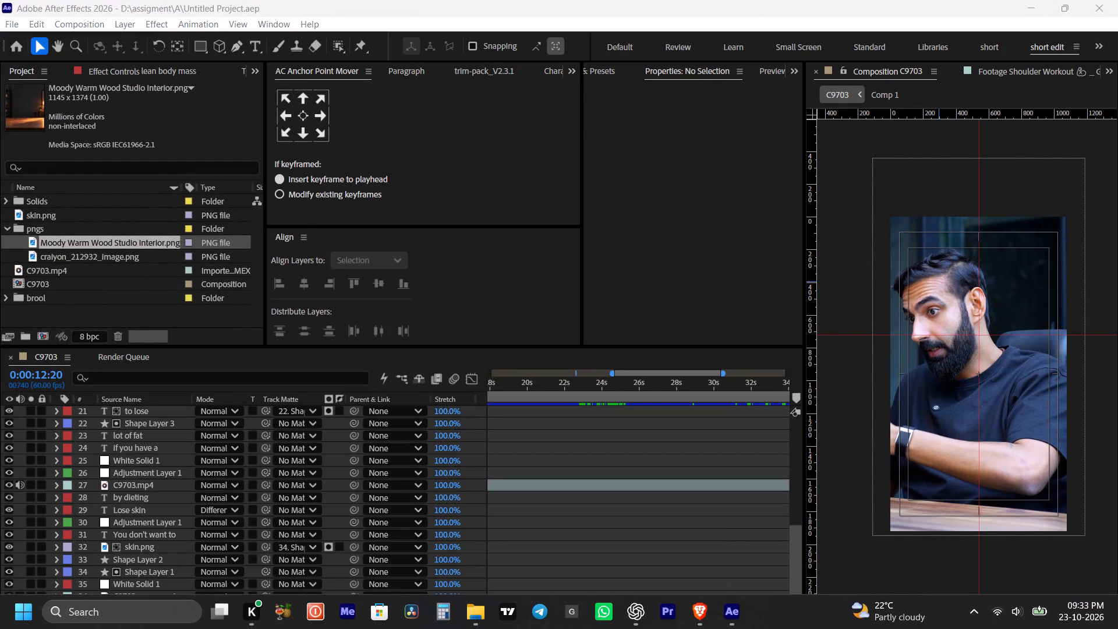
right_click(810, 619)
click(840, 602)
scroll(418, 467, down, 4)
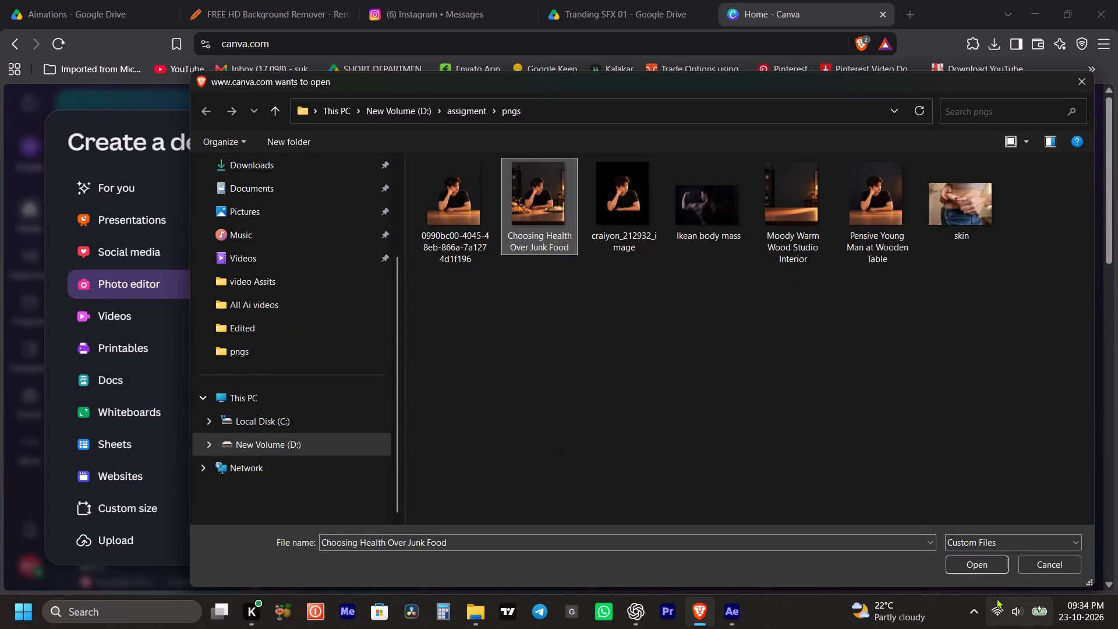
click(978, 554)
click(977, 563)
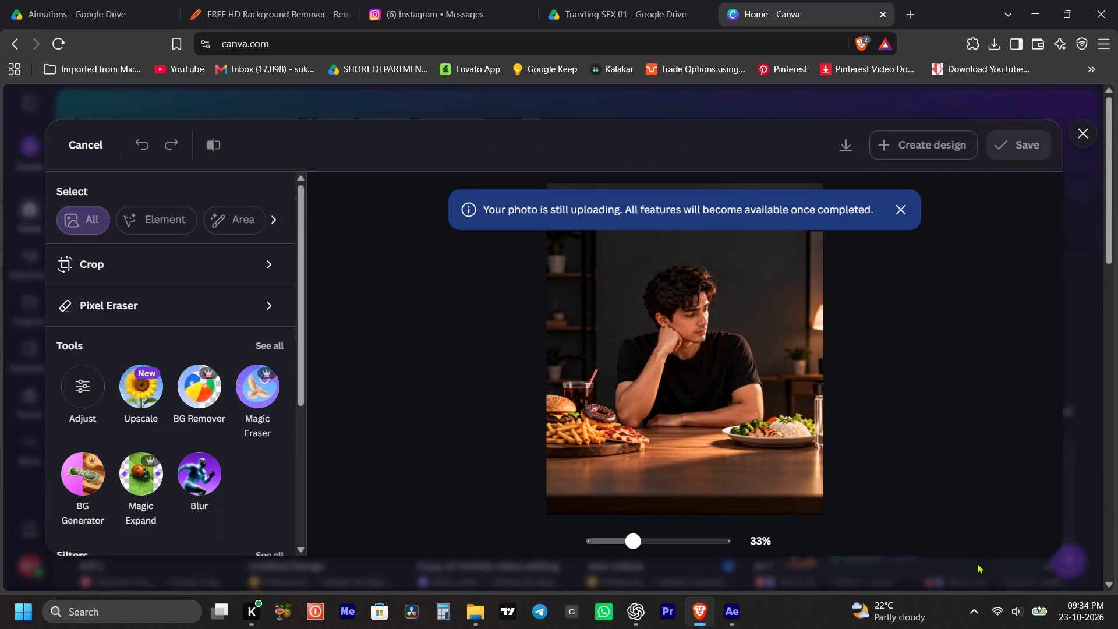
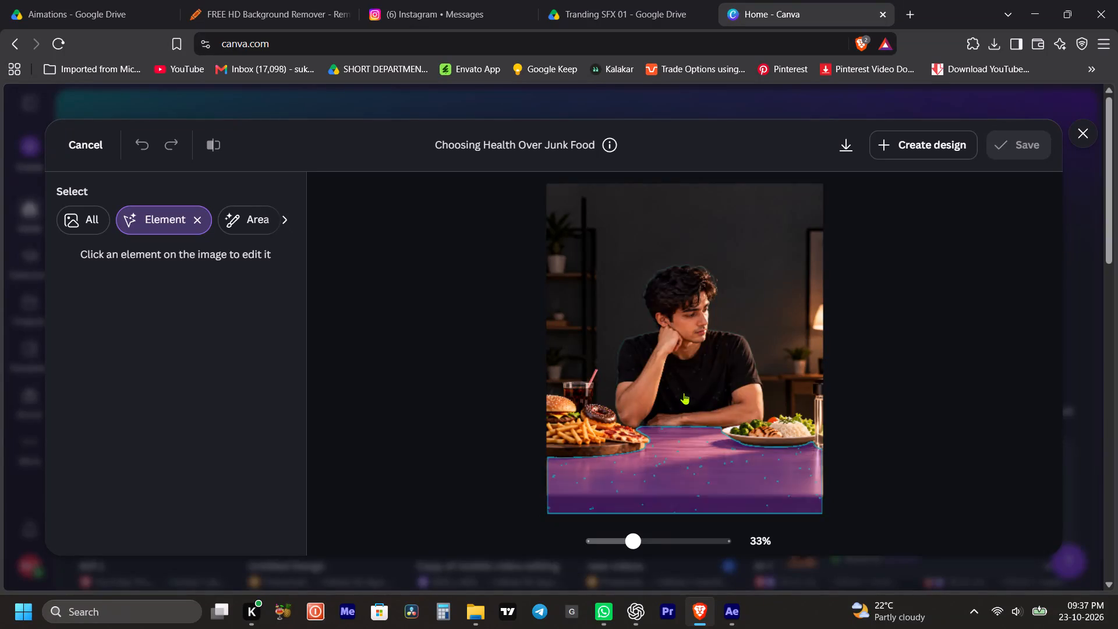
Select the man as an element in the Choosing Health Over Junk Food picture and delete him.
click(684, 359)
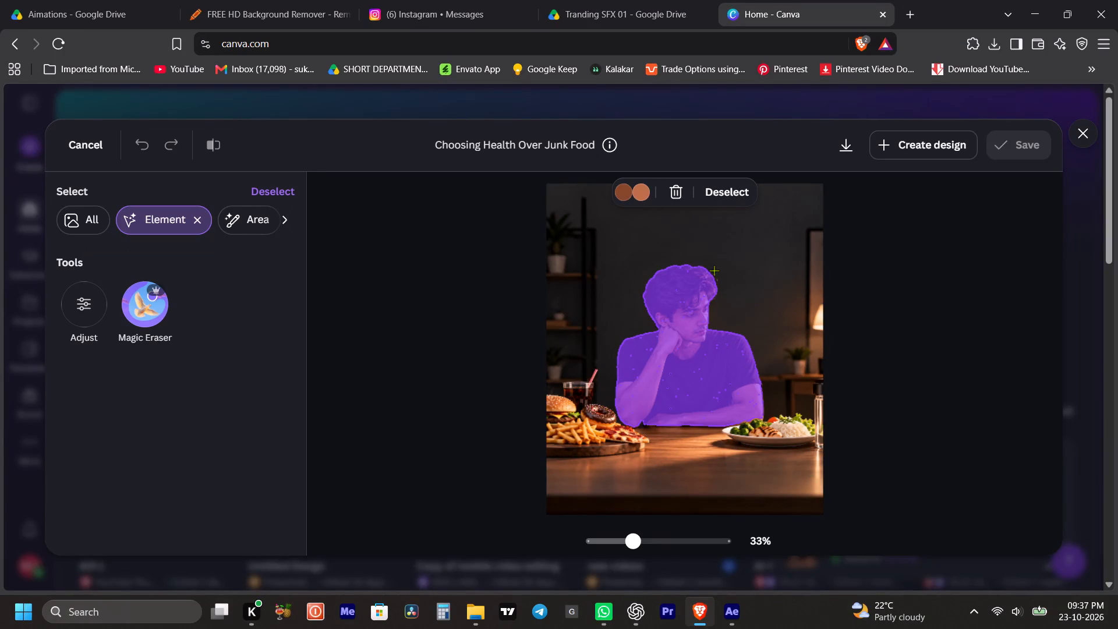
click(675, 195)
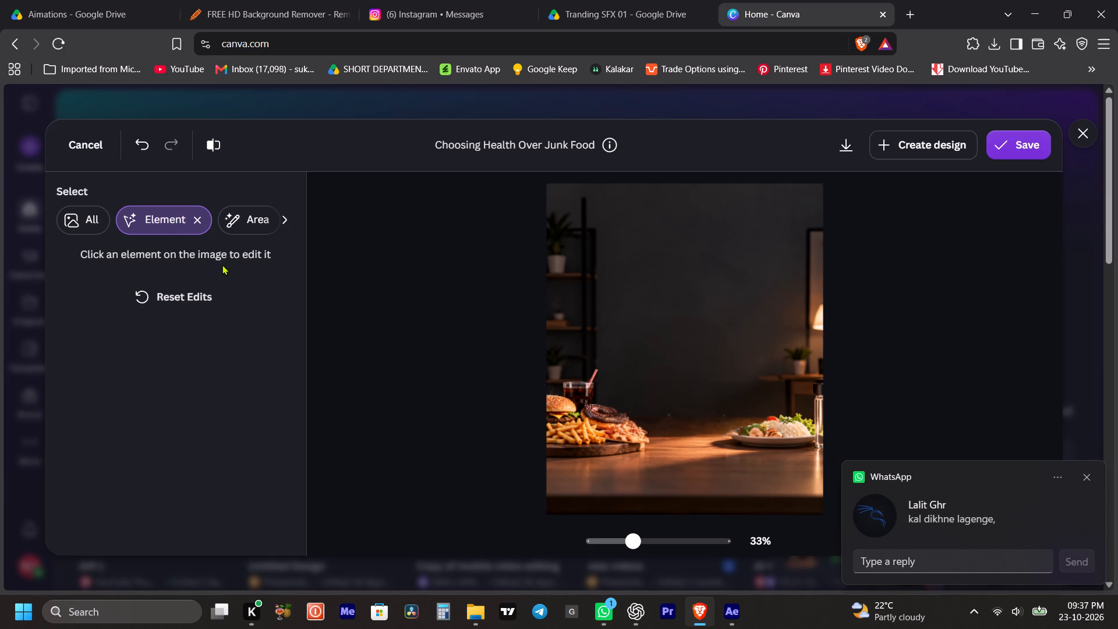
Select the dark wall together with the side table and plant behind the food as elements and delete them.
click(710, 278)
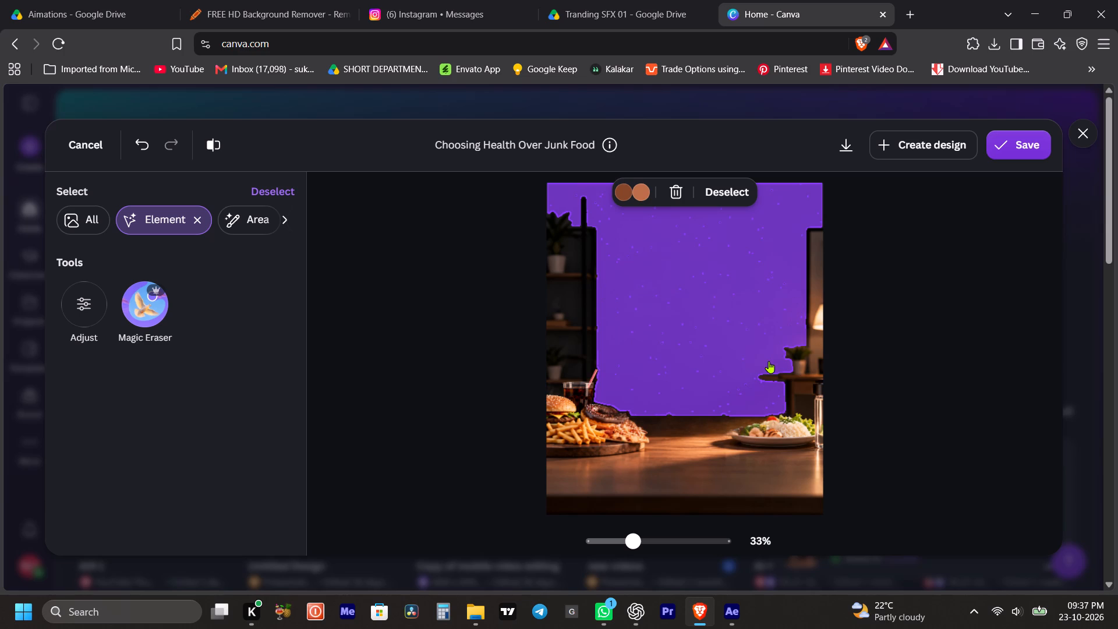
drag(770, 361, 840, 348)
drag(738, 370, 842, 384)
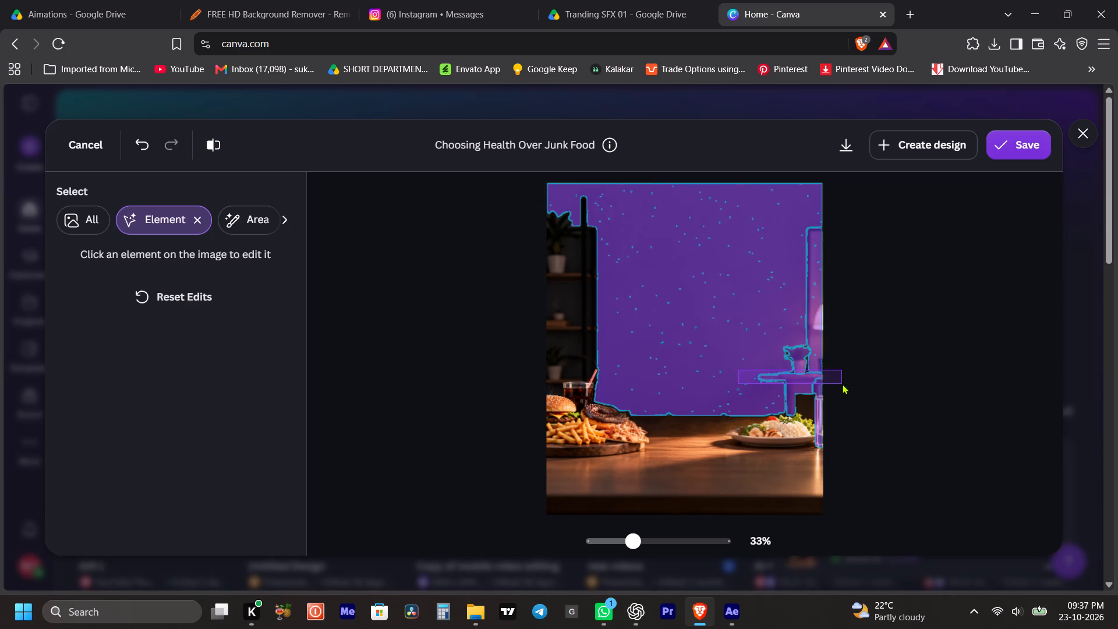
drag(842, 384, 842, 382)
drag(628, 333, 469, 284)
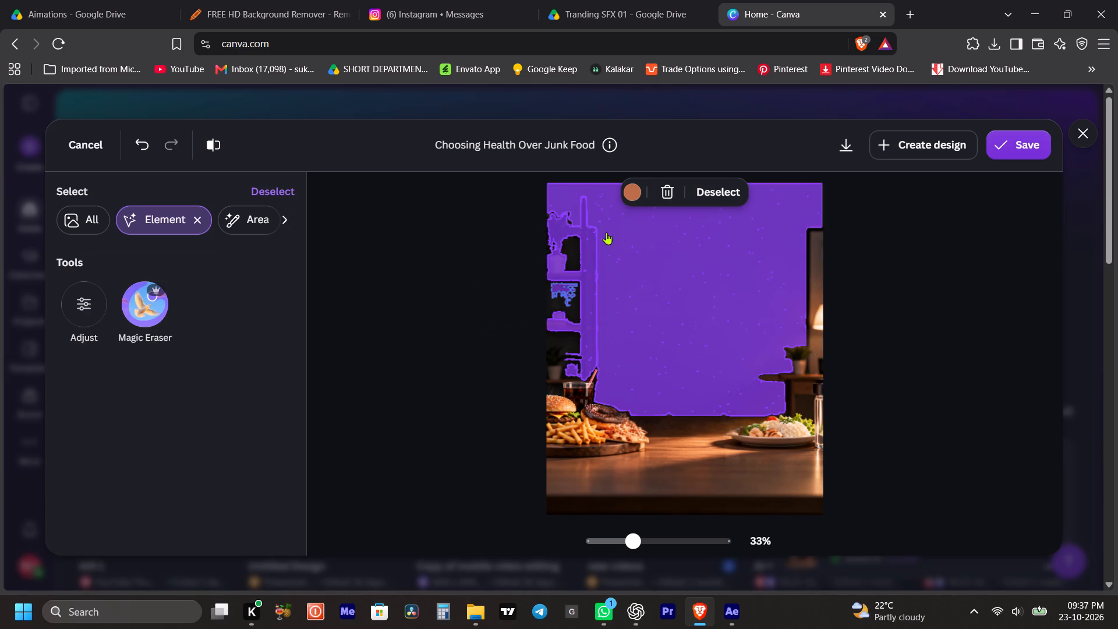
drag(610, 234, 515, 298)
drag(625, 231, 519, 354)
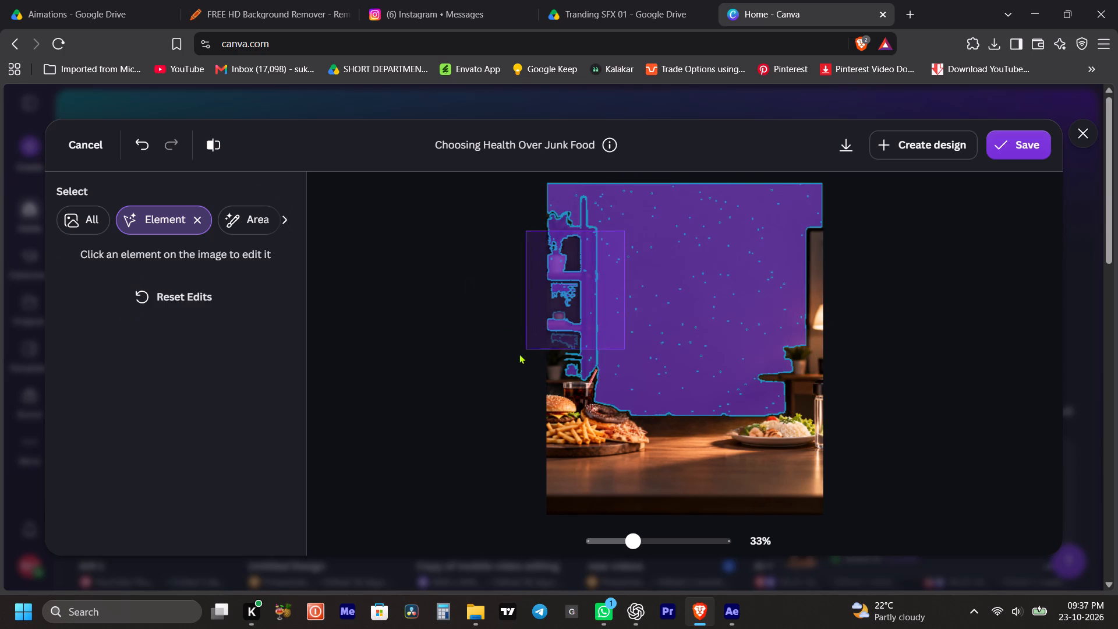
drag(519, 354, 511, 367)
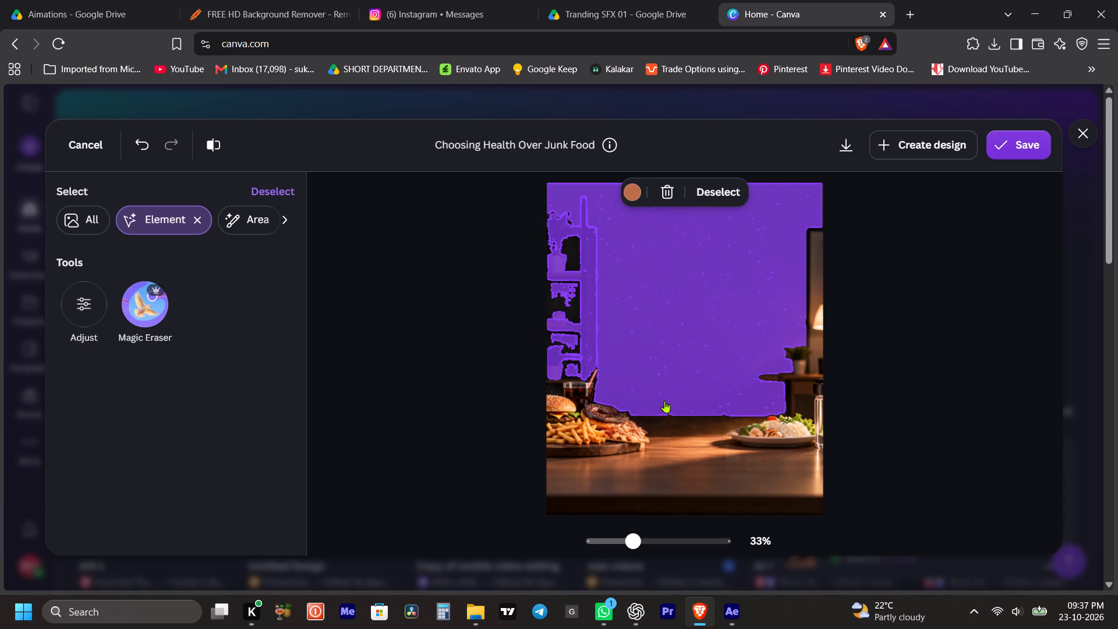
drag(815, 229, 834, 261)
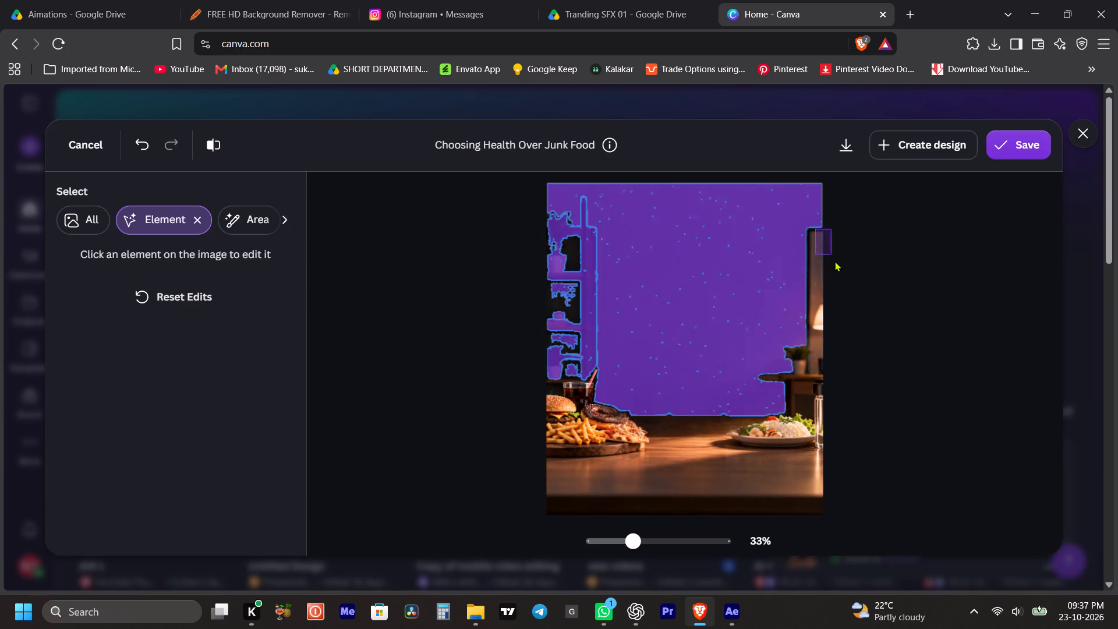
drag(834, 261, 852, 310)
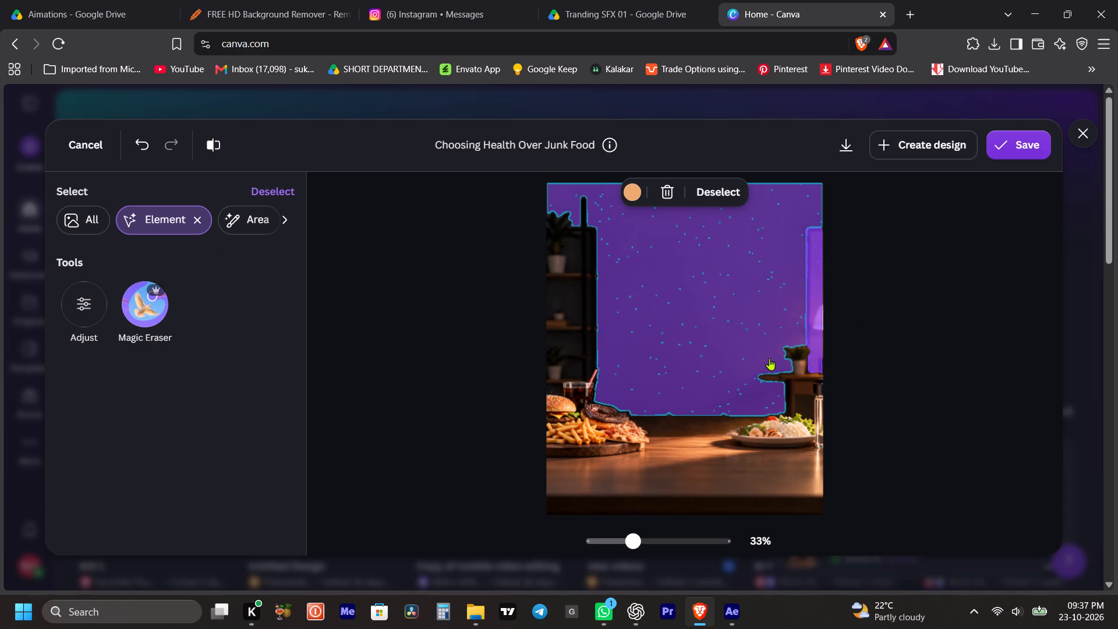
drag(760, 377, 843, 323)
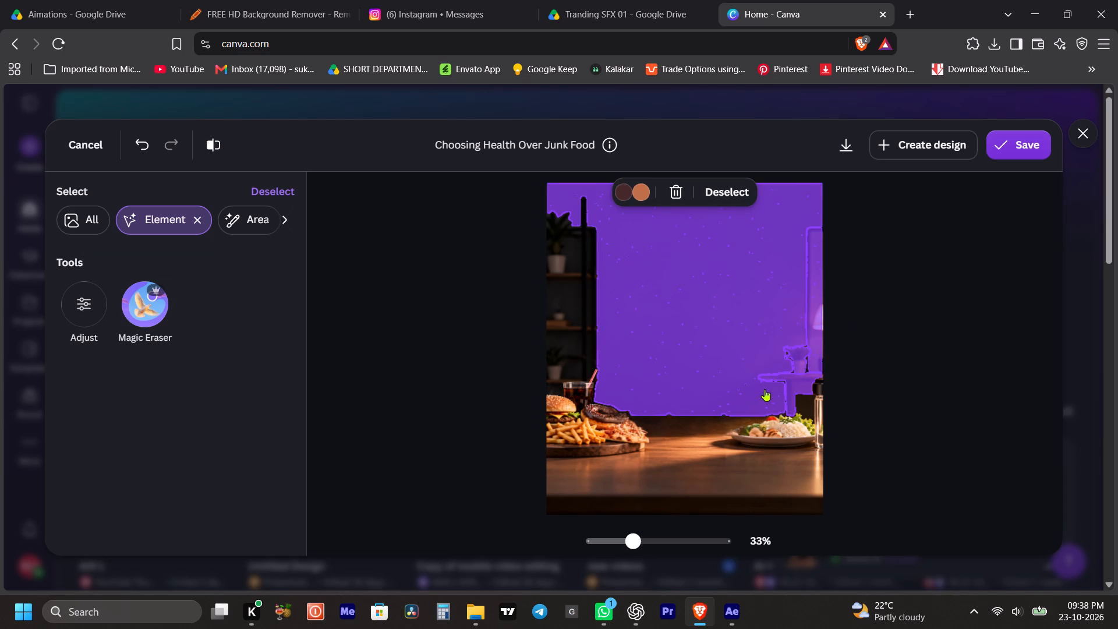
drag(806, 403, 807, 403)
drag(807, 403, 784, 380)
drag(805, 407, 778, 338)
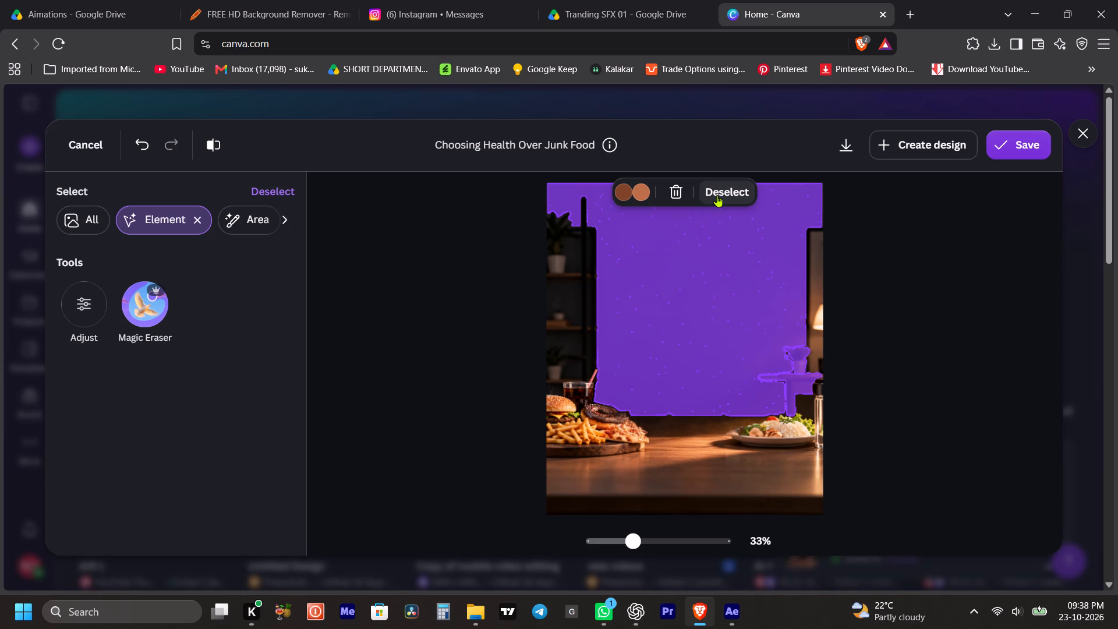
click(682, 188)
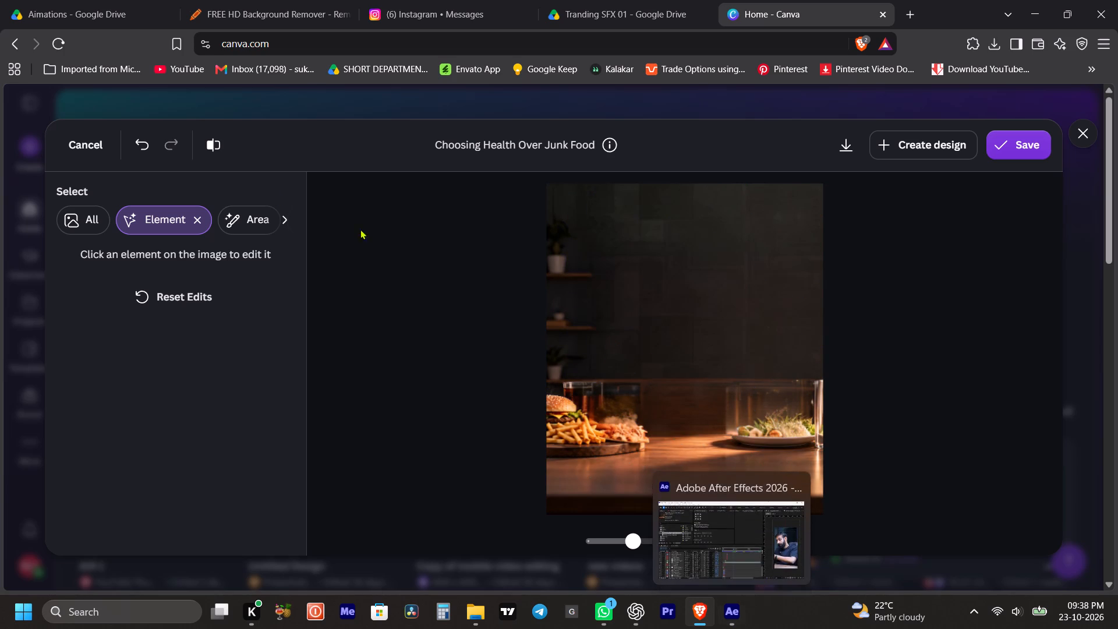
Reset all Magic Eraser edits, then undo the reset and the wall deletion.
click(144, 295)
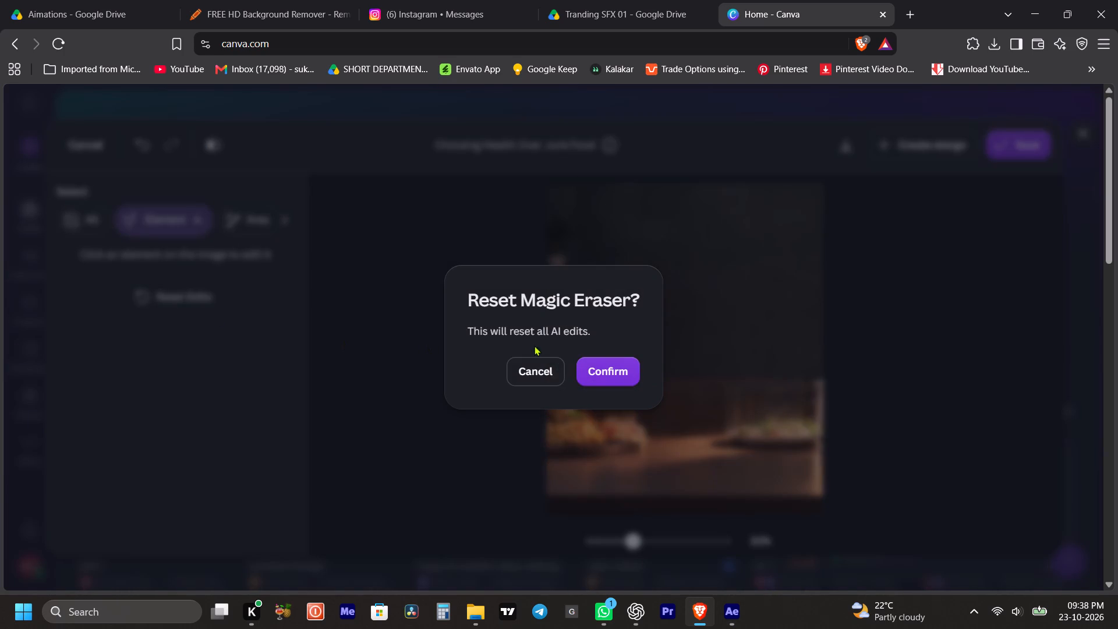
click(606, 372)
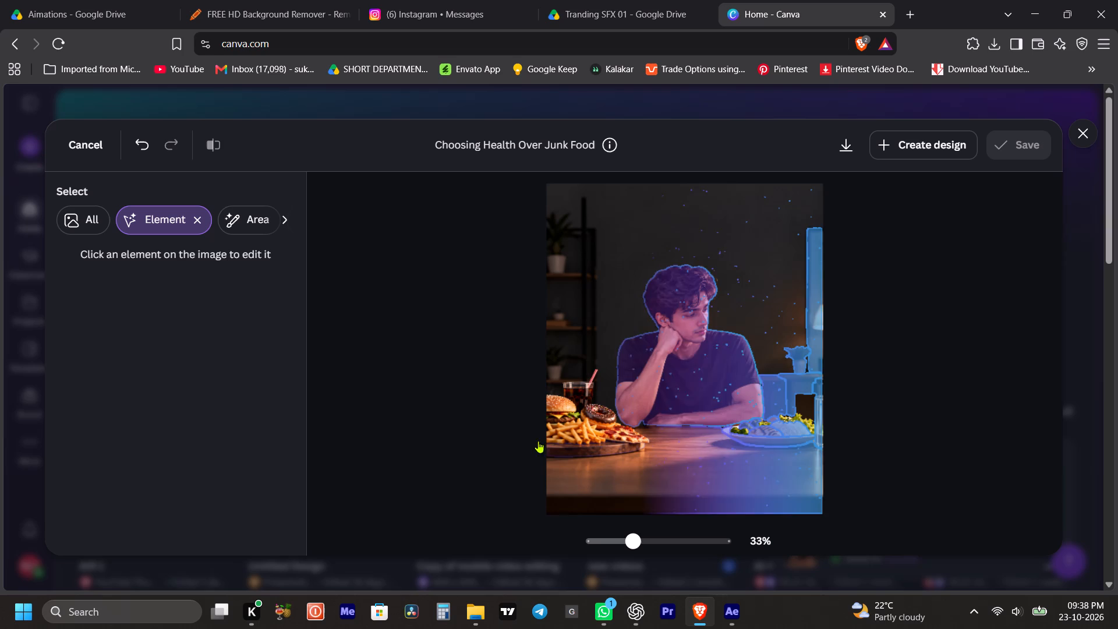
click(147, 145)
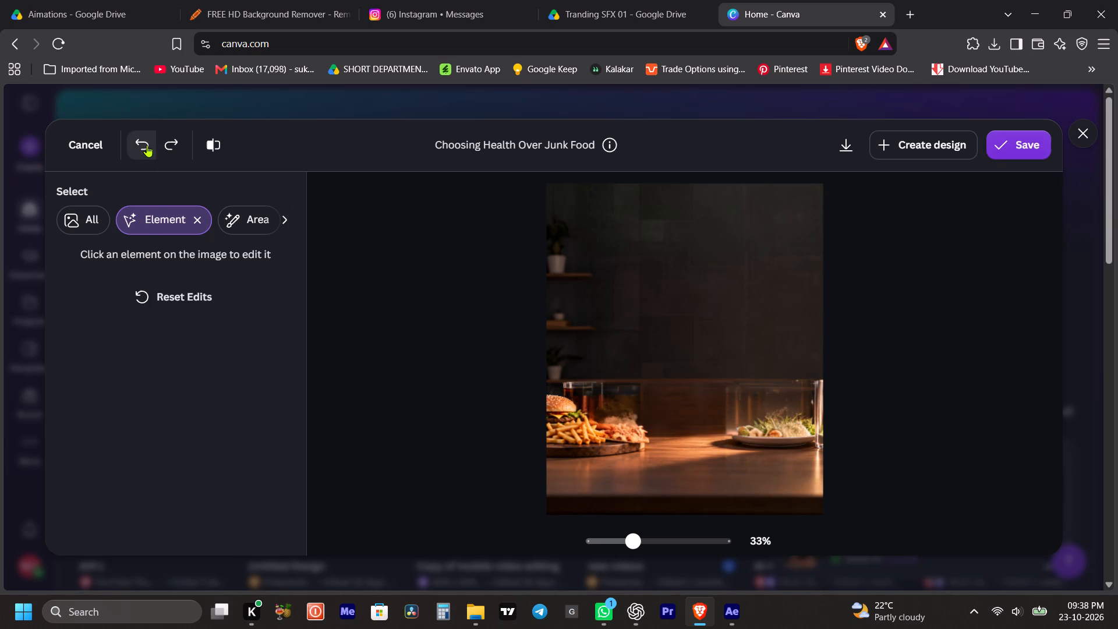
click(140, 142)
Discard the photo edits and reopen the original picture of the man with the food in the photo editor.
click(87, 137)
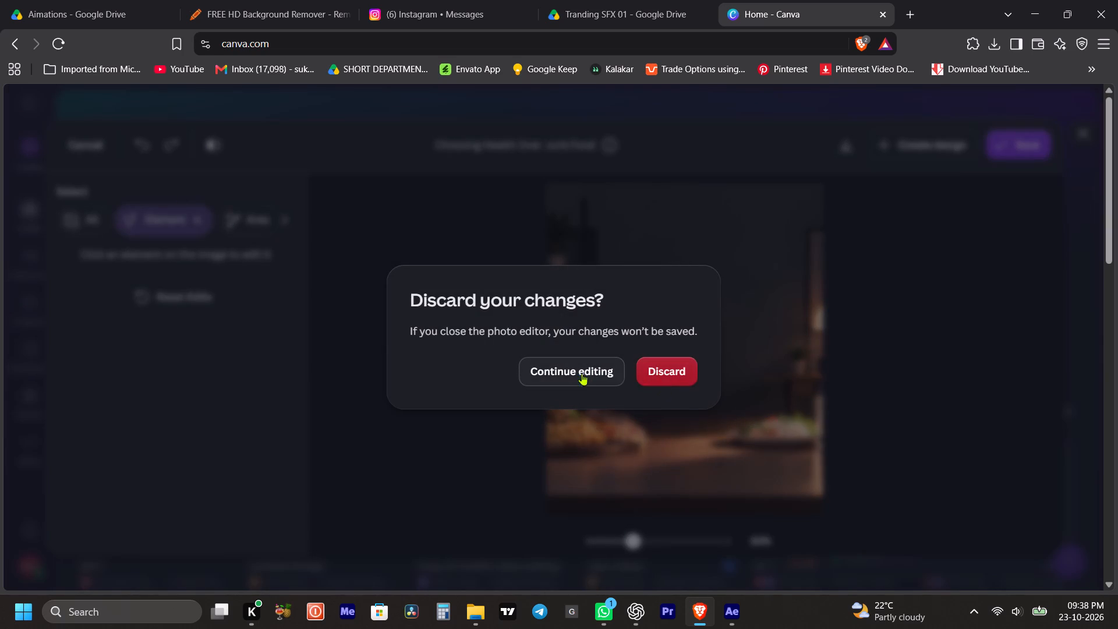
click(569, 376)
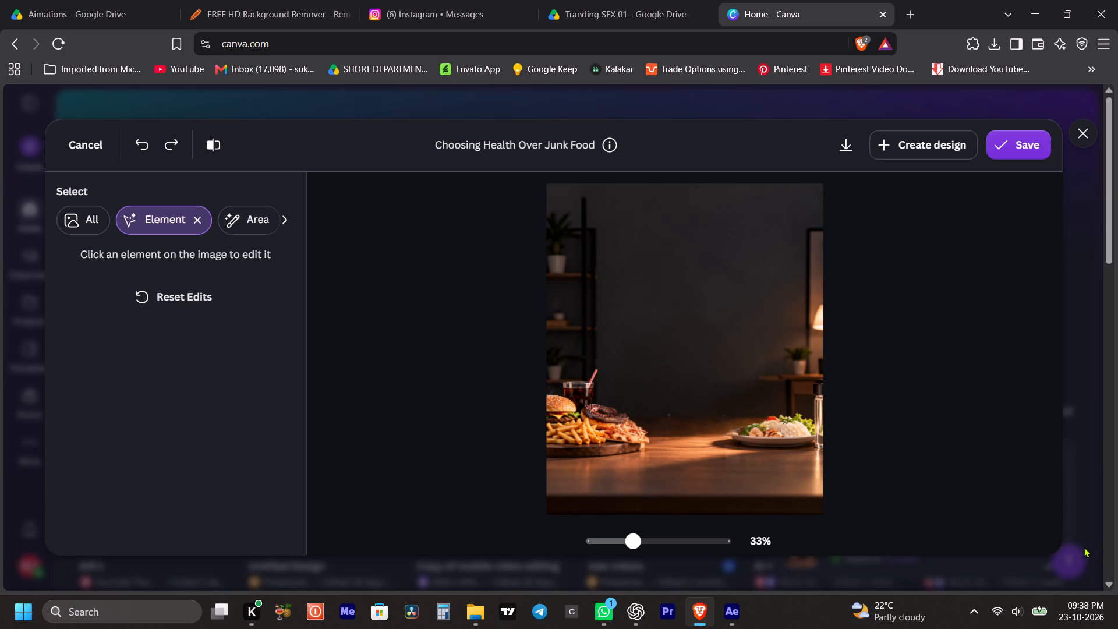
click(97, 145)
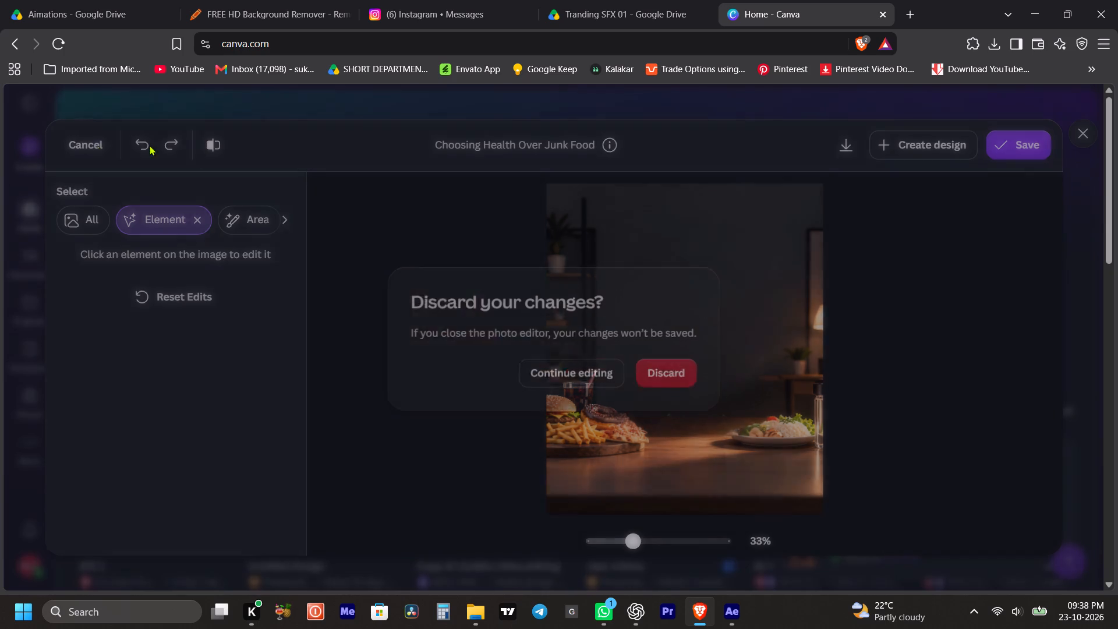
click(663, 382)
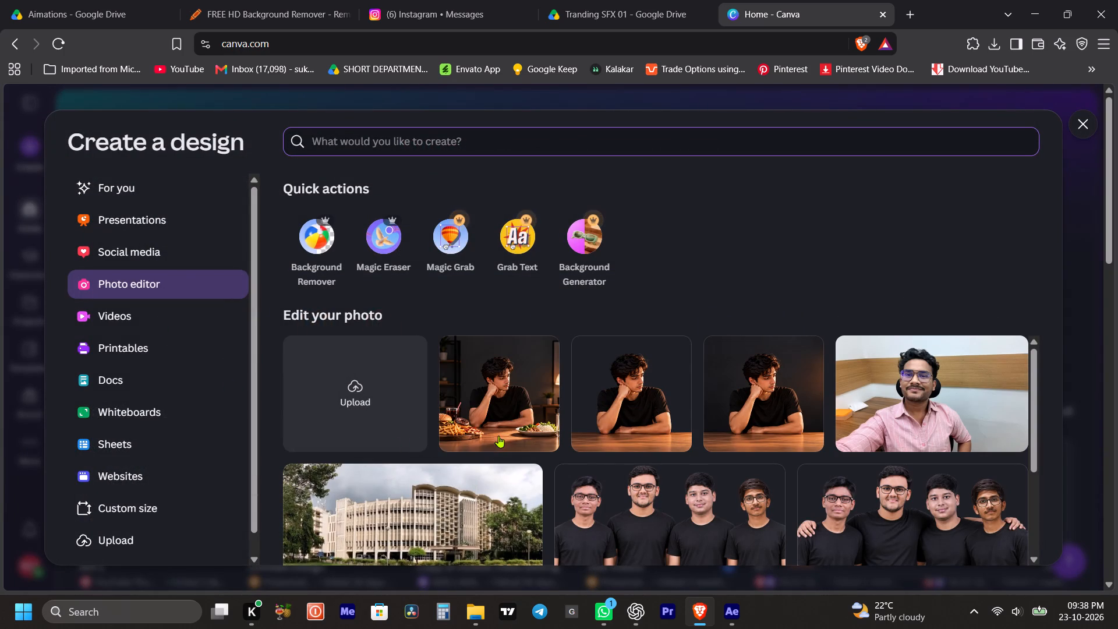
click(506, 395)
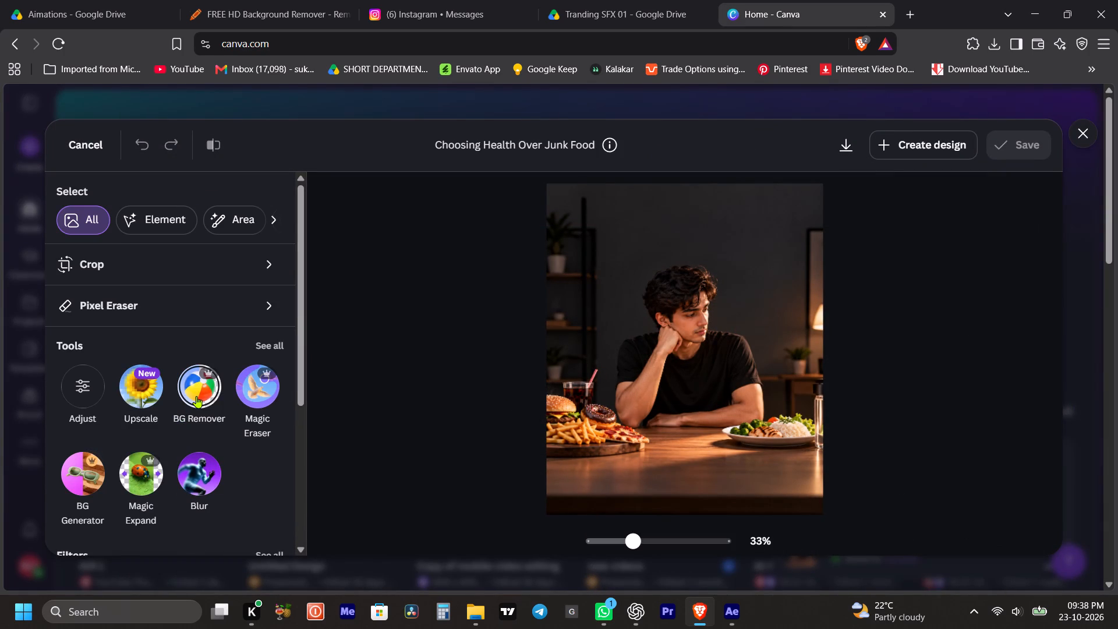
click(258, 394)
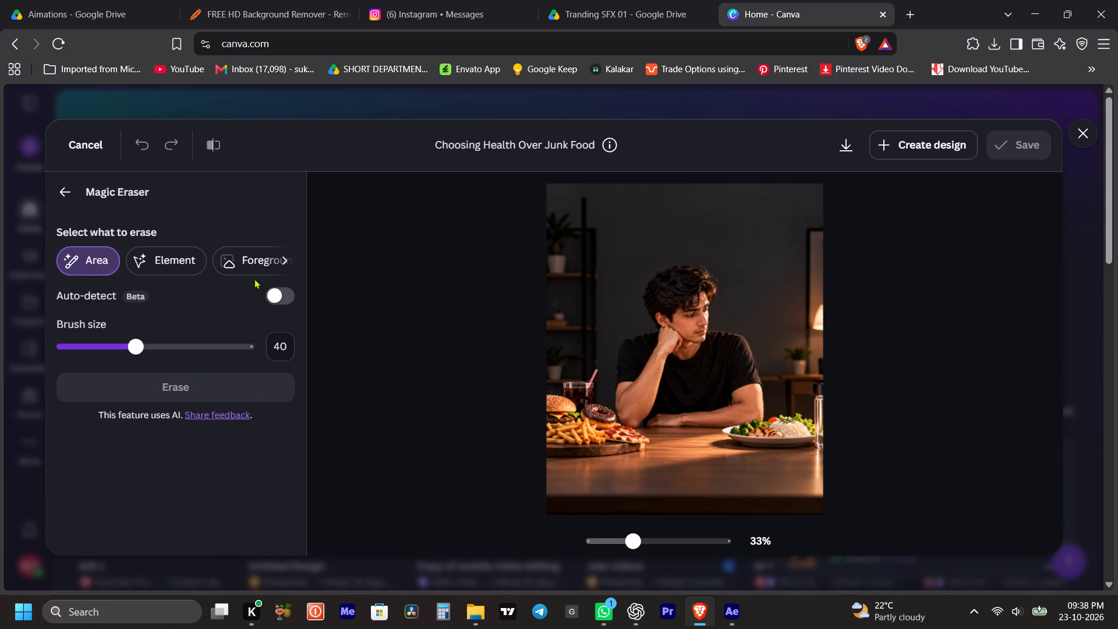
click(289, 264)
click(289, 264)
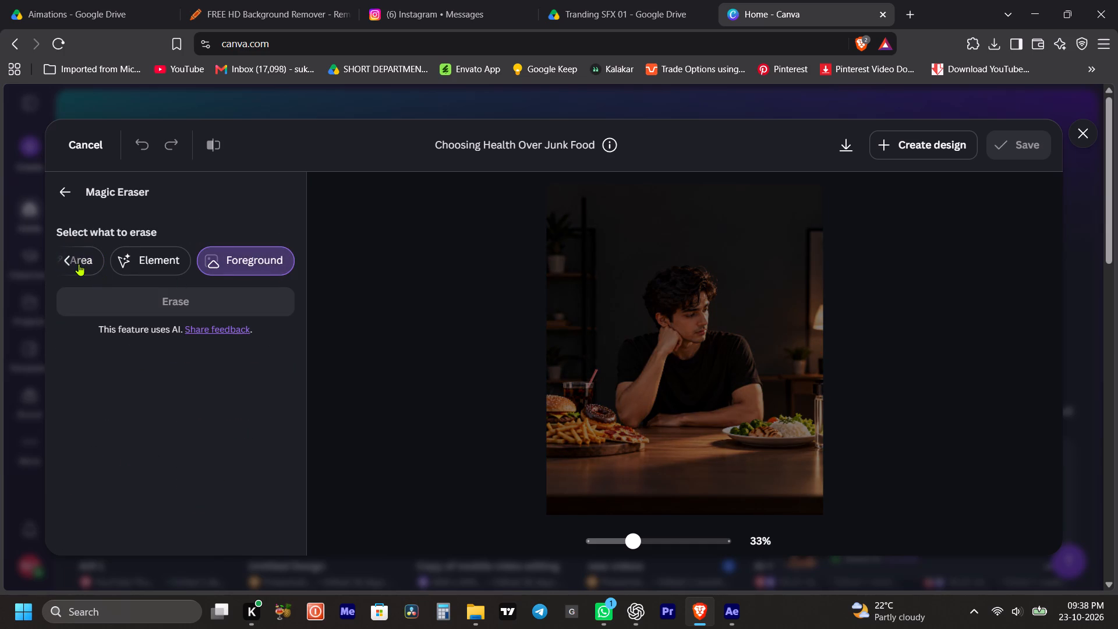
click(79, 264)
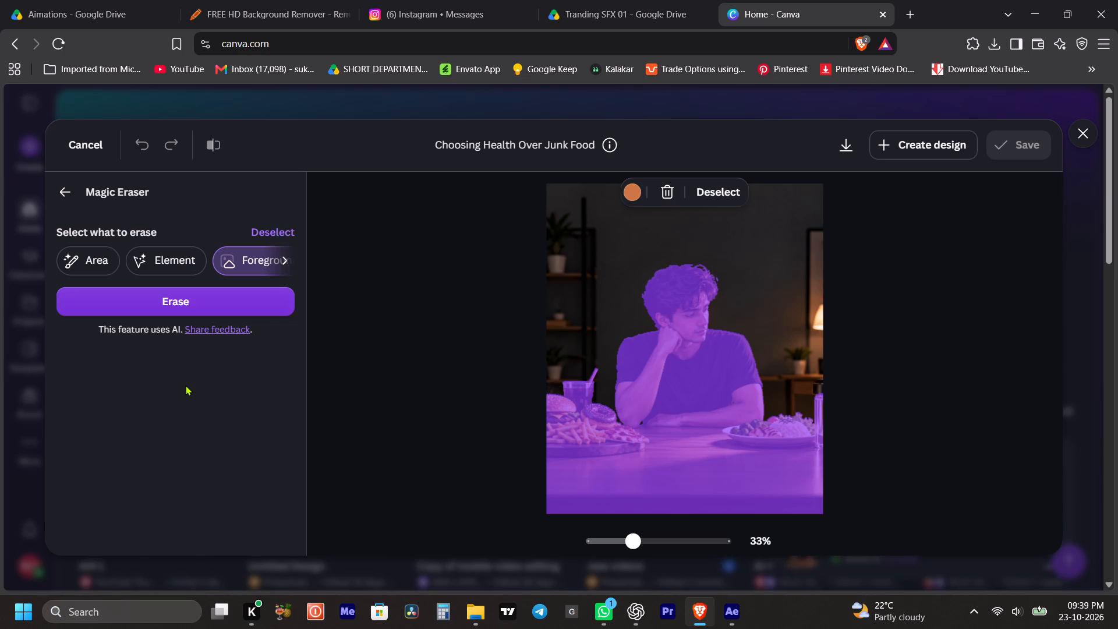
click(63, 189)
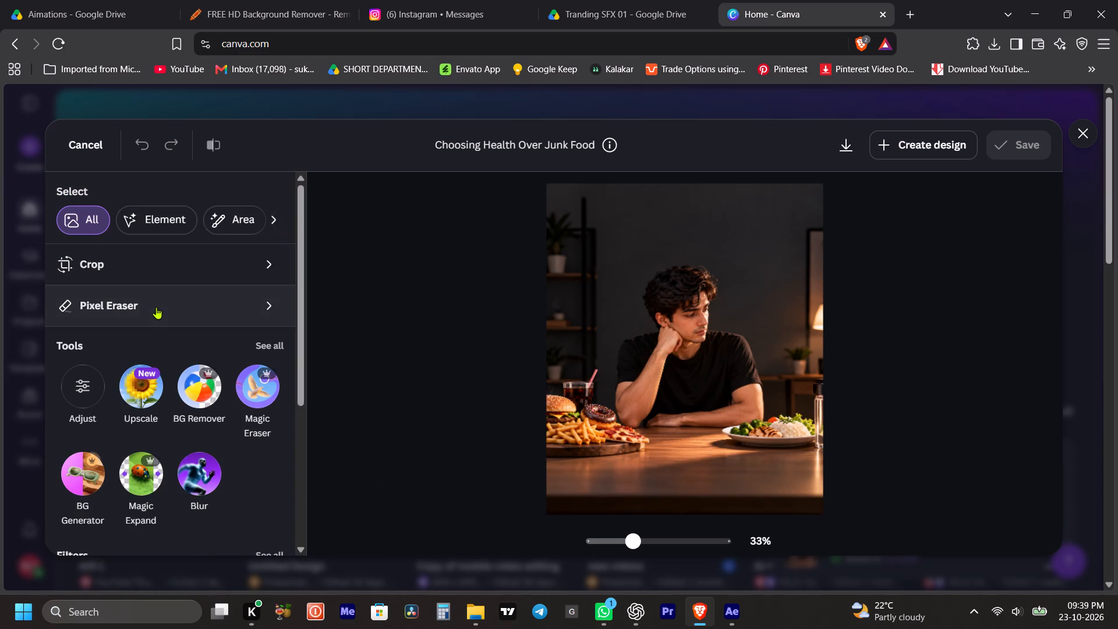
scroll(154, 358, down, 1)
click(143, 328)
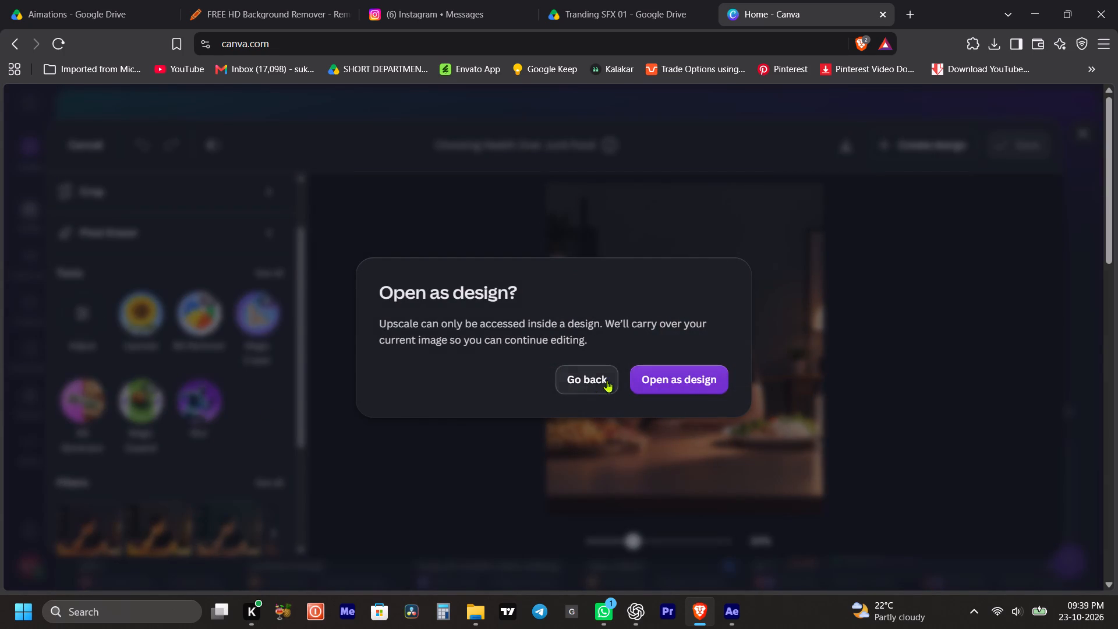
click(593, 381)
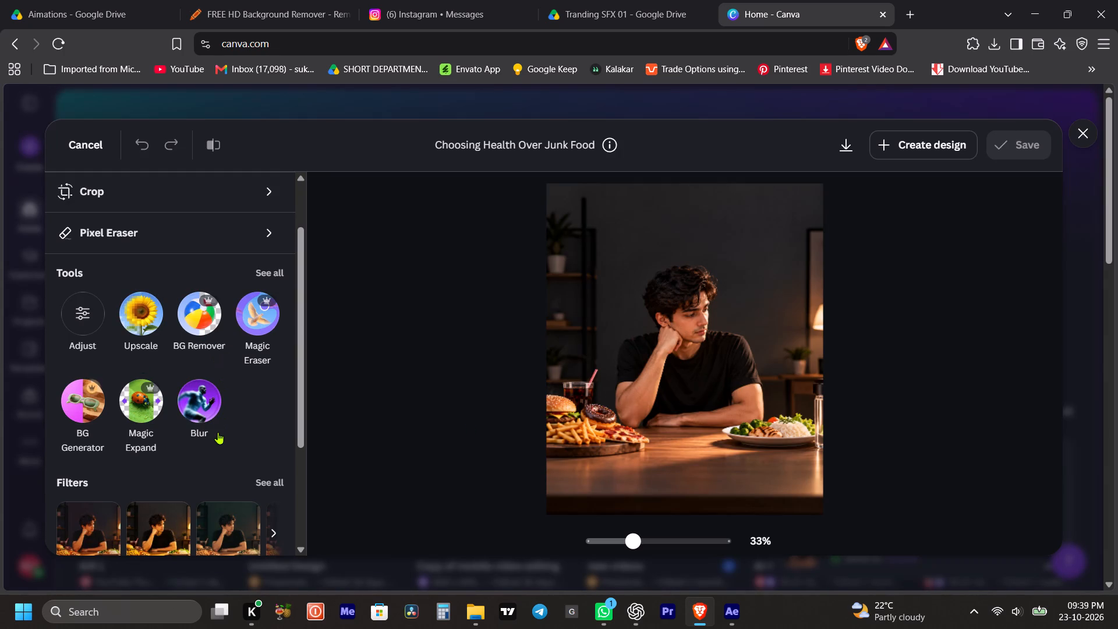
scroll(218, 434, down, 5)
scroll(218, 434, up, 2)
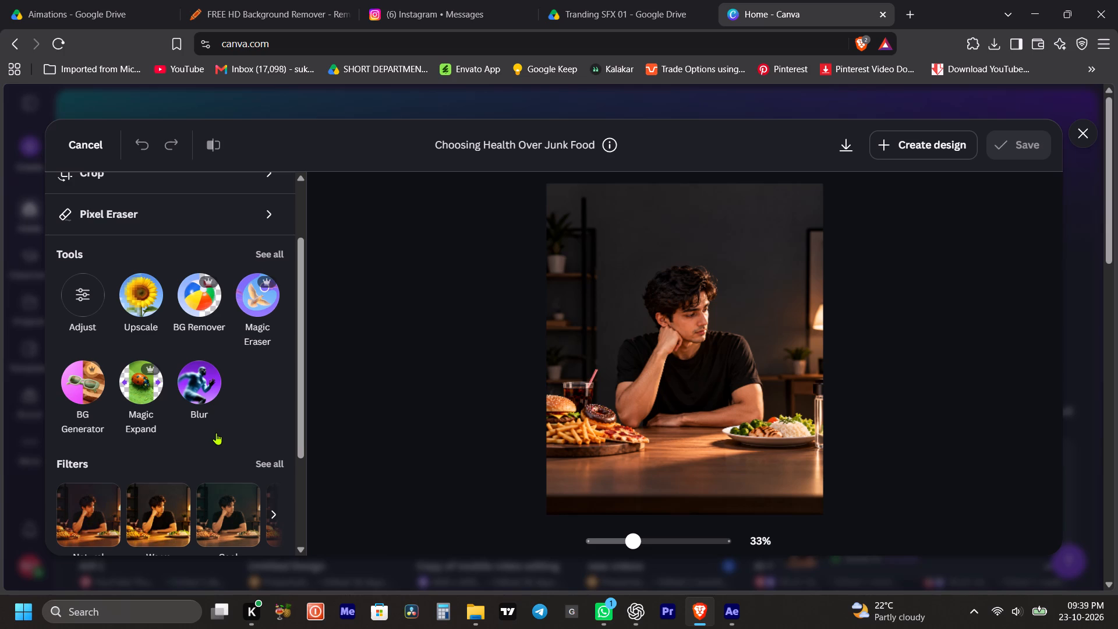
Remove the background behind the man, the food and the table with BG Remover.
click(202, 302)
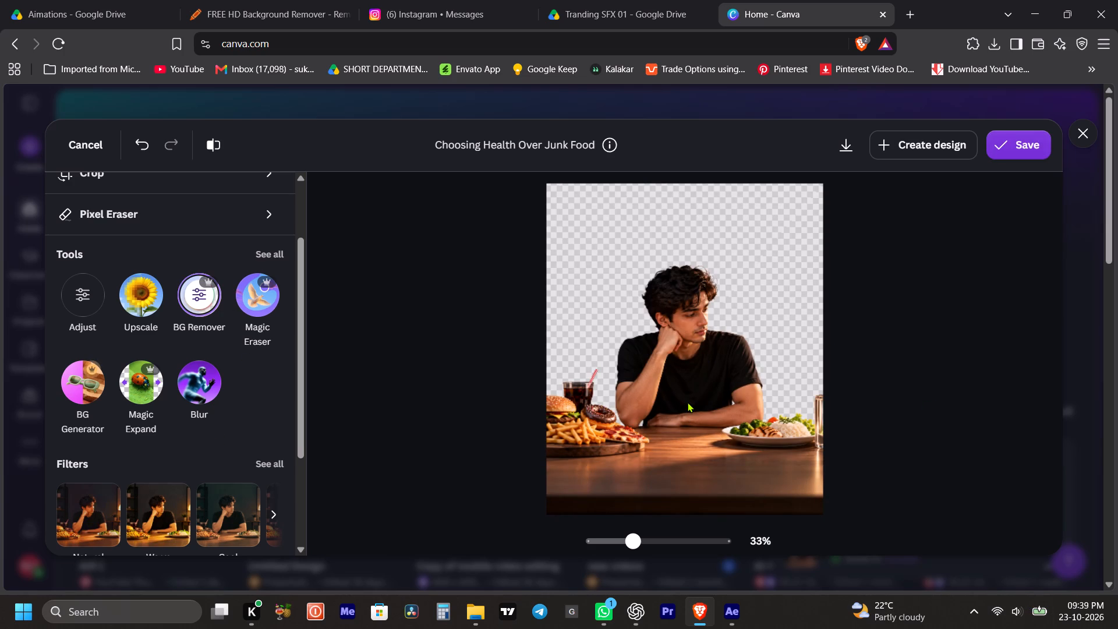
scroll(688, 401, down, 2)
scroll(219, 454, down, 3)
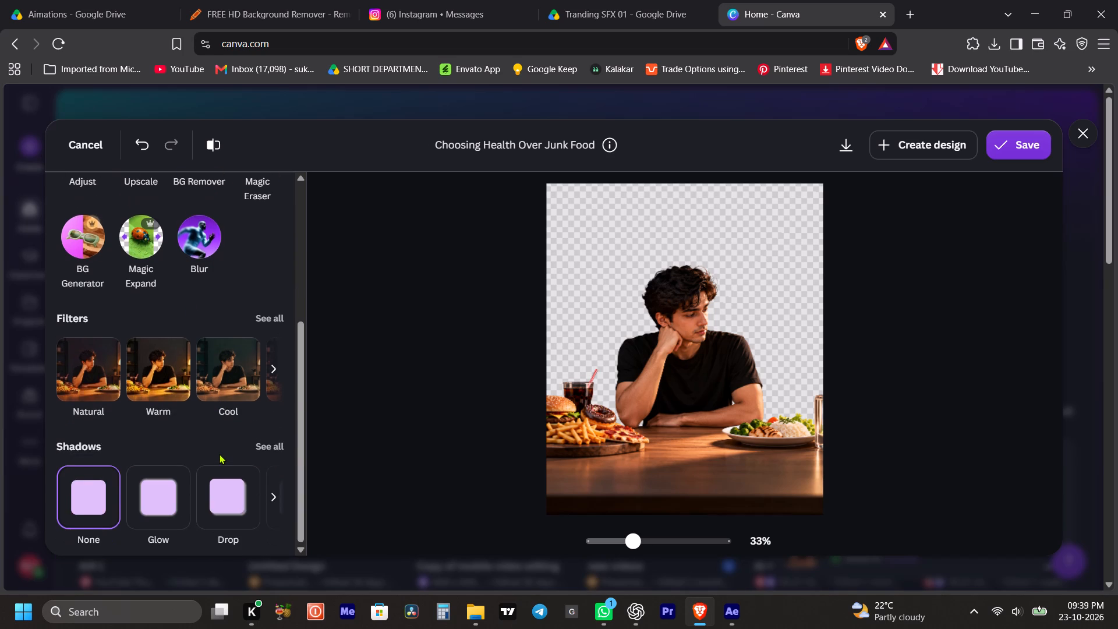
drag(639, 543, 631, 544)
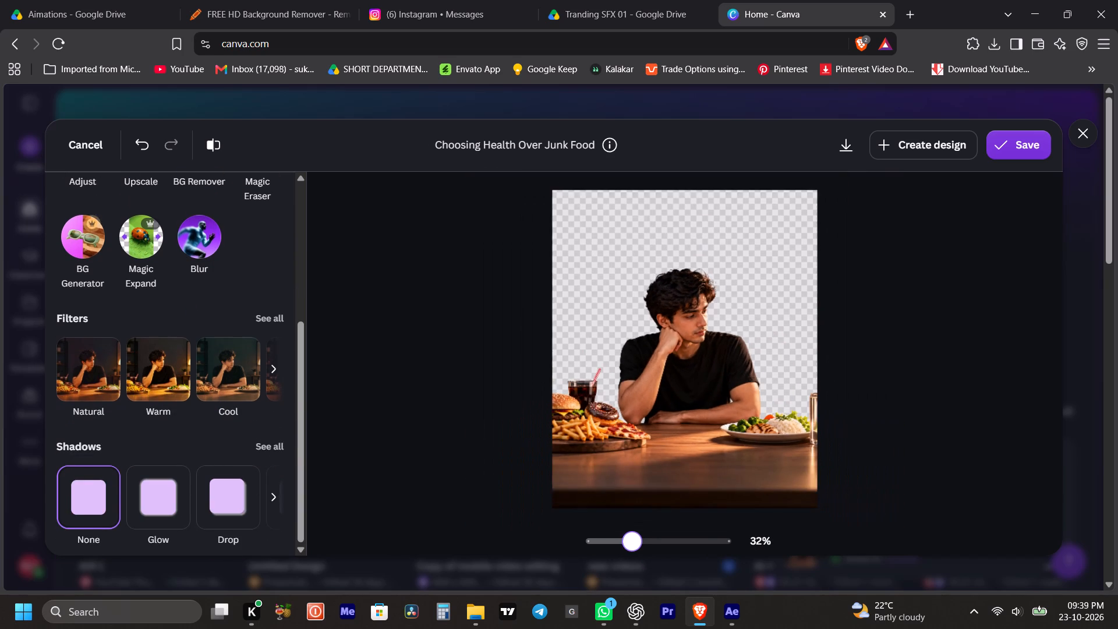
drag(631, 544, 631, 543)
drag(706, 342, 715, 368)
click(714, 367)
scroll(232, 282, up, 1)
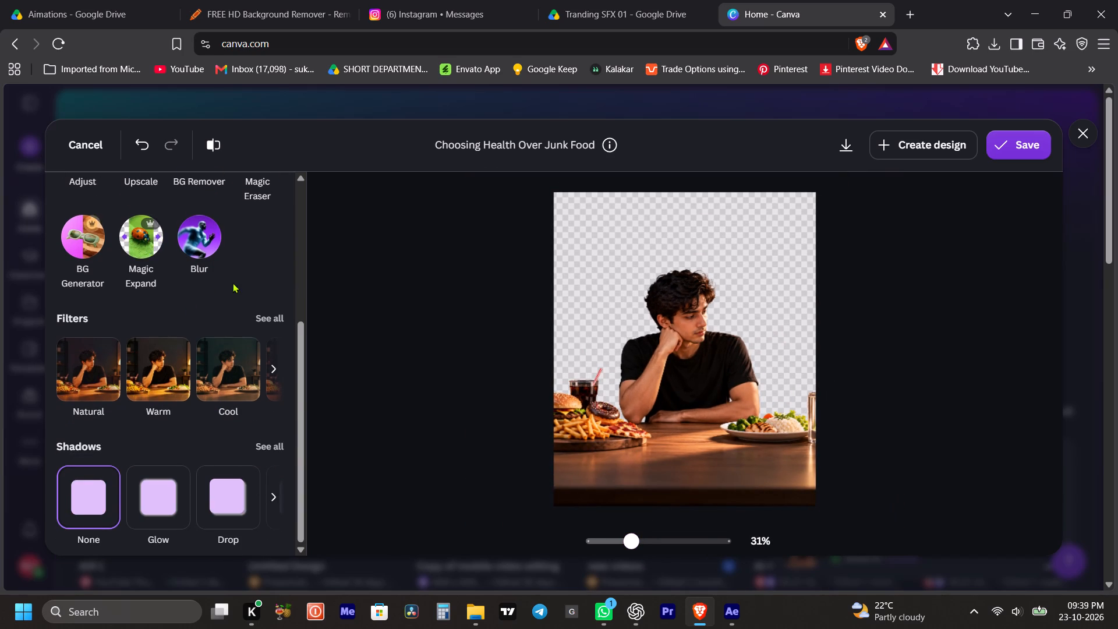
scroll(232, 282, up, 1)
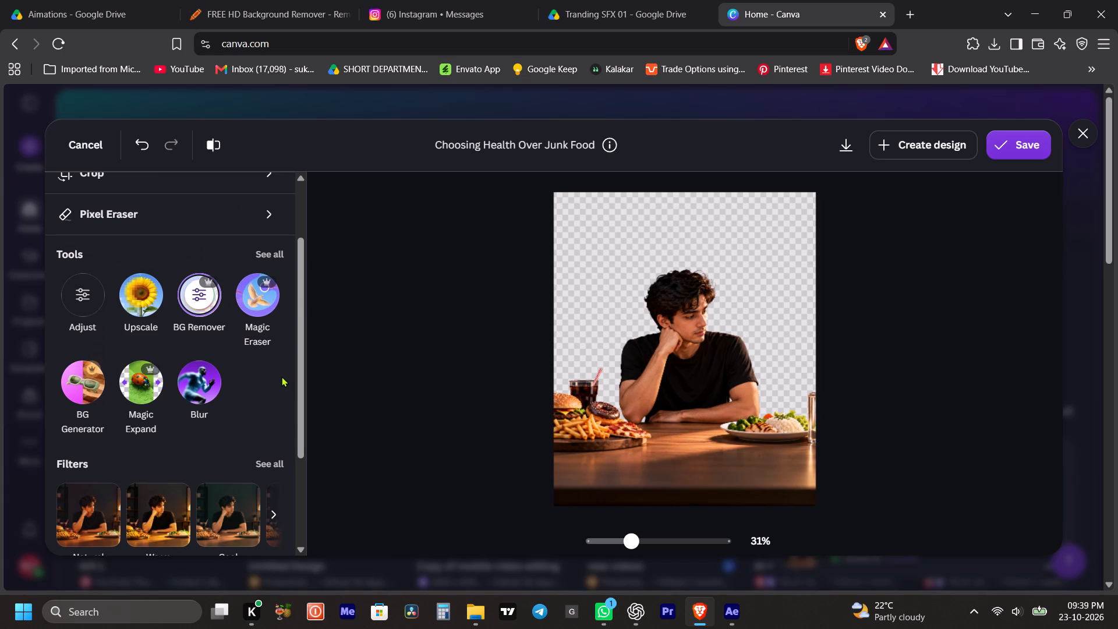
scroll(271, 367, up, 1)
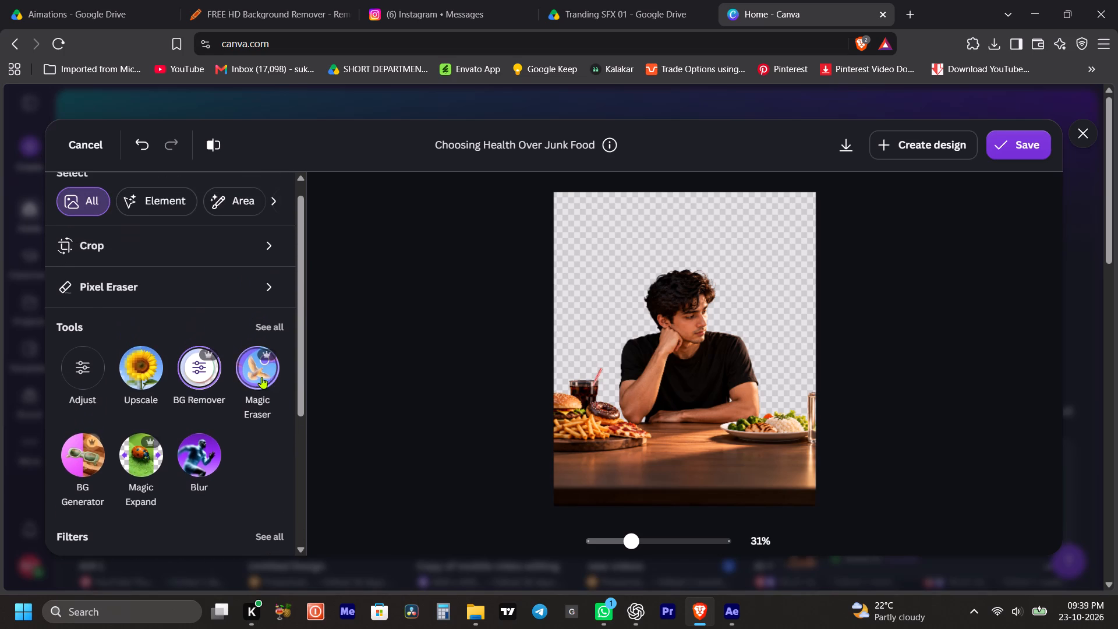
Brush over the man's head, torso and bent arm with Magic Eraser's Area selection, and turn on Auto-detect.
click(261, 377)
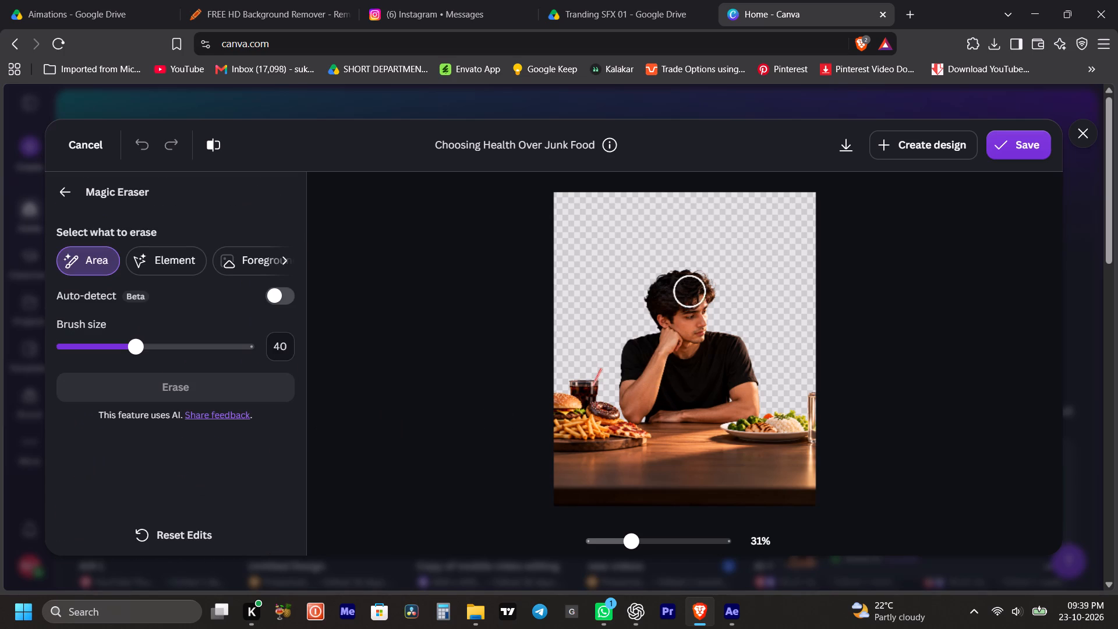
drag(688, 291, 690, 400)
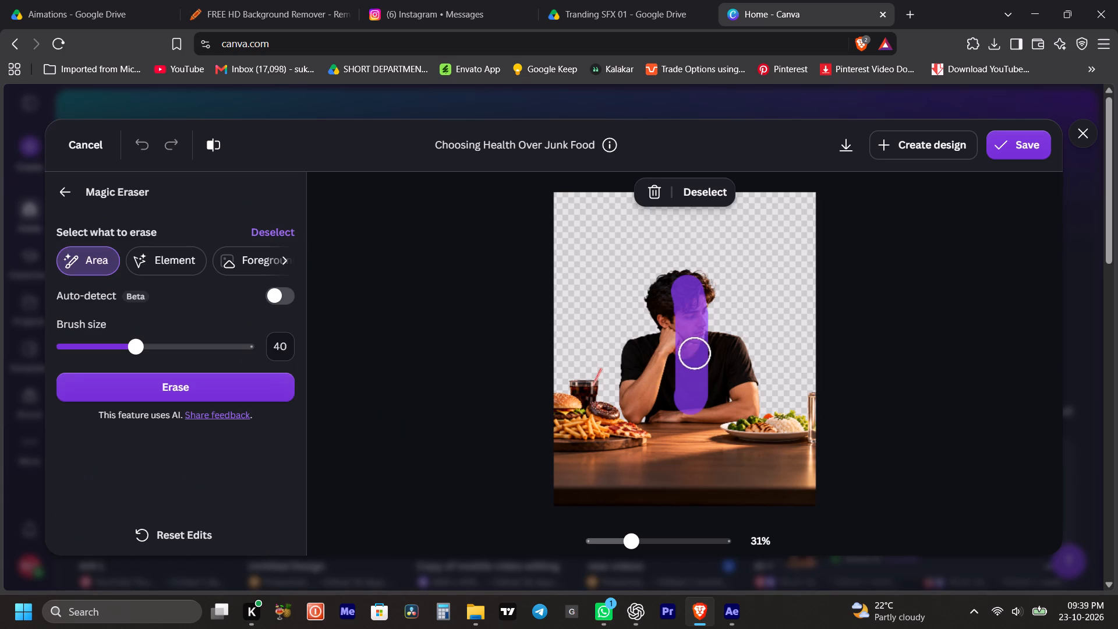
drag(684, 282, 662, 333)
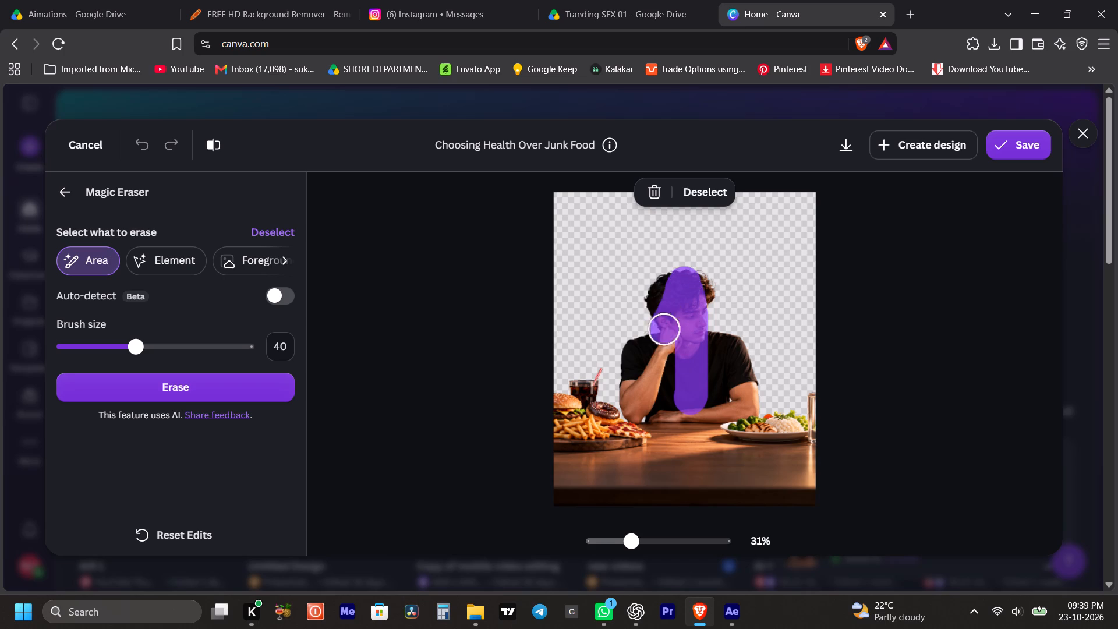
drag(662, 333, 645, 382)
scroll(648, 358, up, 1)
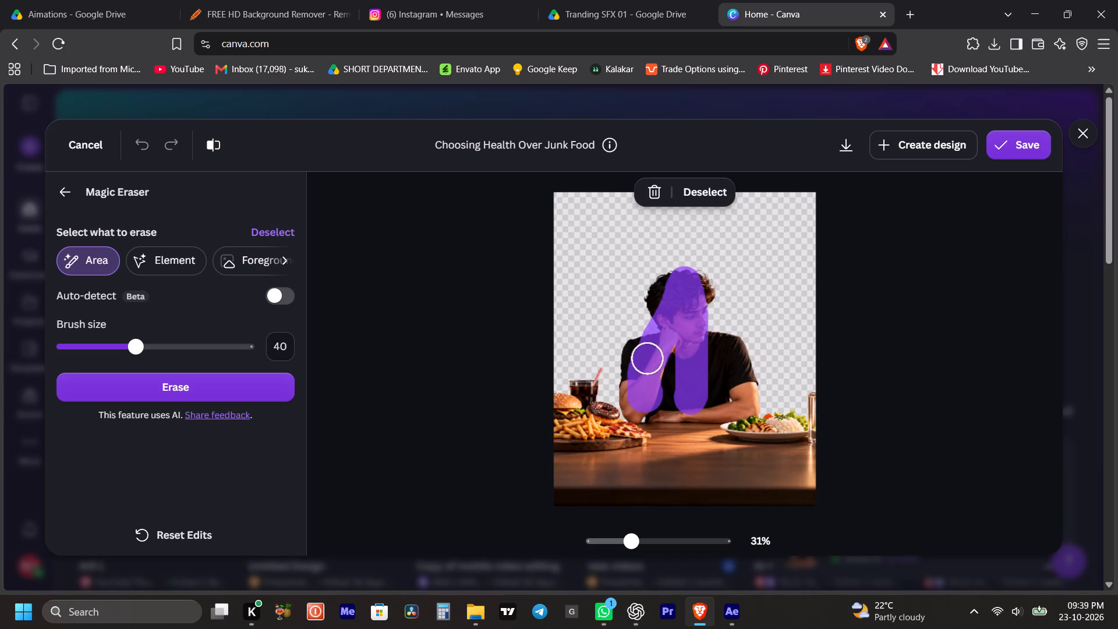
scroll(648, 358, up, 2)
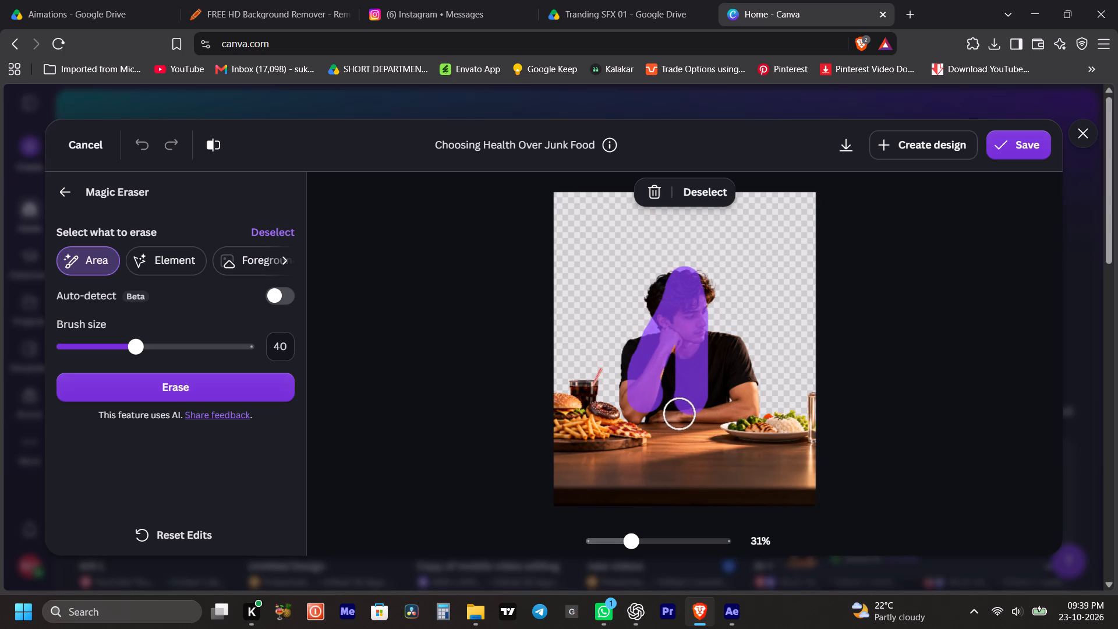
click(275, 294)
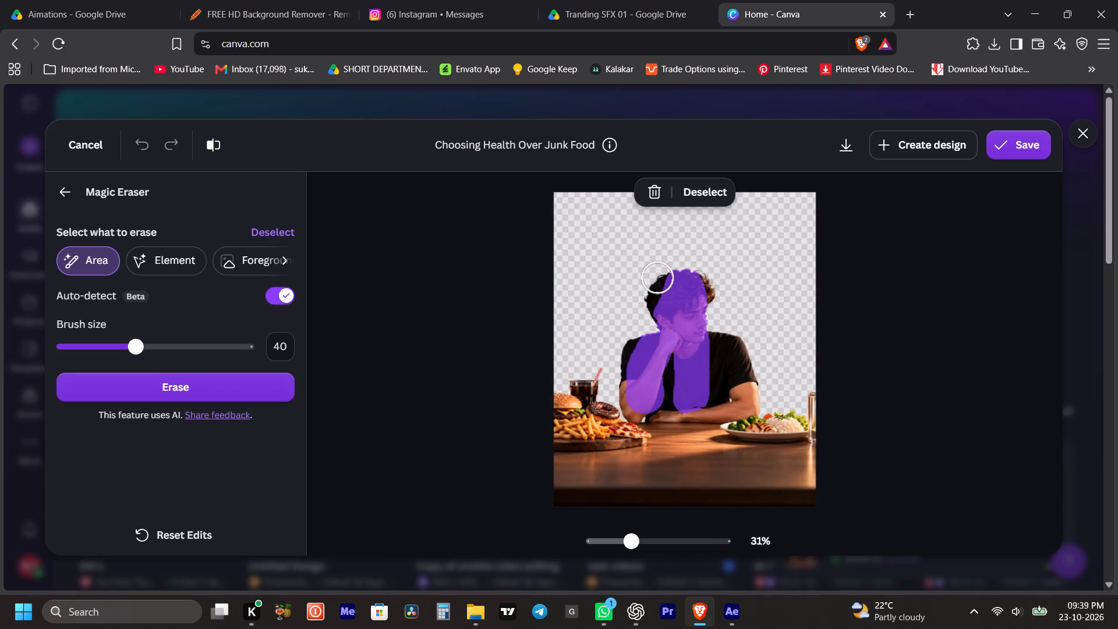
Extend the Magic Eraser selection over the rest of the man's hair, shoulders, arms and shirt, filling the unselected patches on his chest.
drag(658, 277, 638, 402)
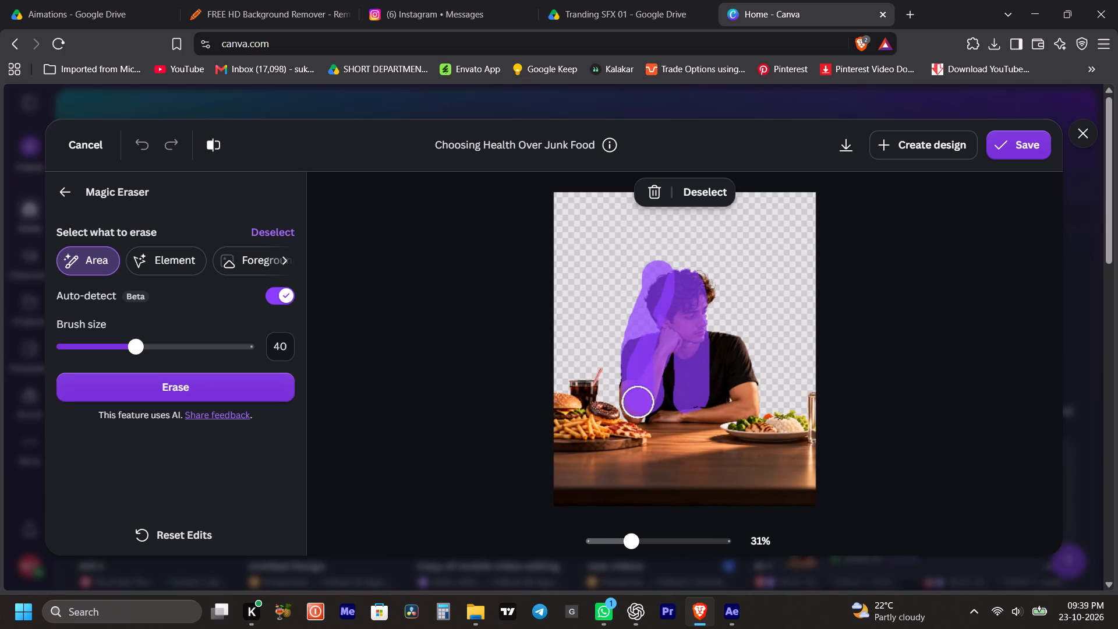
drag(638, 402, 695, 408)
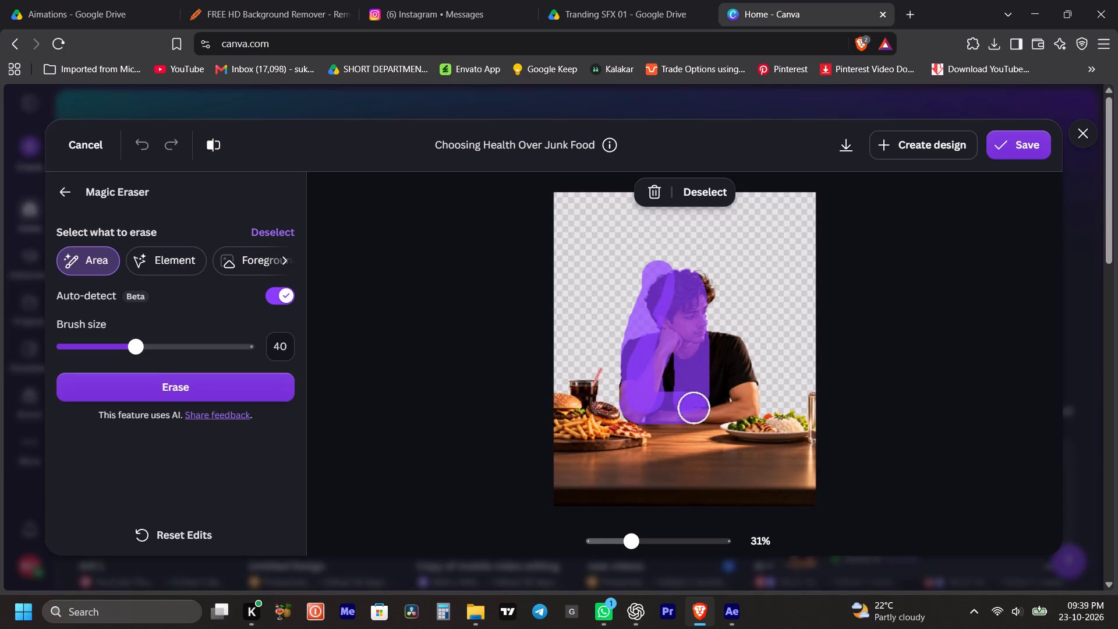
drag(695, 408, 696, 333)
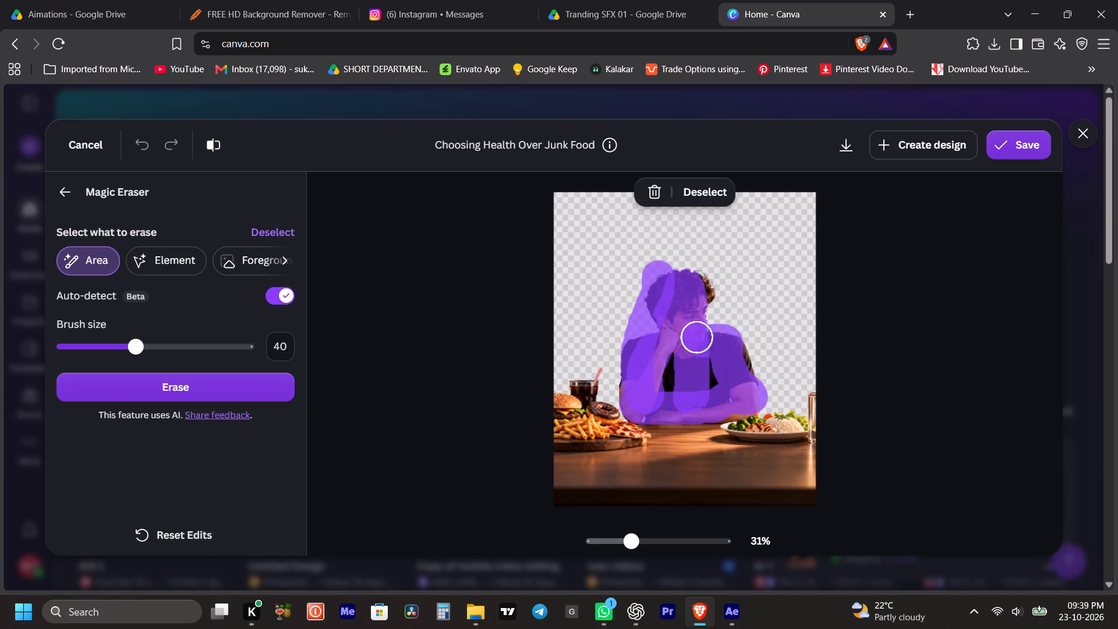
drag(696, 333, 691, 313)
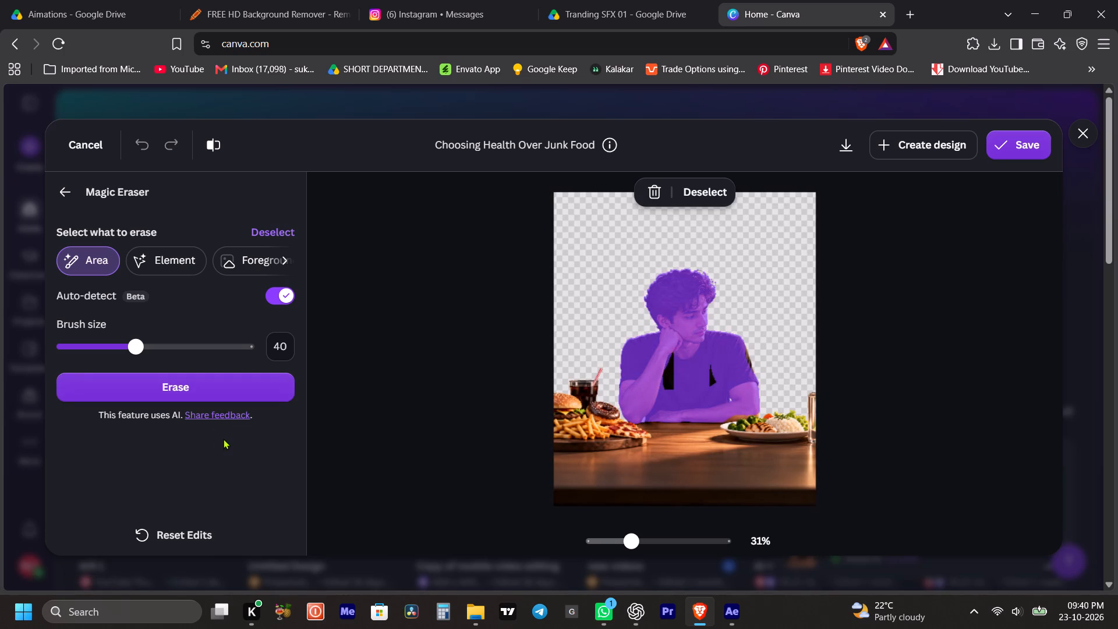
drag(680, 349, 673, 395)
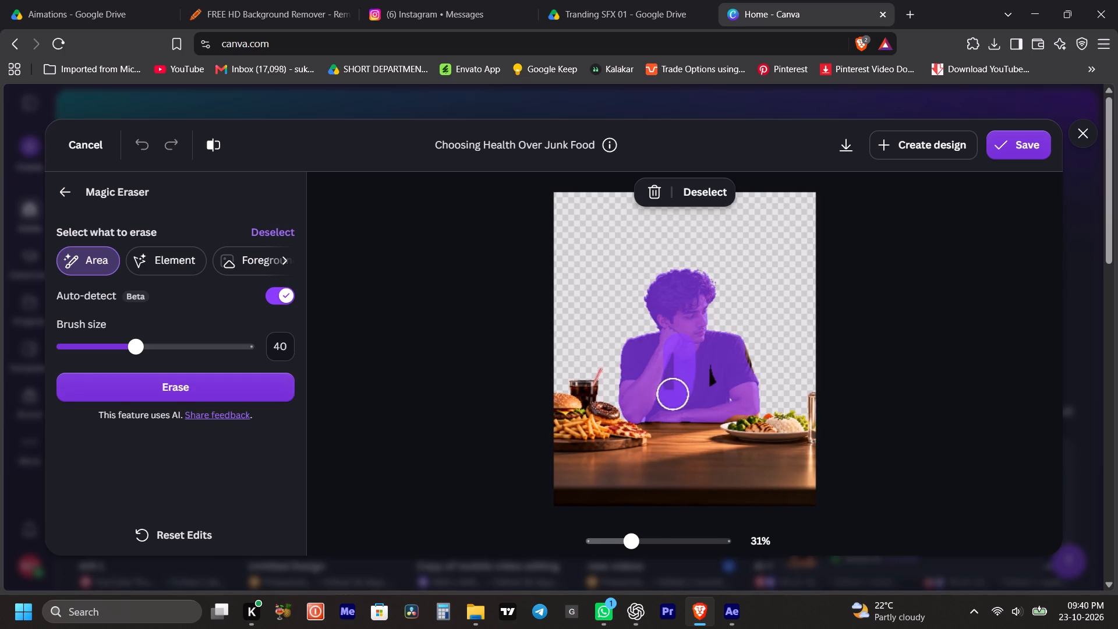
drag(673, 395, 713, 388)
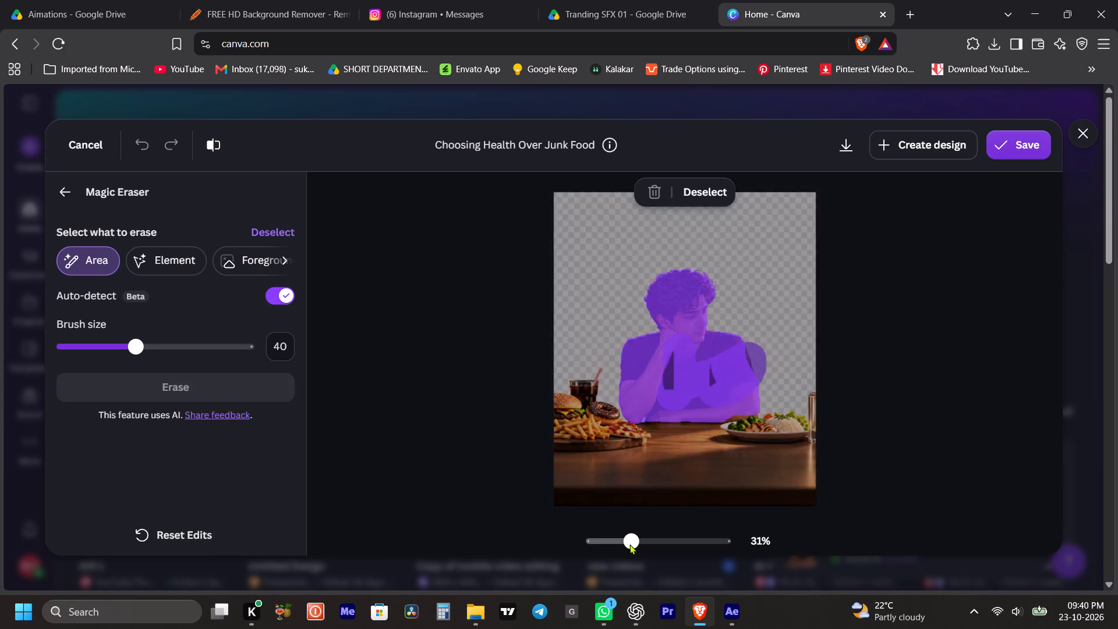
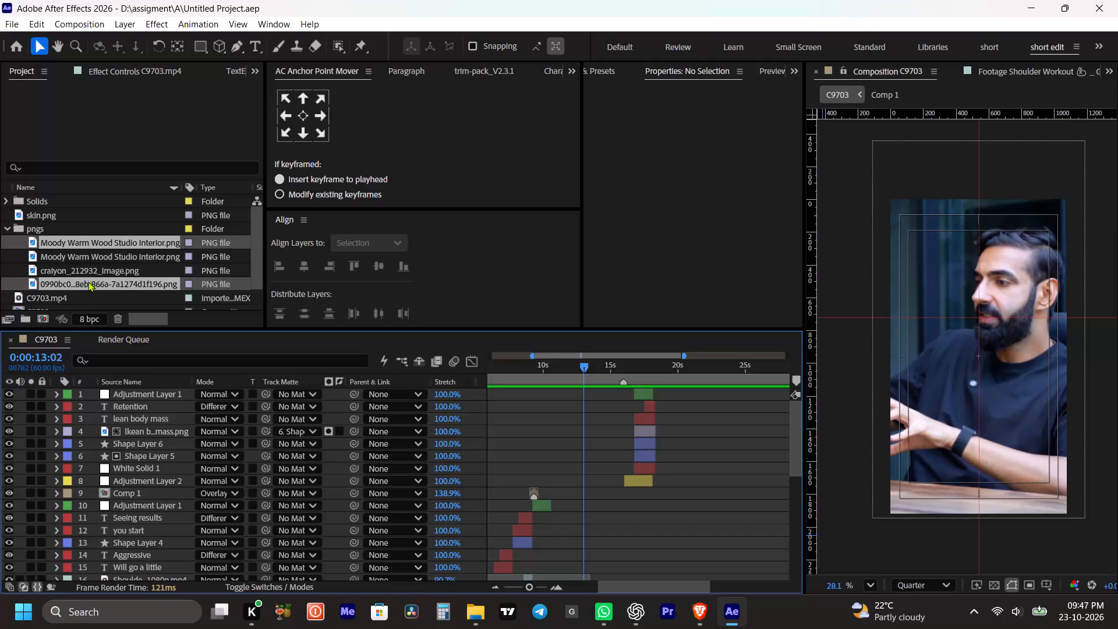
Add the first Moody Warm Wood Studio Interior.png to the C9703 timeline above Comp 1, starting at 0:00:13:02.
click(88, 281)
click(93, 266)
click(93, 247)
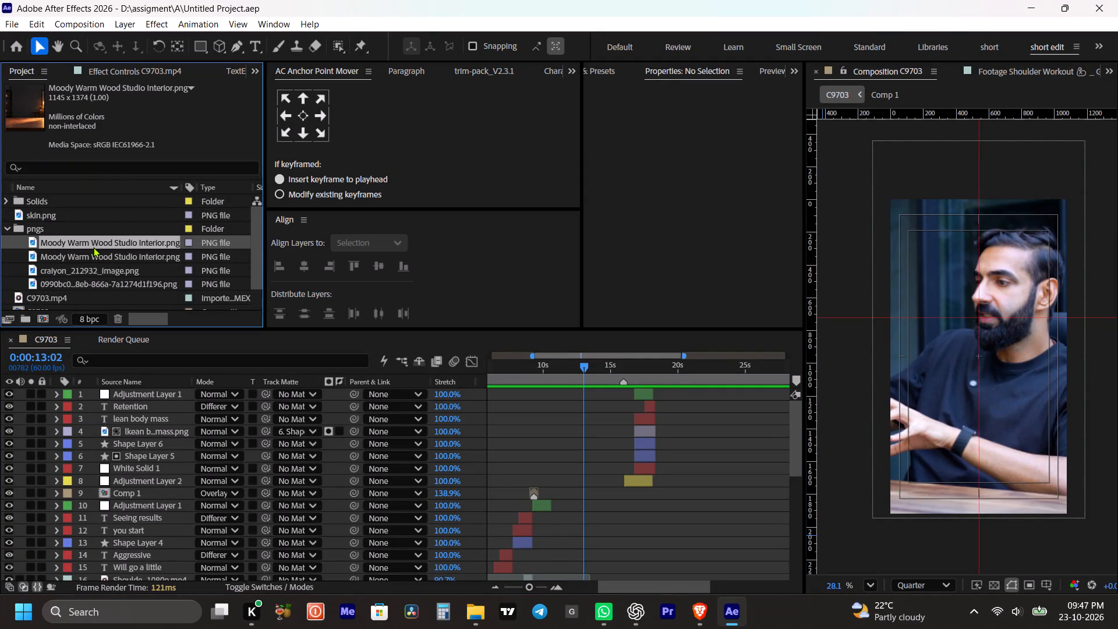
drag(102, 246, 574, 490)
drag(574, 490, 574, 489)
click(592, 492)
key(bracketleft)
click(592, 492)
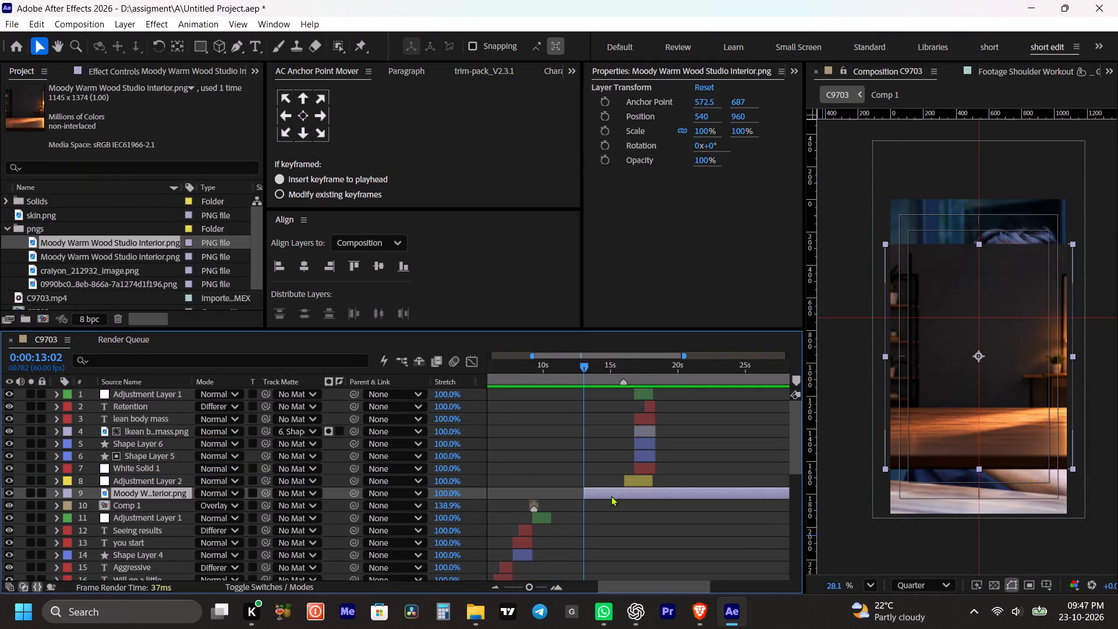
Trim the end of the wood studio interior layer to 0:00:16:04 and save the project.
drag(598, 365, 627, 374)
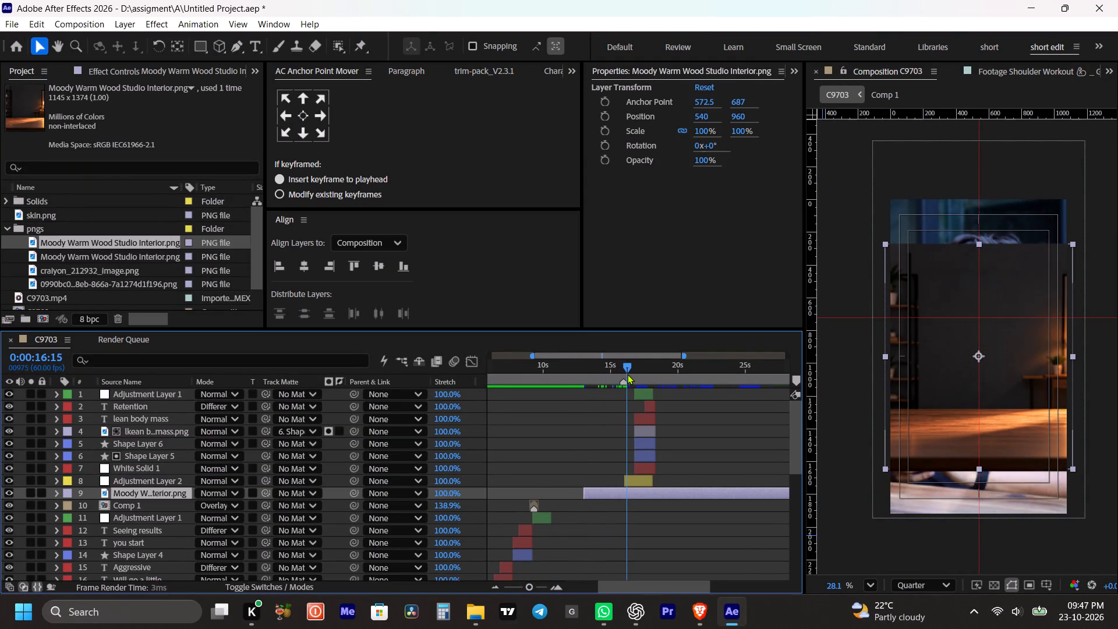
drag(627, 374, 625, 374)
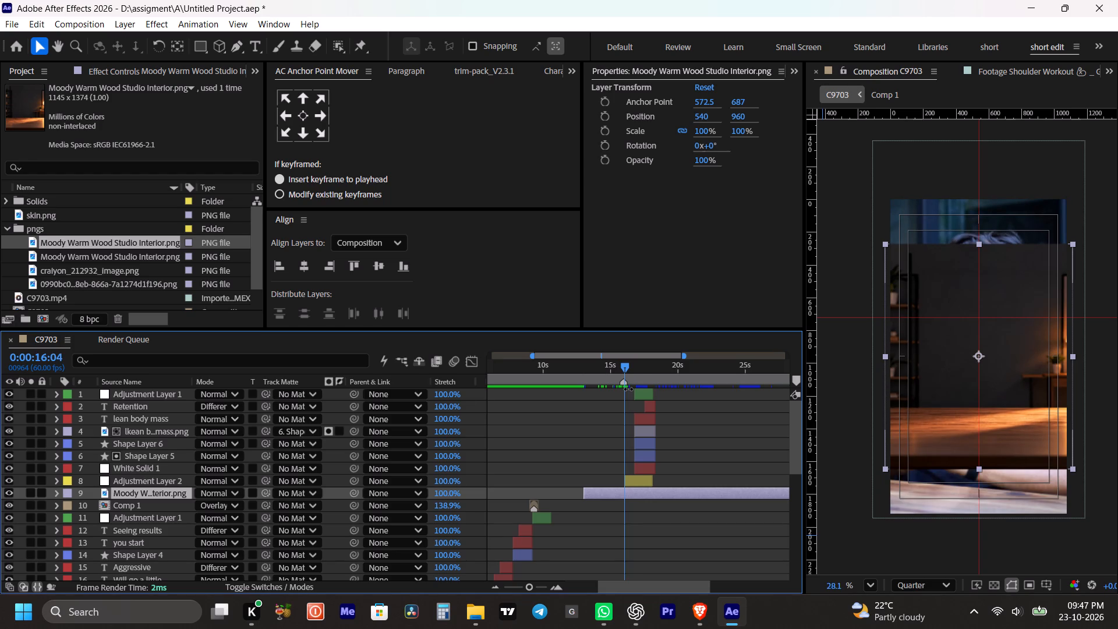
key(alt+bracketright)
key(ctrl+s)
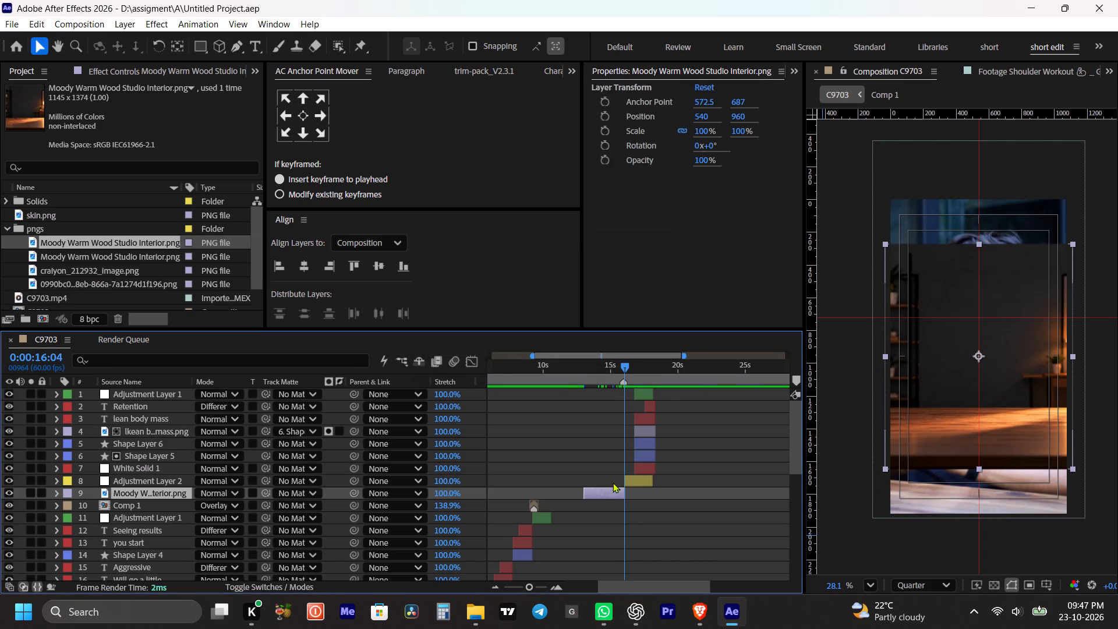
Place the 0990bc0 cutout PNG of the man with the food directly above the wood studio interior layer in the timeline.
click(612, 483)
click(610, 479)
drag(682, 513, 673, 508)
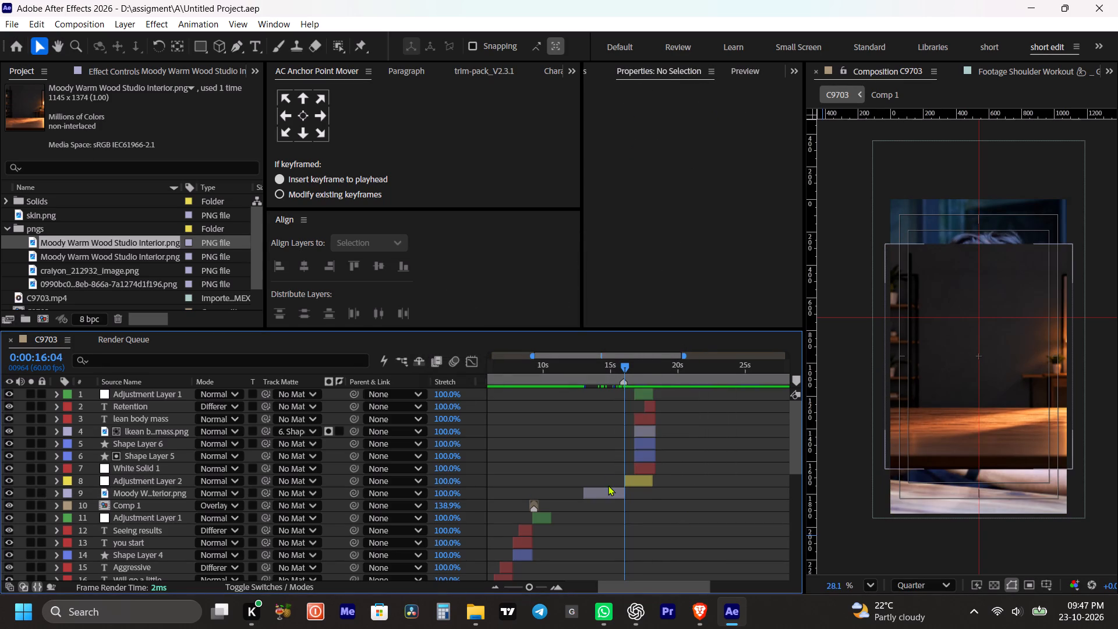
click(606, 489)
click(84, 255)
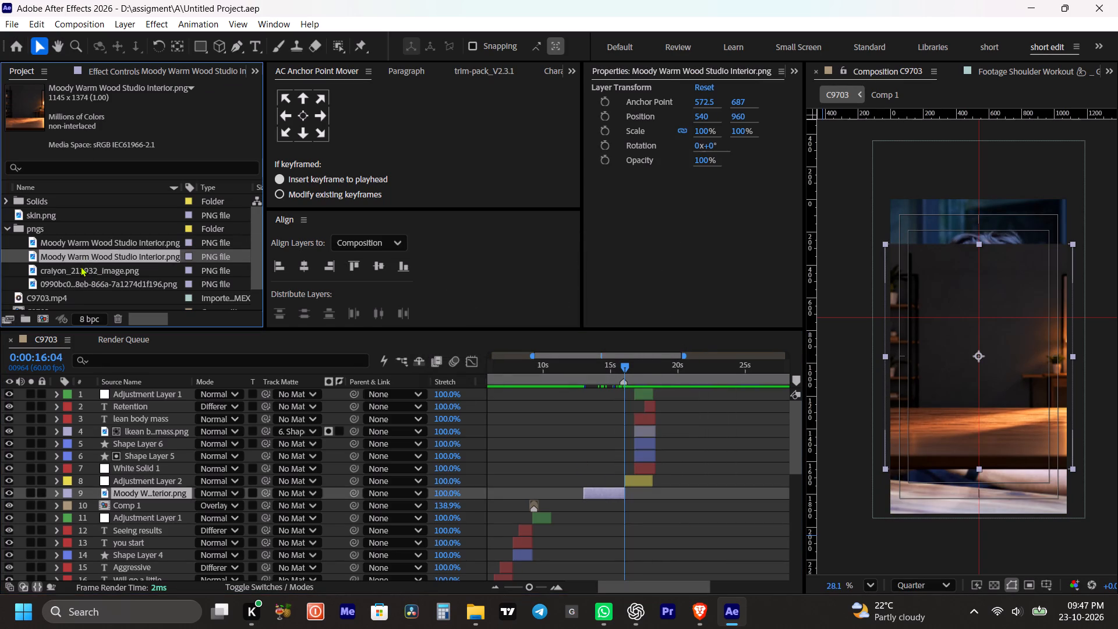
click(80, 268)
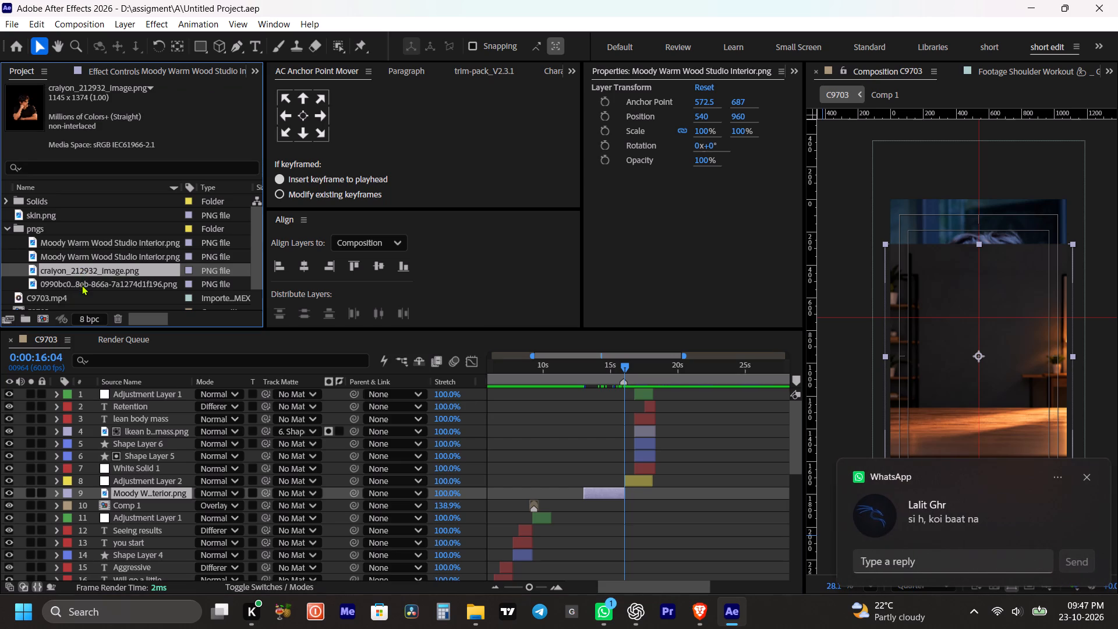
click(82, 285)
drag(83, 281, 595, 483)
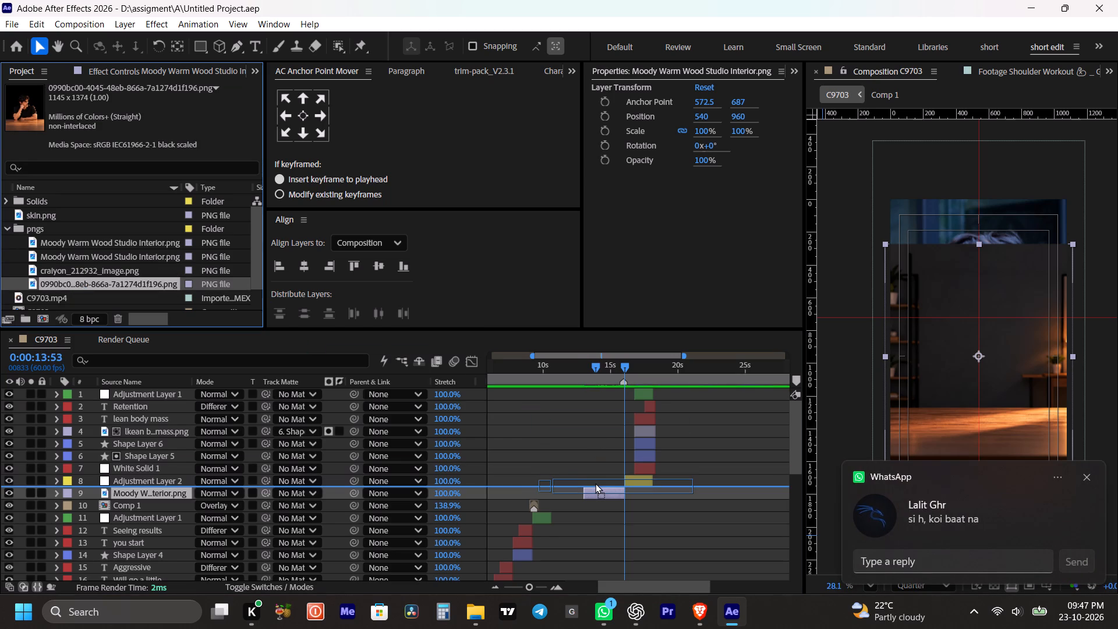
Add the 0990bc0…d1f196.png image of the man above the Moody Warm Wood Studio Interior layer, starting at 0:00:13:02.
drag(595, 483, 595, 483)
shift+drag(614, 365, 582, 370)
click(603, 493)
key(bracketleft)
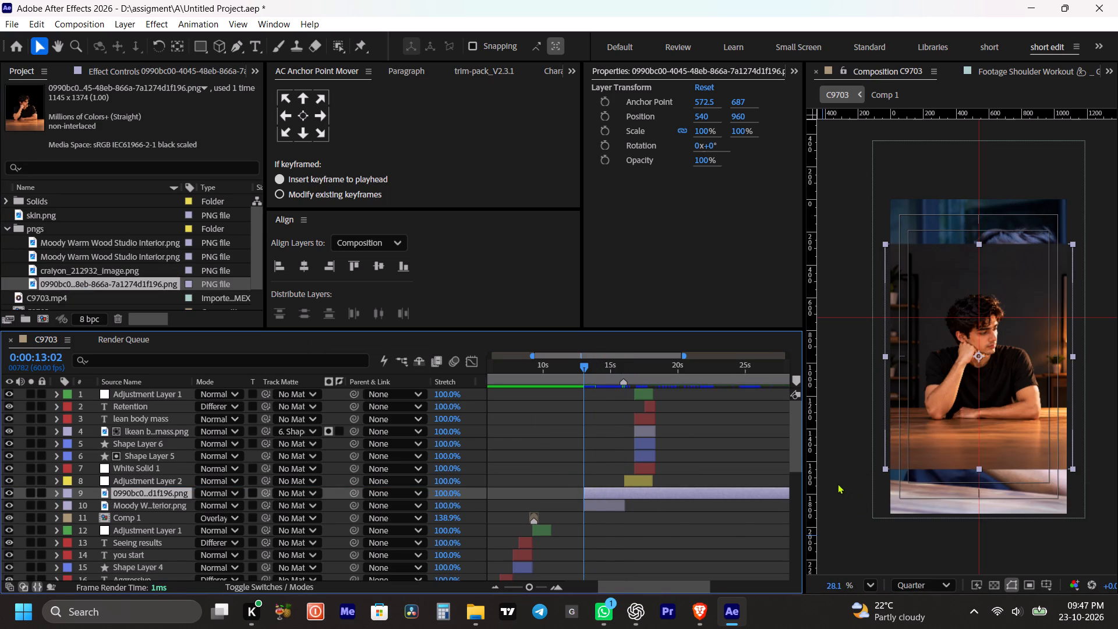
Compare the man's image with the wood studio background beneath by repeatedly toggling the man's layer visibility.
click(10, 495)
click(10, 495)
click(10, 495)
click(10, 495)
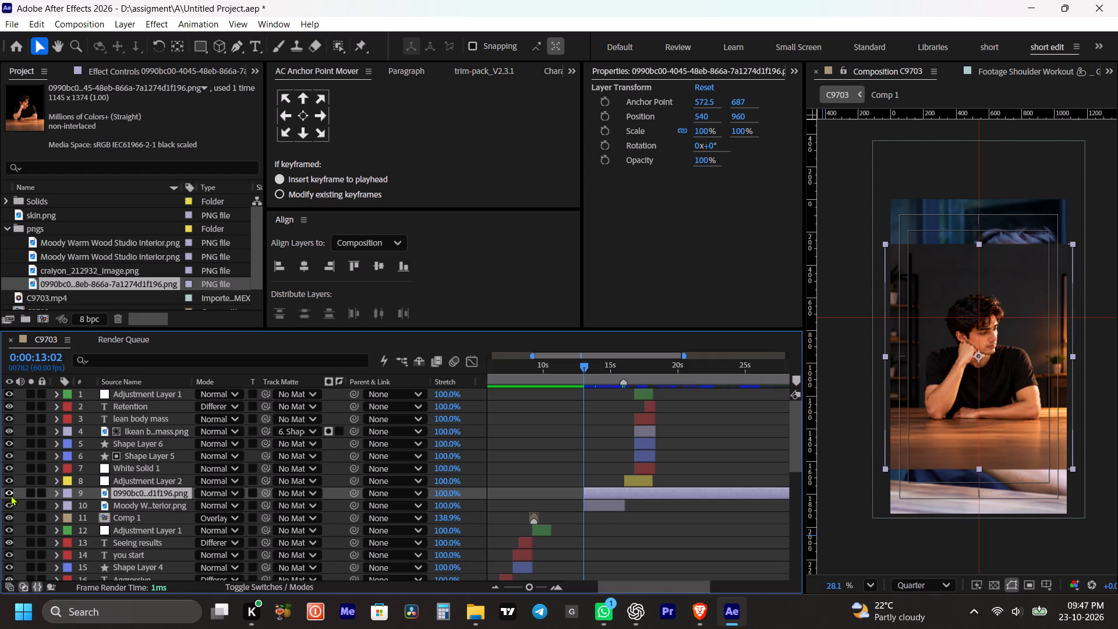
click(10, 495)
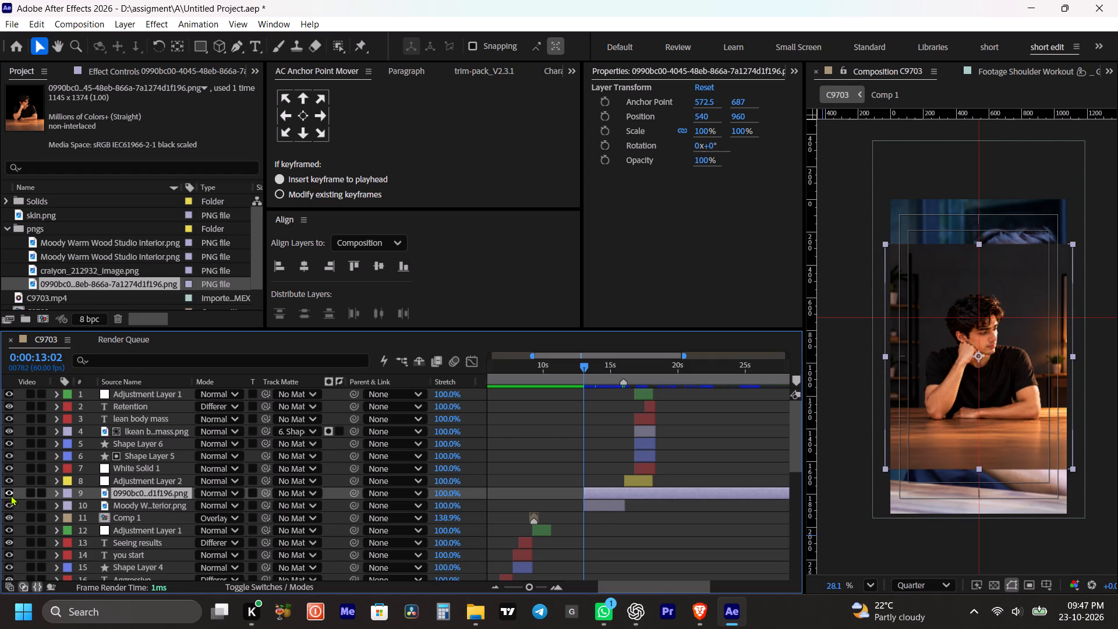
click(10, 495)
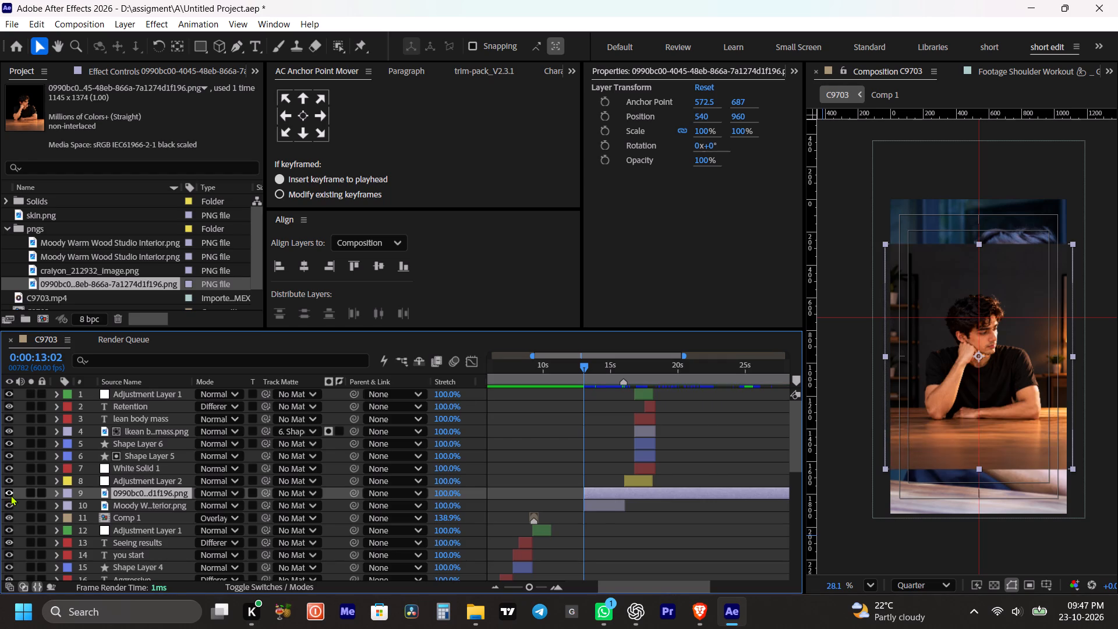
click(10, 495)
click(10, 495)
click(10, 495)
click(10, 495)
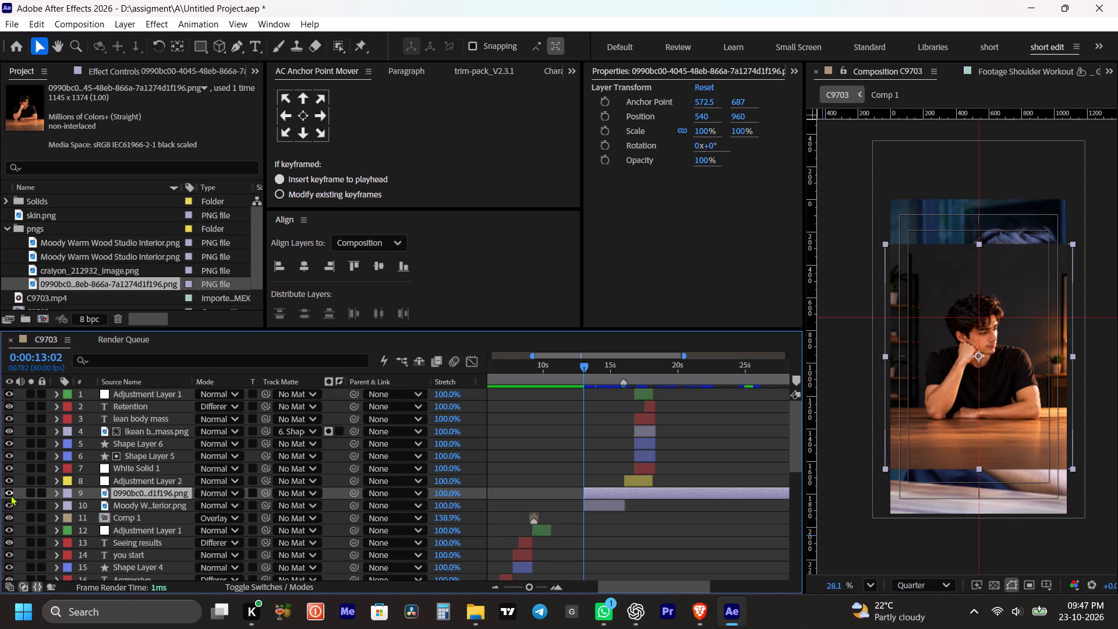
click(10, 495)
click(10, 495)
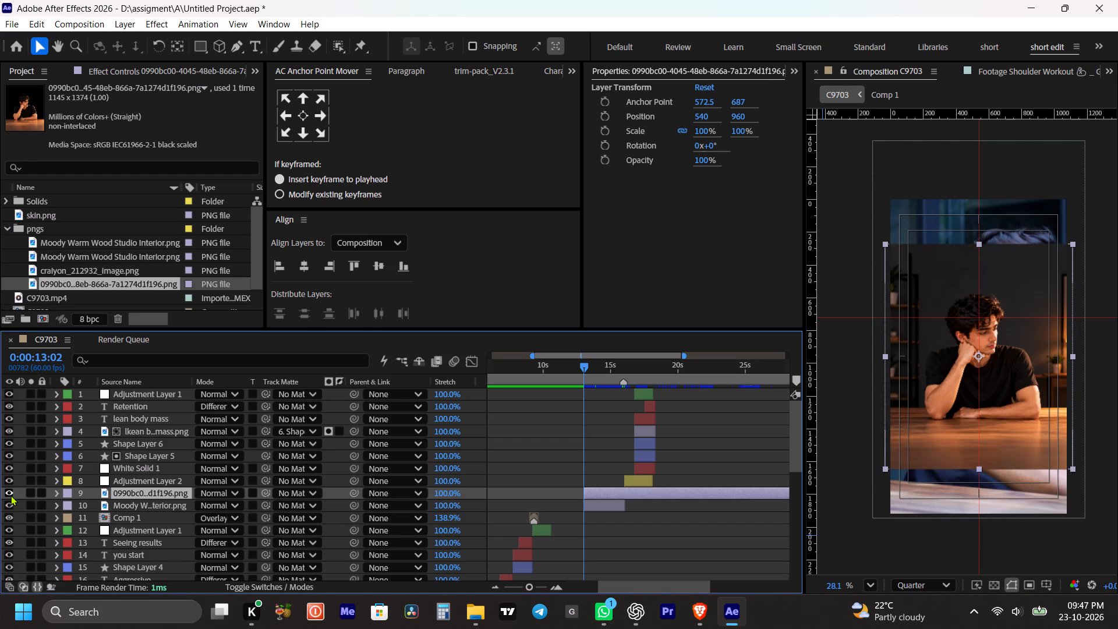
click(10, 495)
click(10, 495)
click(10, 495)
click(10, 495)
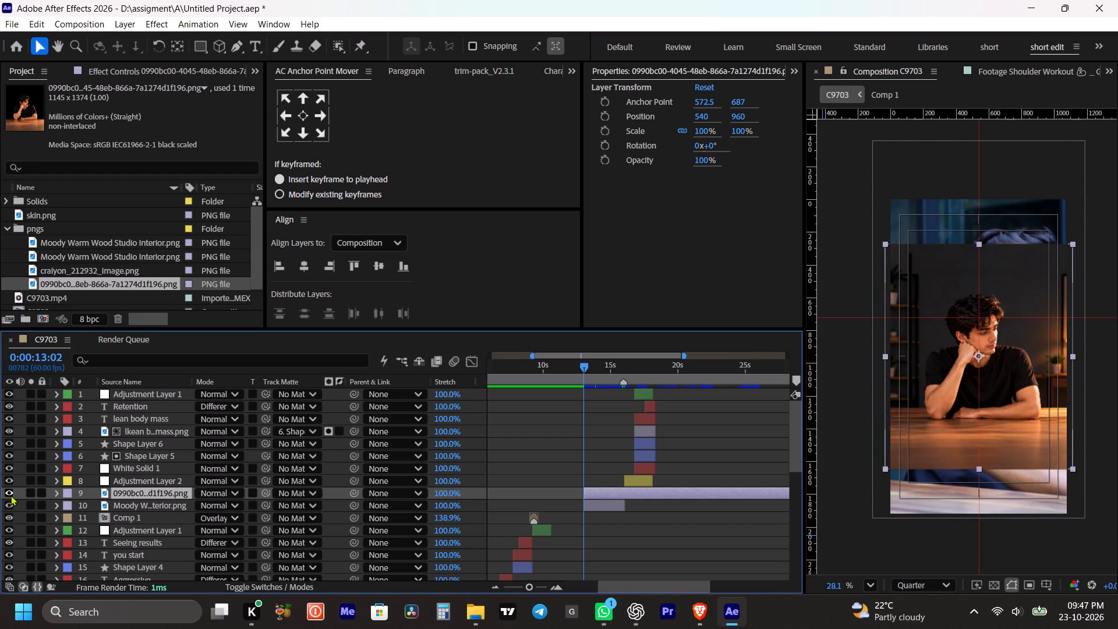
click(10, 495)
click(10, 495)
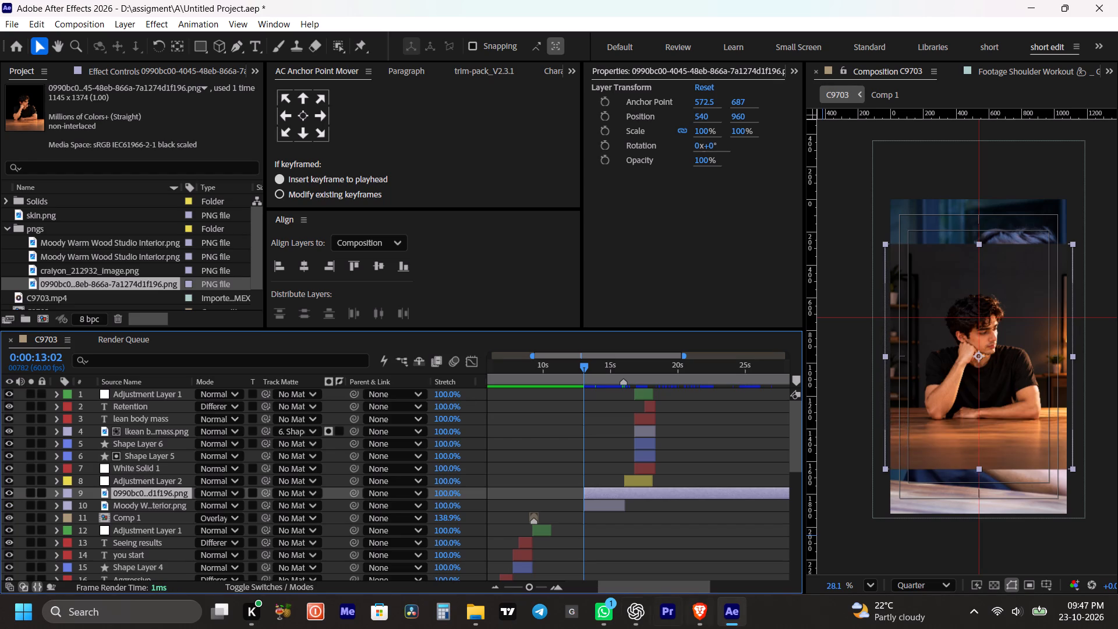
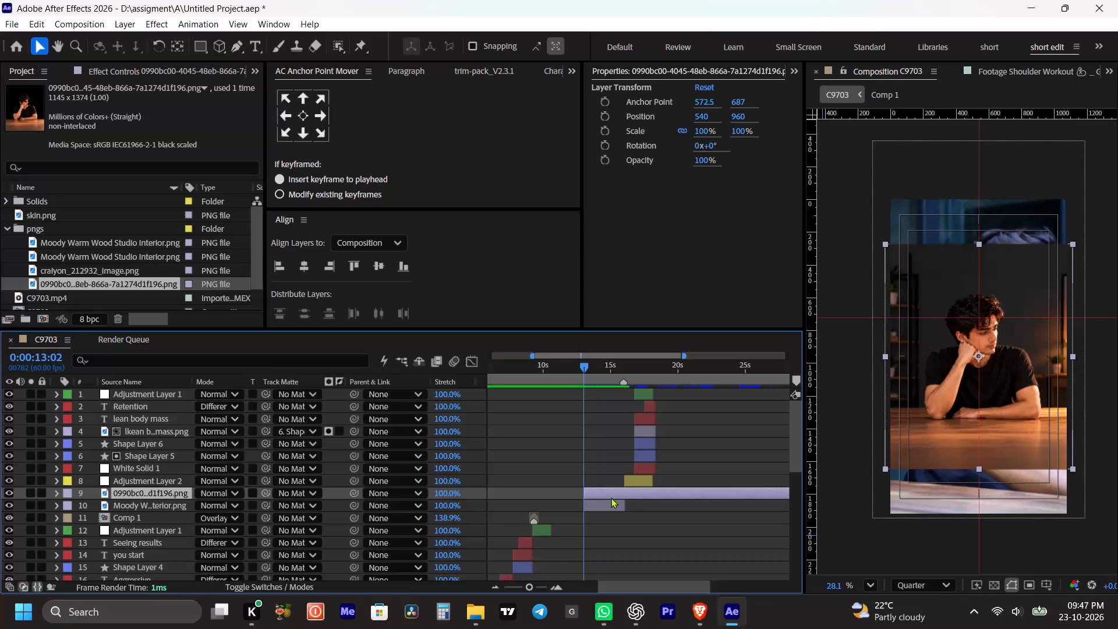
Scale the Moody Warm Wood Studio Interior layer to 160% and shift it horizontally to the right in the frame.
click(608, 507)
drag(700, 131, 731, 130)
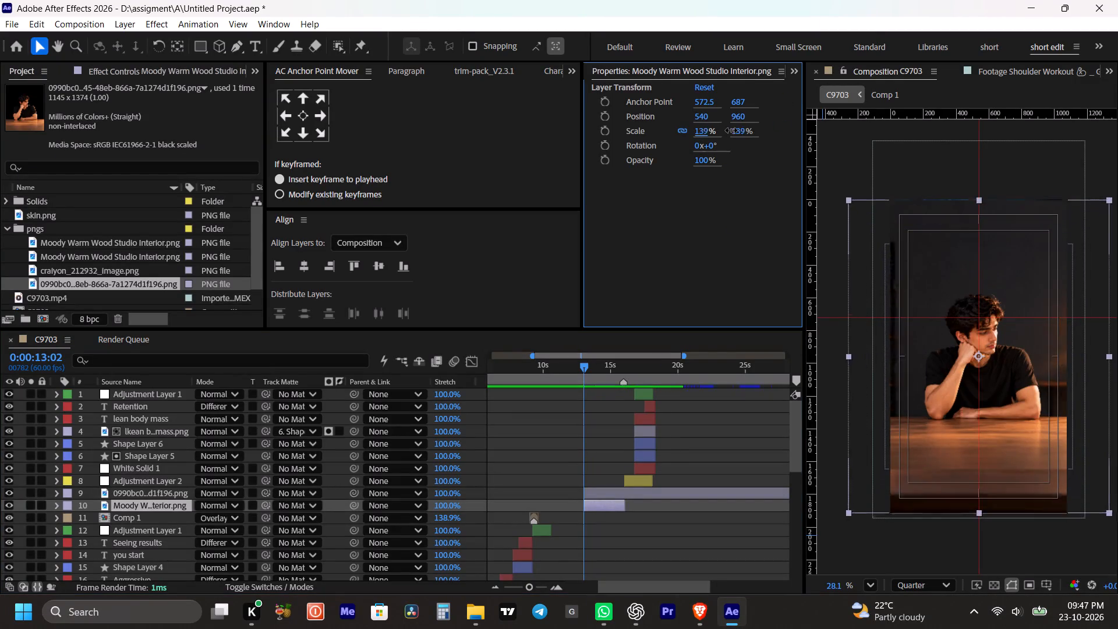
drag(731, 130, 770, 132)
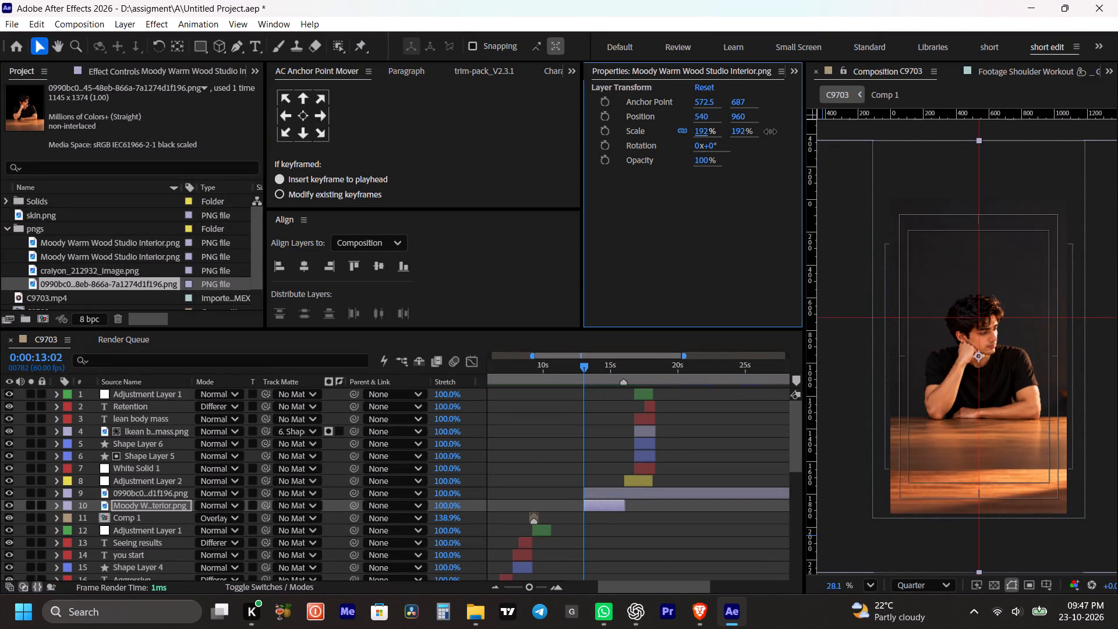
drag(770, 132, 723, 132)
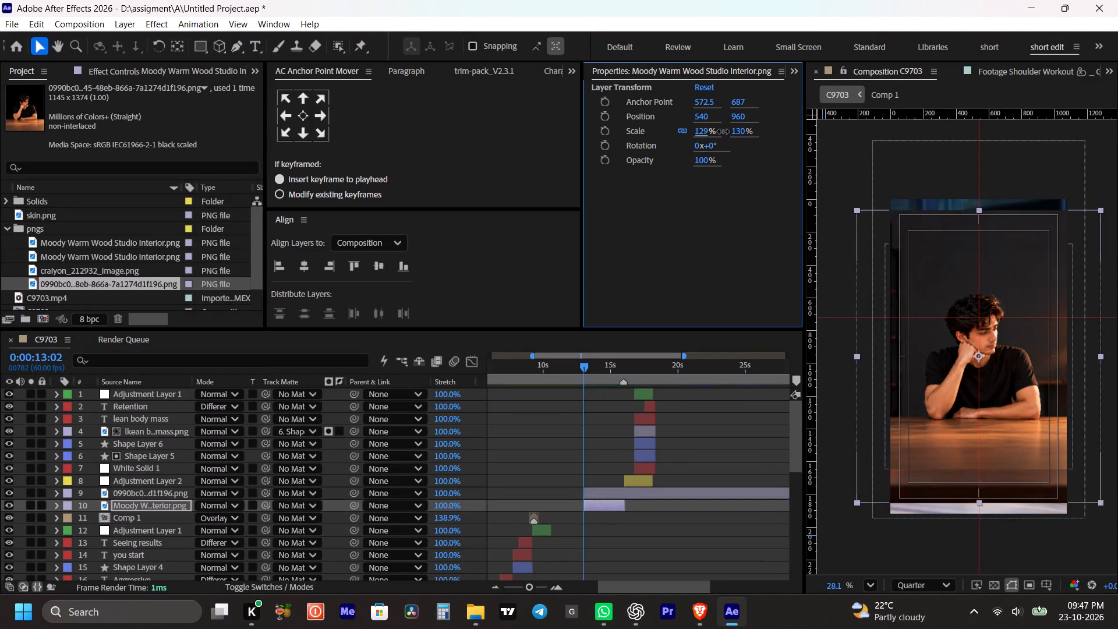
drag(723, 132, 731, 139)
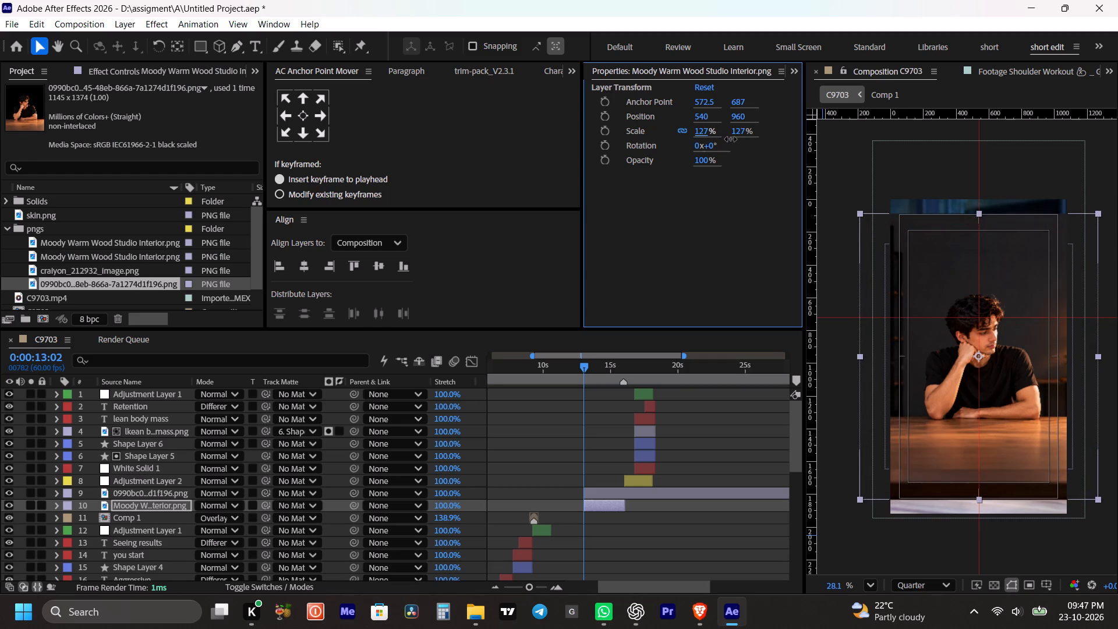
drag(731, 139, 766, 158)
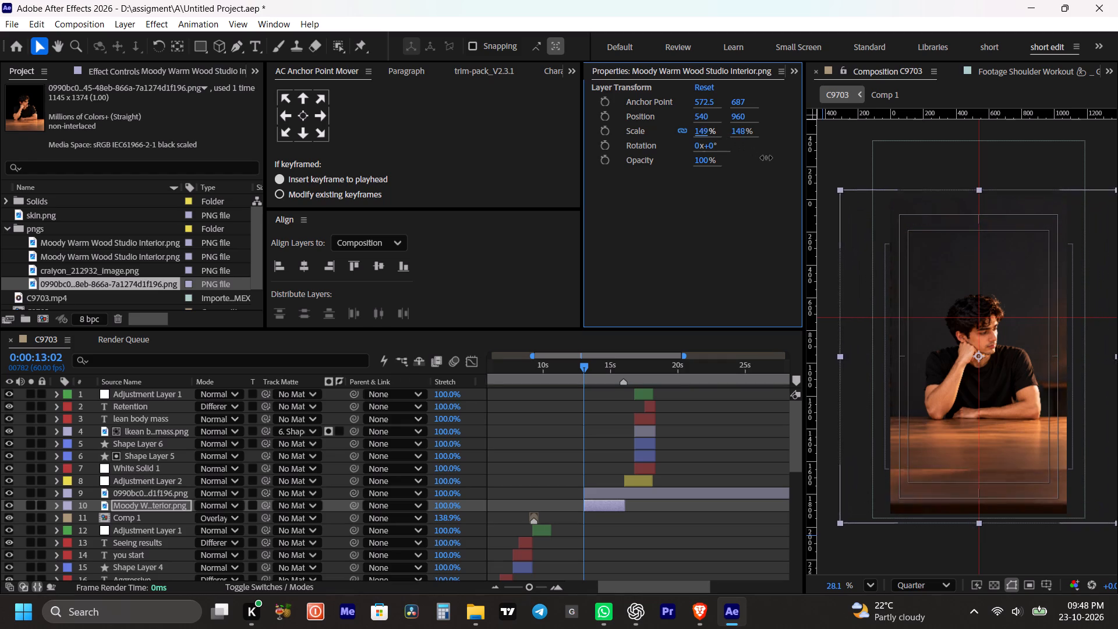
drag(766, 158, 777, 161)
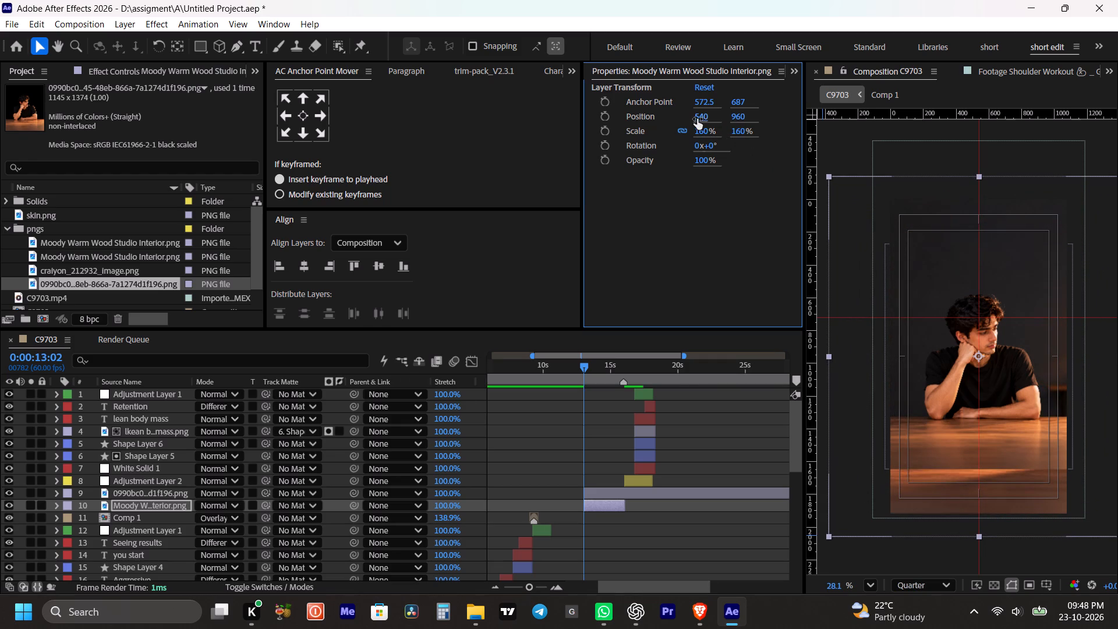
drag(698, 118, 859, 118)
Set the man's image layer to a vertical position of 967 and a scale of 138%.
click(620, 492)
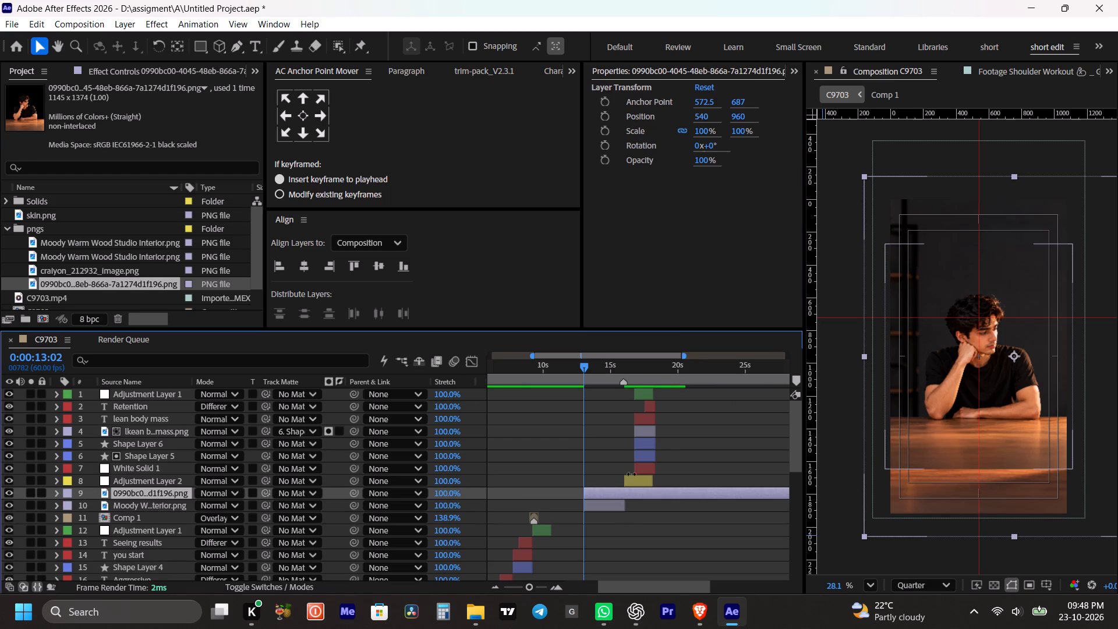
drag(740, 113, 867, 119)
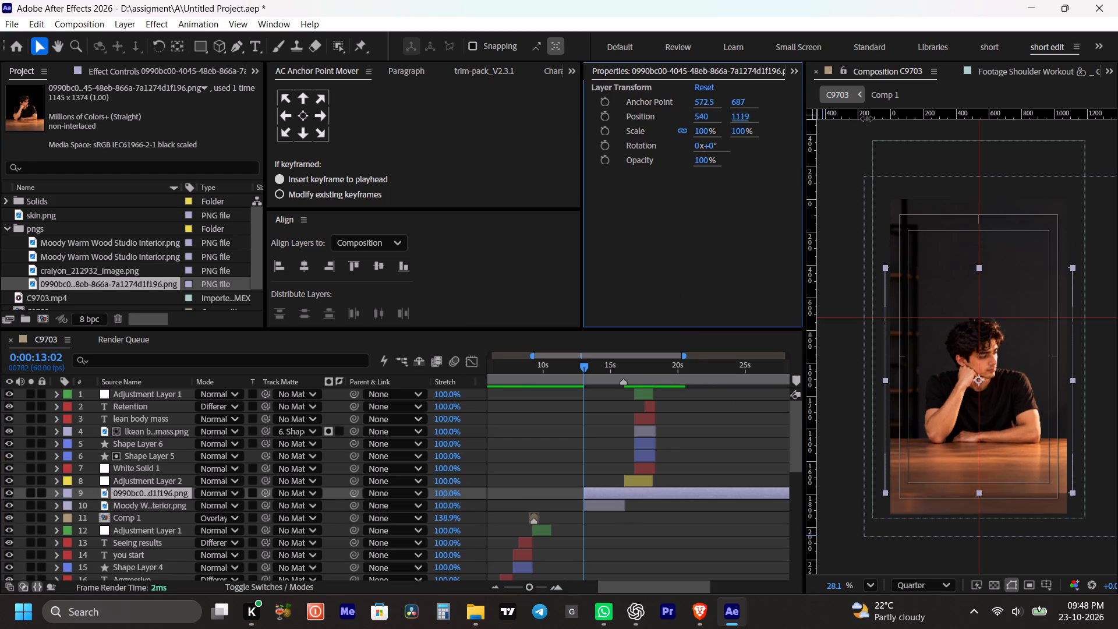
drag(867, 119, 940, 119)
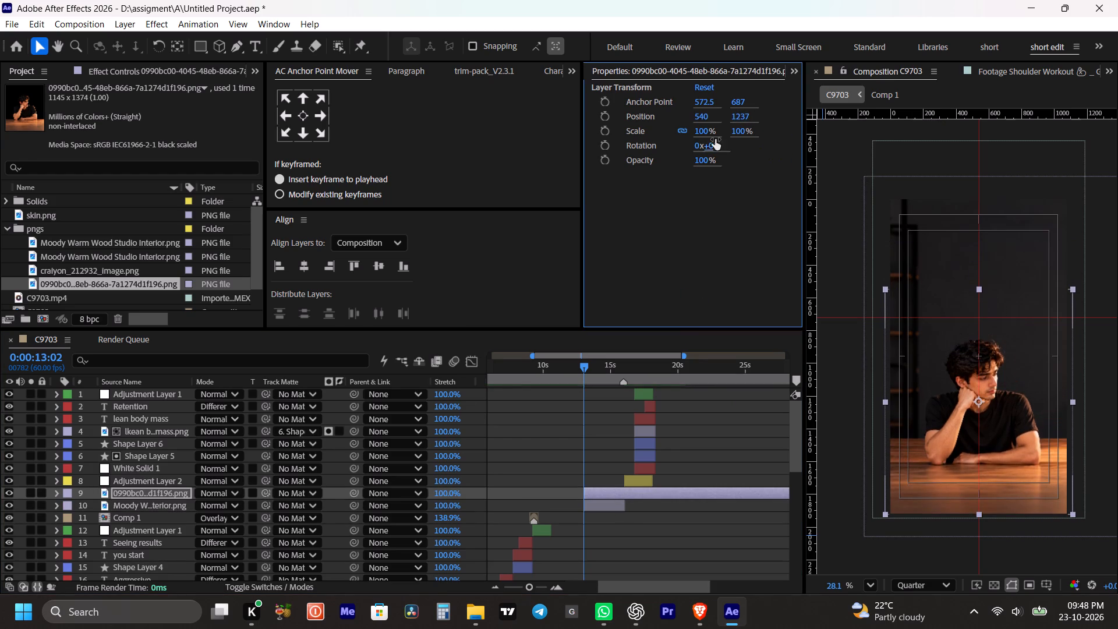
drag(702, 134, 730, 130)
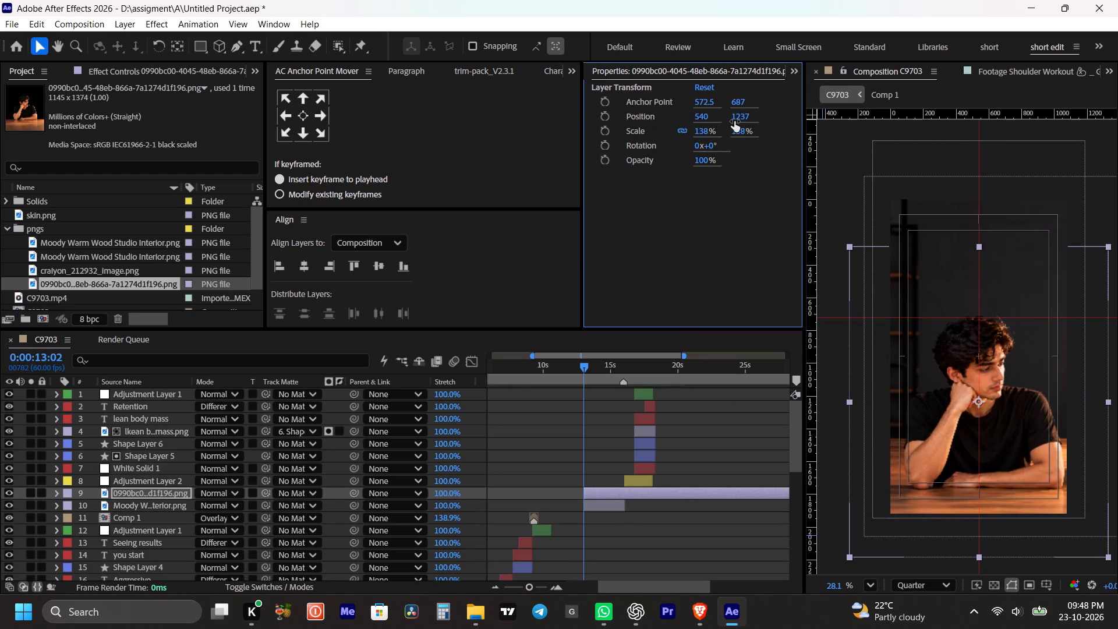
drag(744, 113, 476, 143)
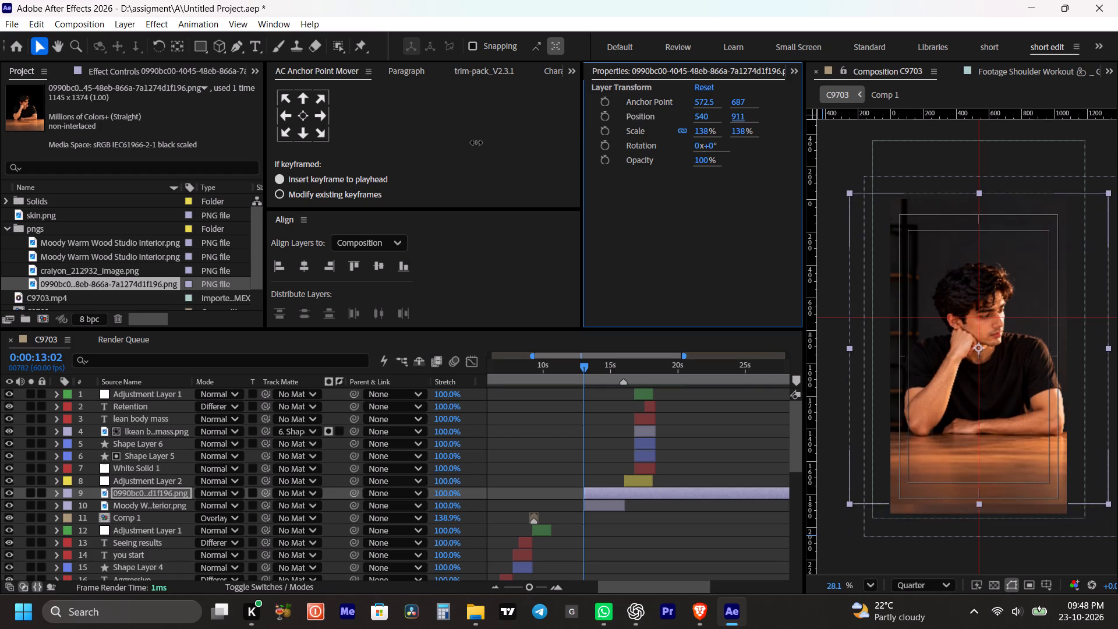
drag(476, 143, 510, 151)
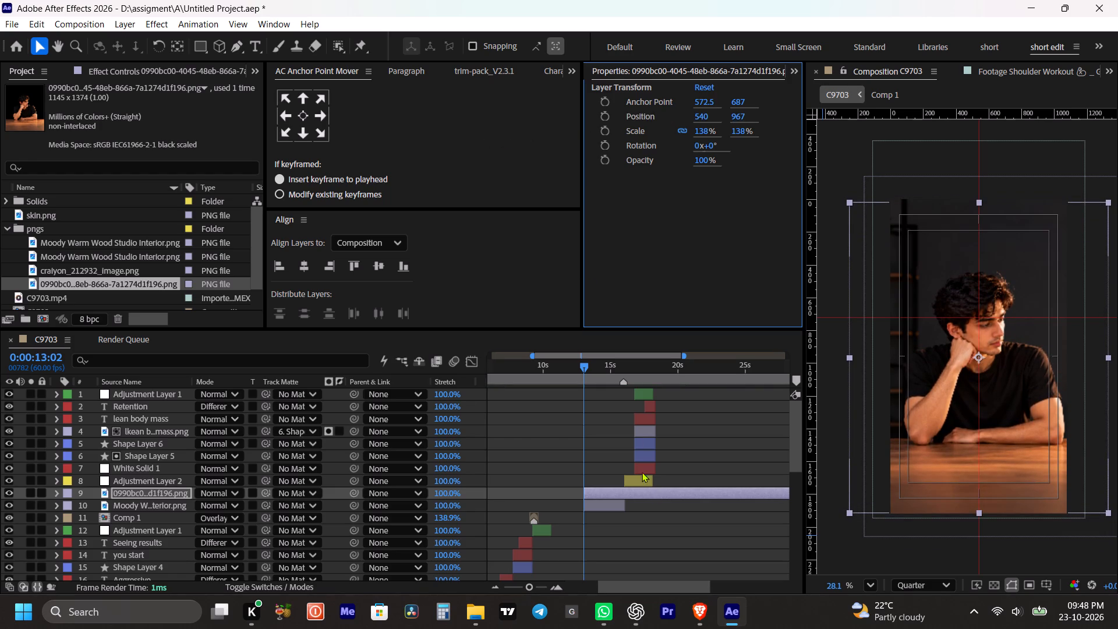
Set the C9703 composition's preview resolution to Full.
click(678, 542)
click(905, 585)
click(917, 488)
click(668, 520)
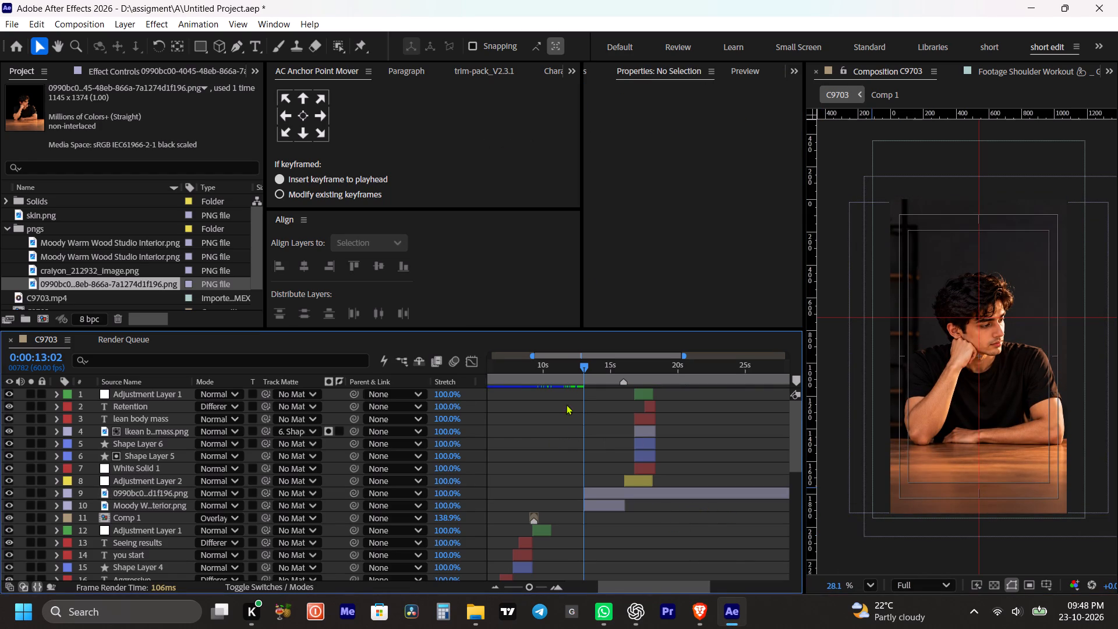
Play back the composition from 0:00:12:32 to check the man over the wood studio background.
double_click(578, 369)
key(space)
key(space)
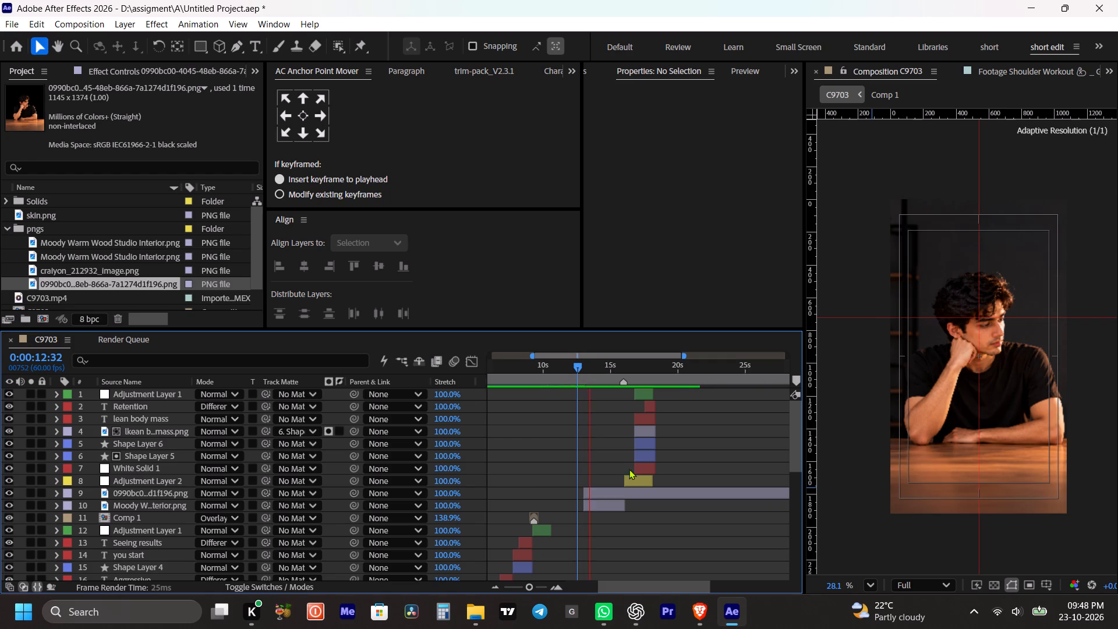
Scale the man's image layer down to 74%.
click(614, 492)
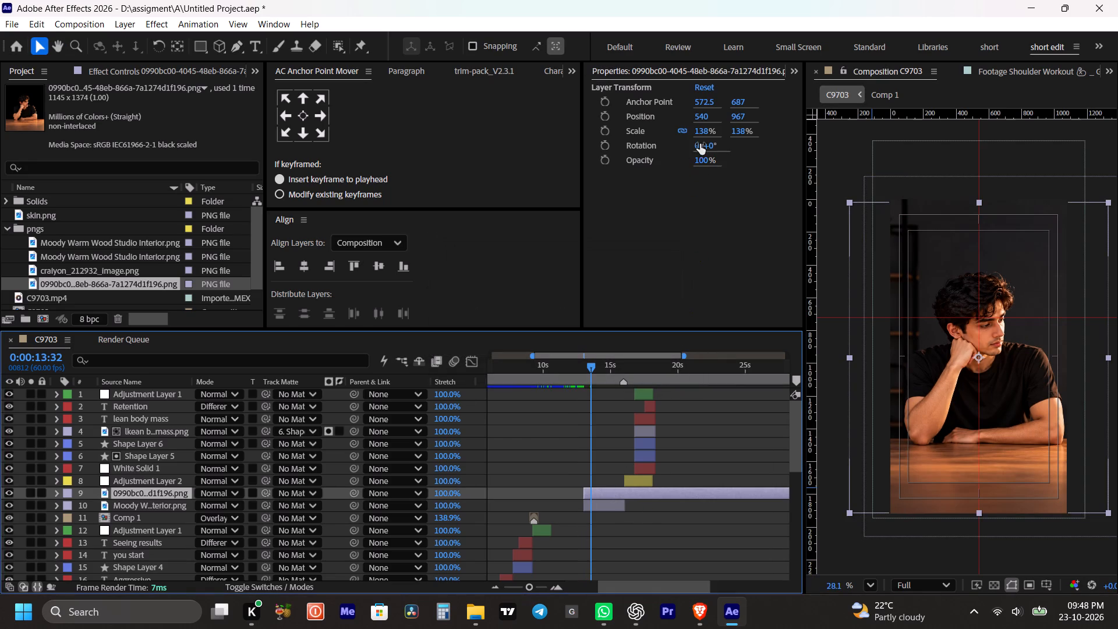
drag(700, 132, 677, 139)
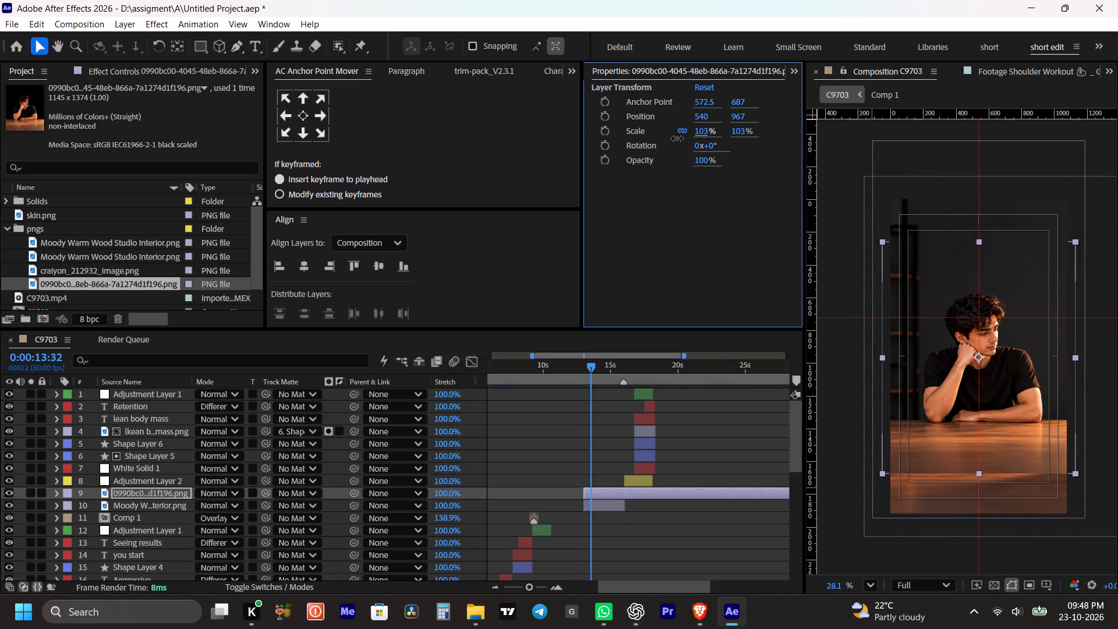
drag(677, 139, 650, 146)
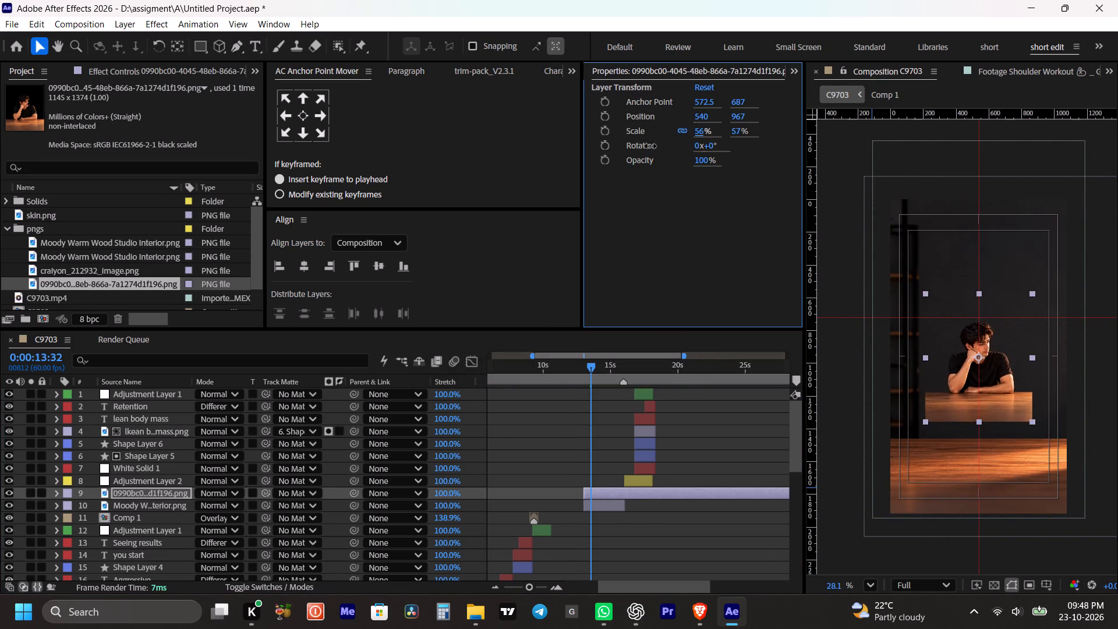
drag(650, 146, 667, 150)
click(675, 536)
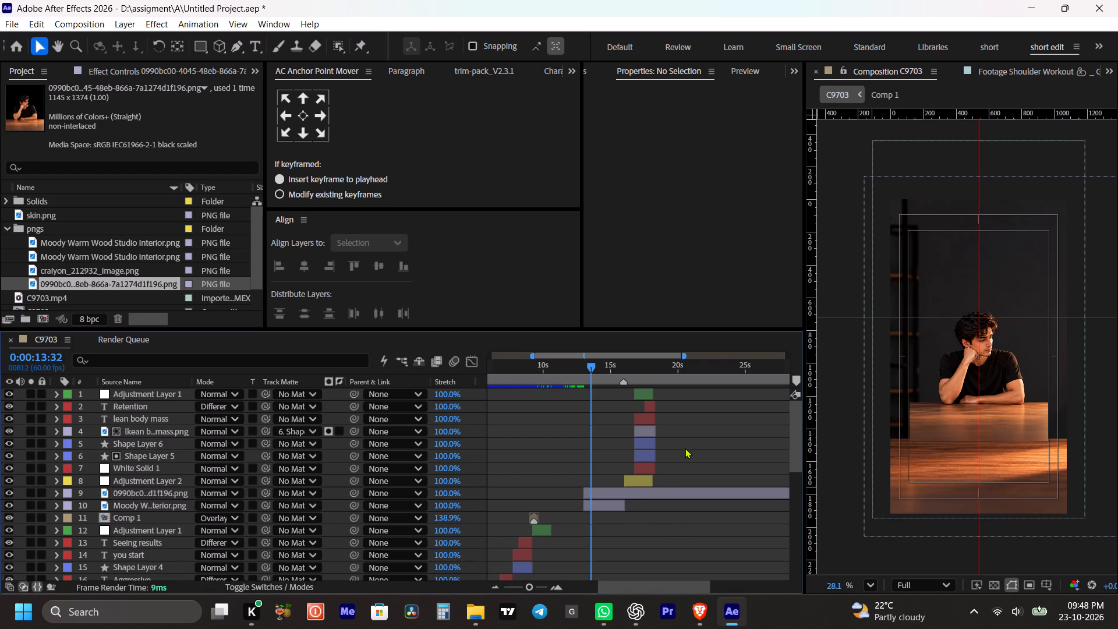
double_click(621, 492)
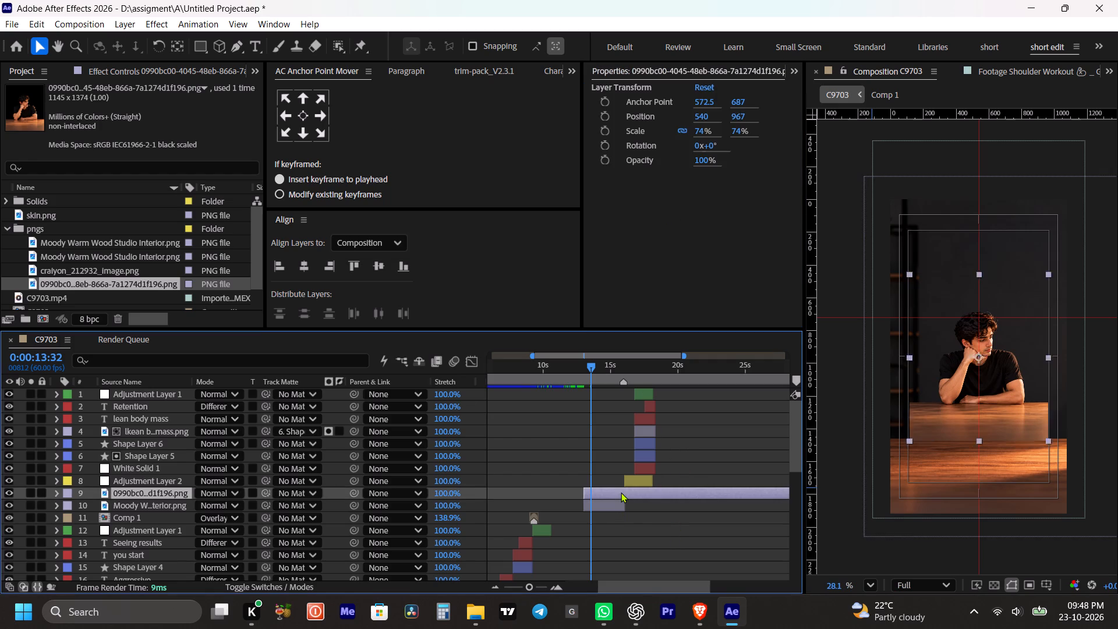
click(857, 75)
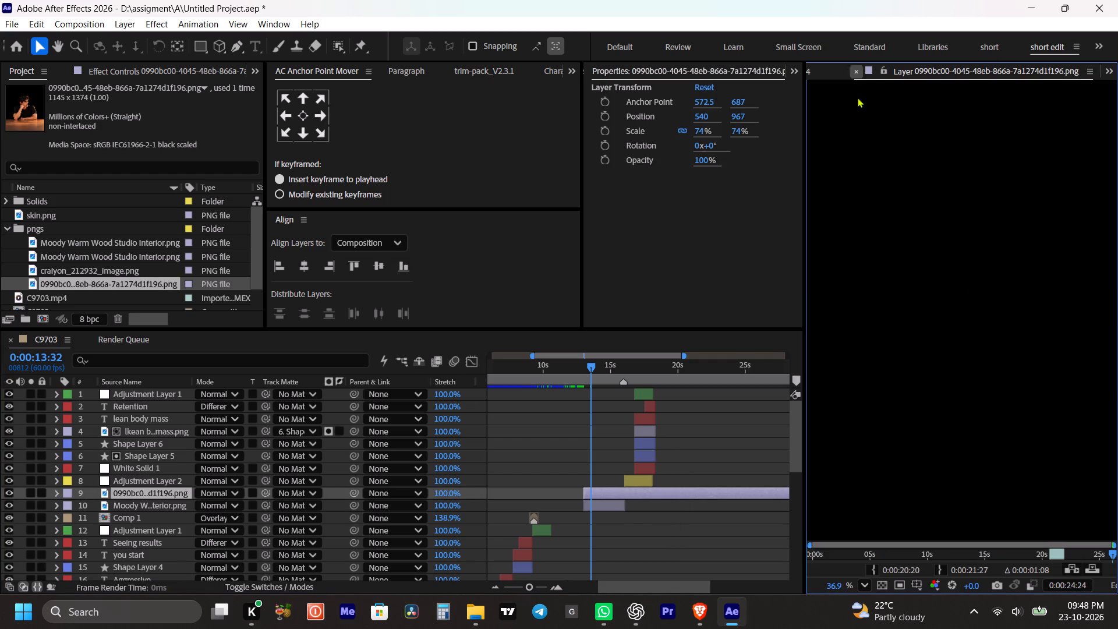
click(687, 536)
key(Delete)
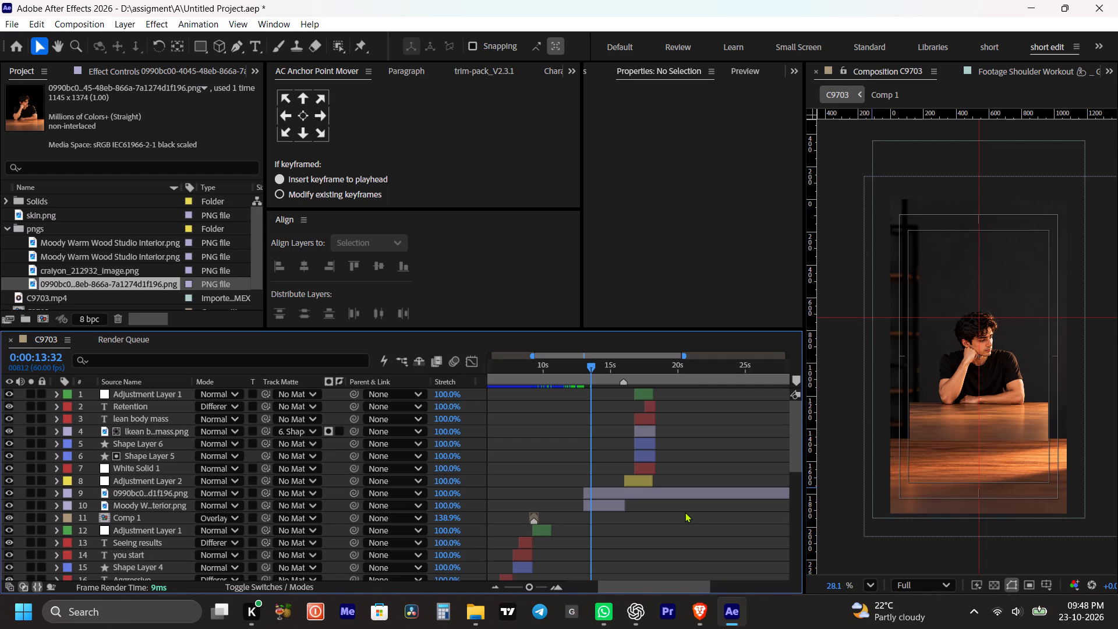
Save the project.
click(685, 512)
key(ctrl+s)
click(685, 512)
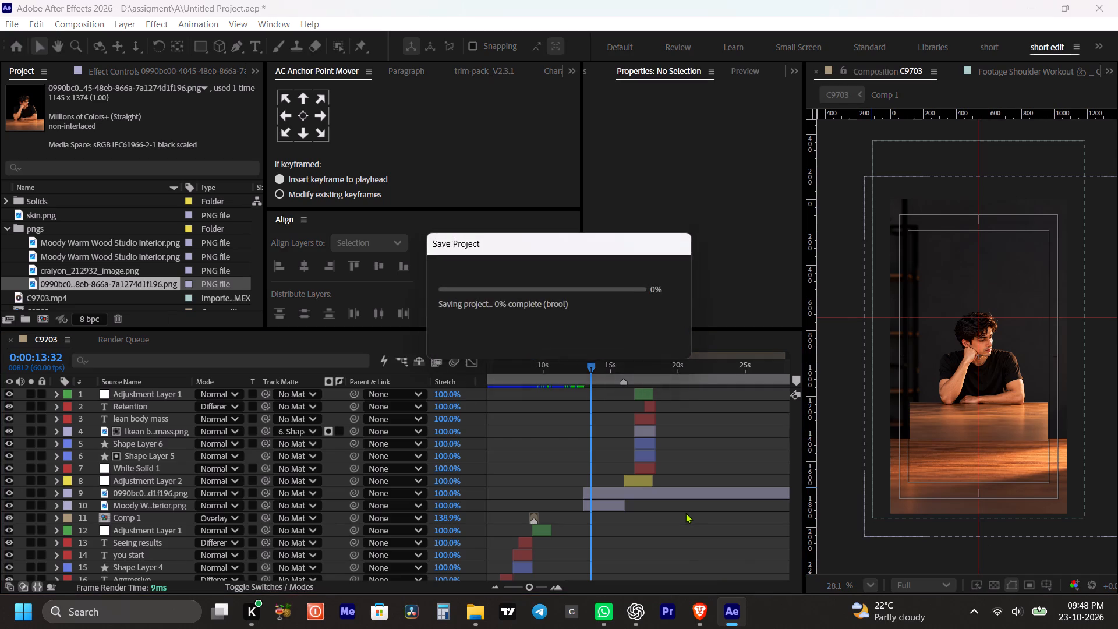
Switch to the Brave browser and close the Canva page.
click(709, 607)
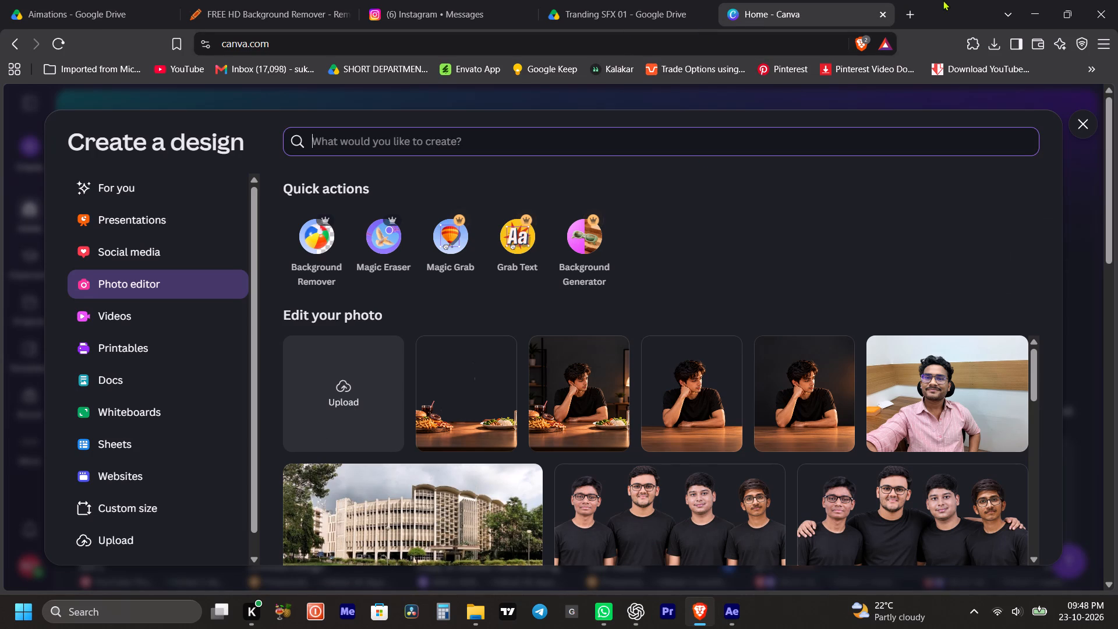
scroll(849, 342, down, 5)
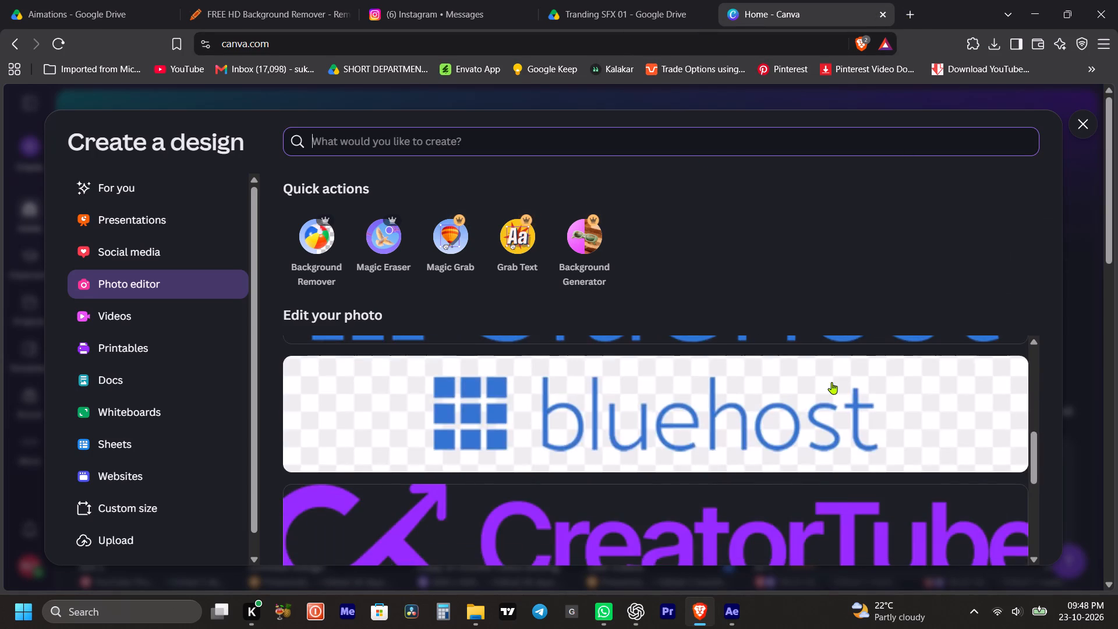
scroll(831, 383, up, 5)
click(883, 13)
Search the web for "dietibg face" in a new browser tab.
click(735, 11)
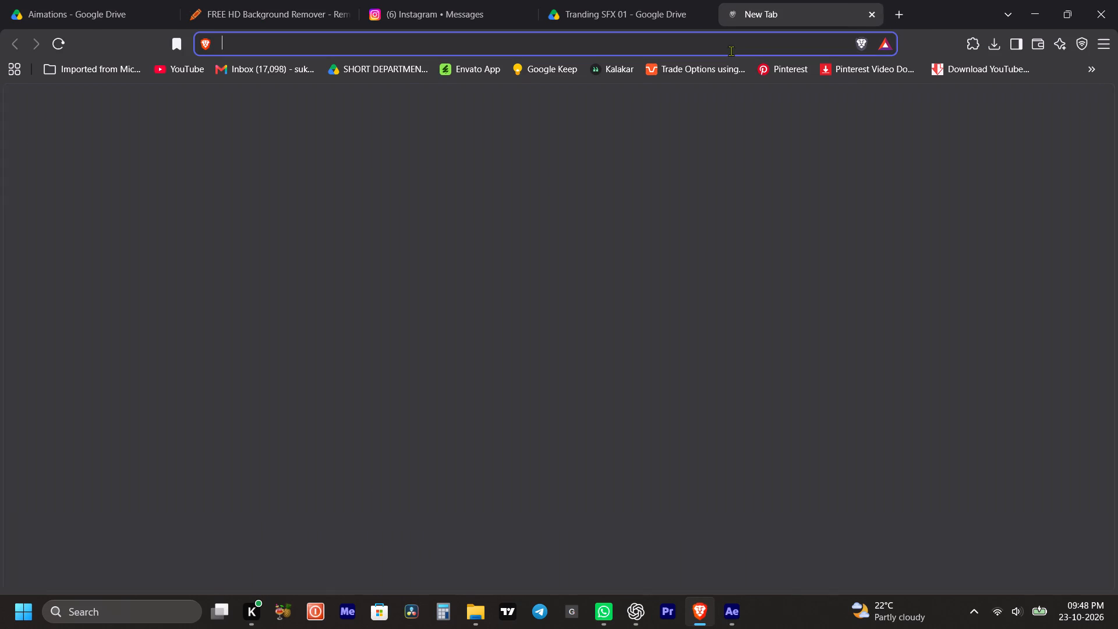
click(731, 51)
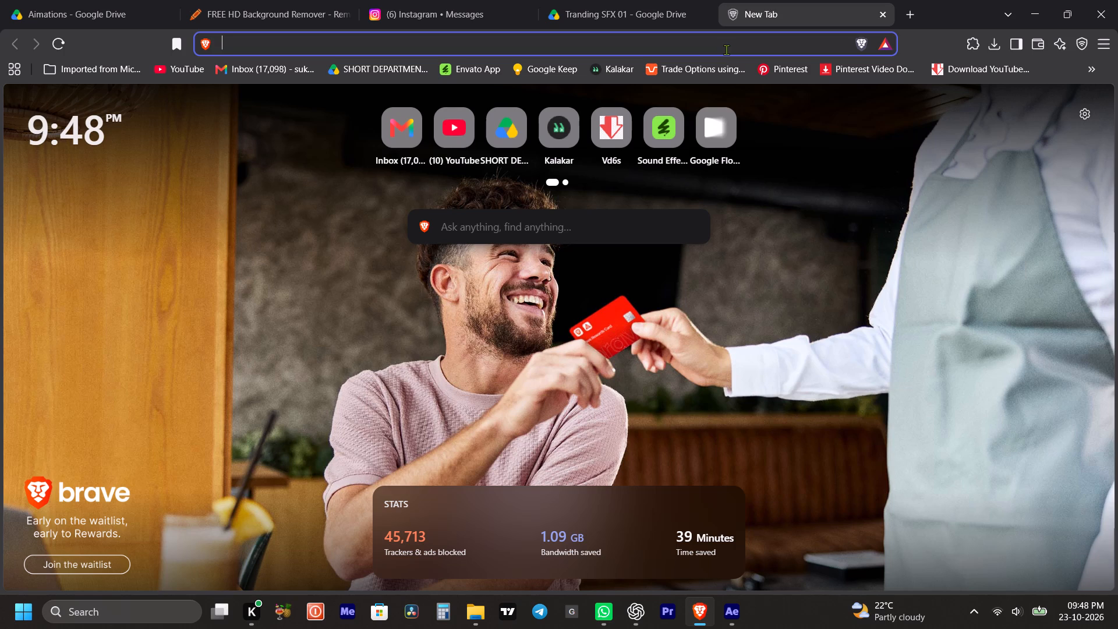
text(dire)
key(BackSpace)
key(BackSpace)
text(etibg face)
key(Return)
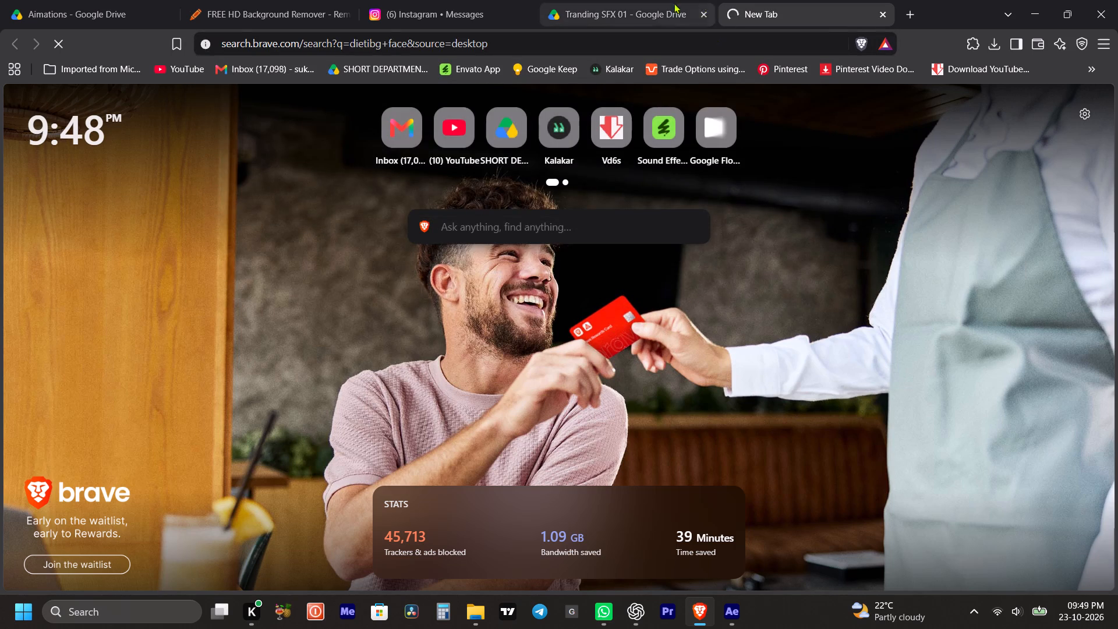
Show the image results for the dieting face search and browse them for a usable picture.
drag(1110, 451, 289, 124)
scroll(321, 326, up, 4)
drag(271, 142, 299, 260)
scroll(494, 397, up, 5)
drag(493, 394, 436, 265)
drag(352, 147, 307, 128)
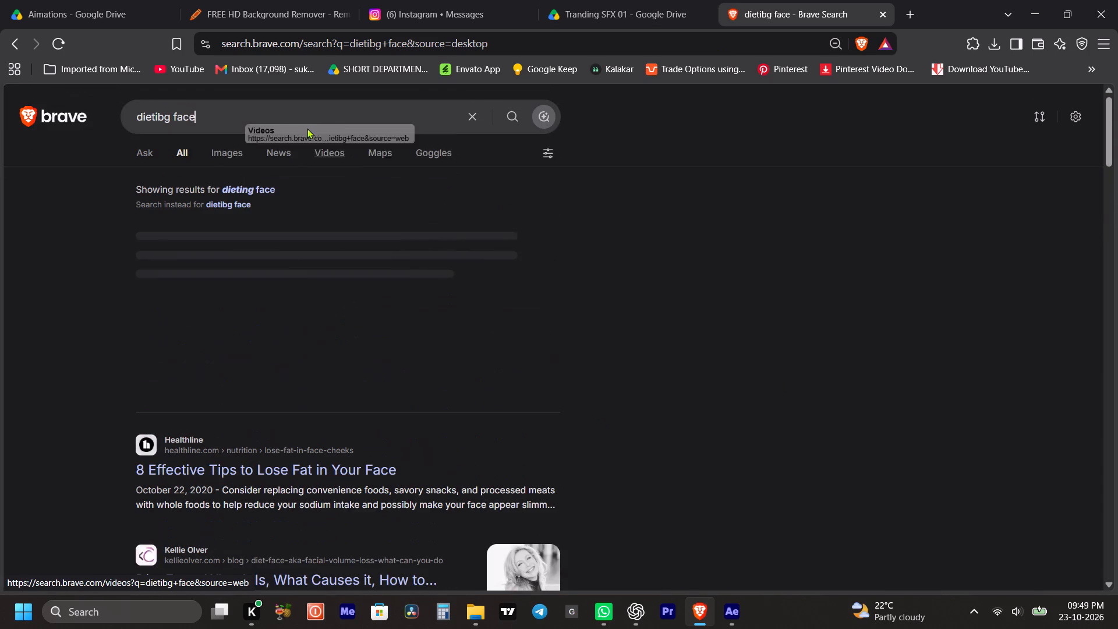
drag(307, 128, 310, 126)
click(295, 144)
click(253, 144)
click(228, 161)
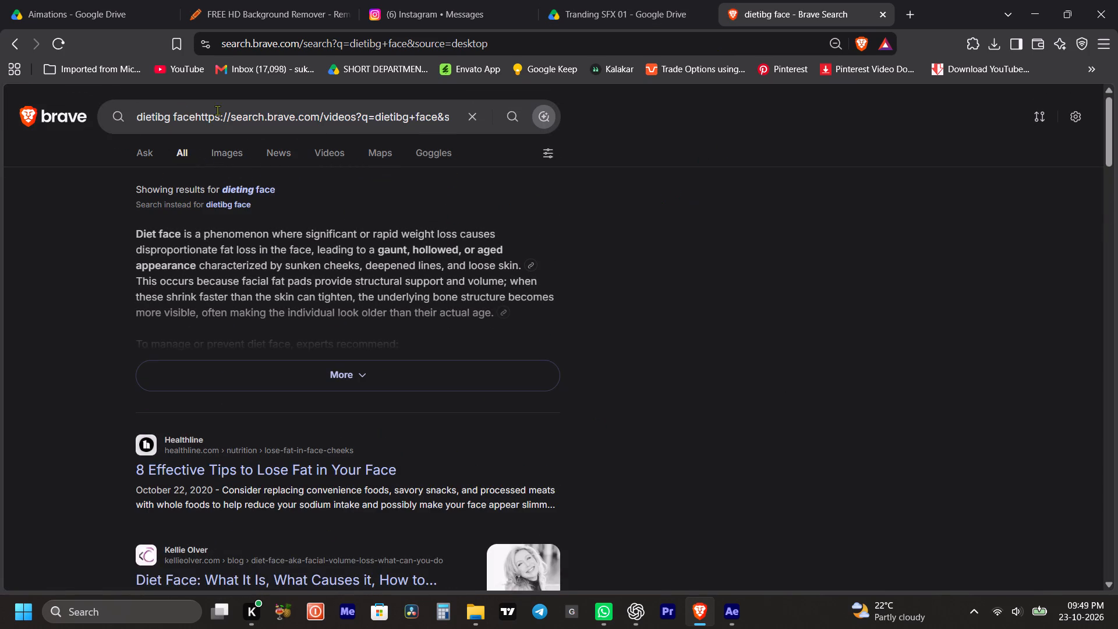
click(218, 156)
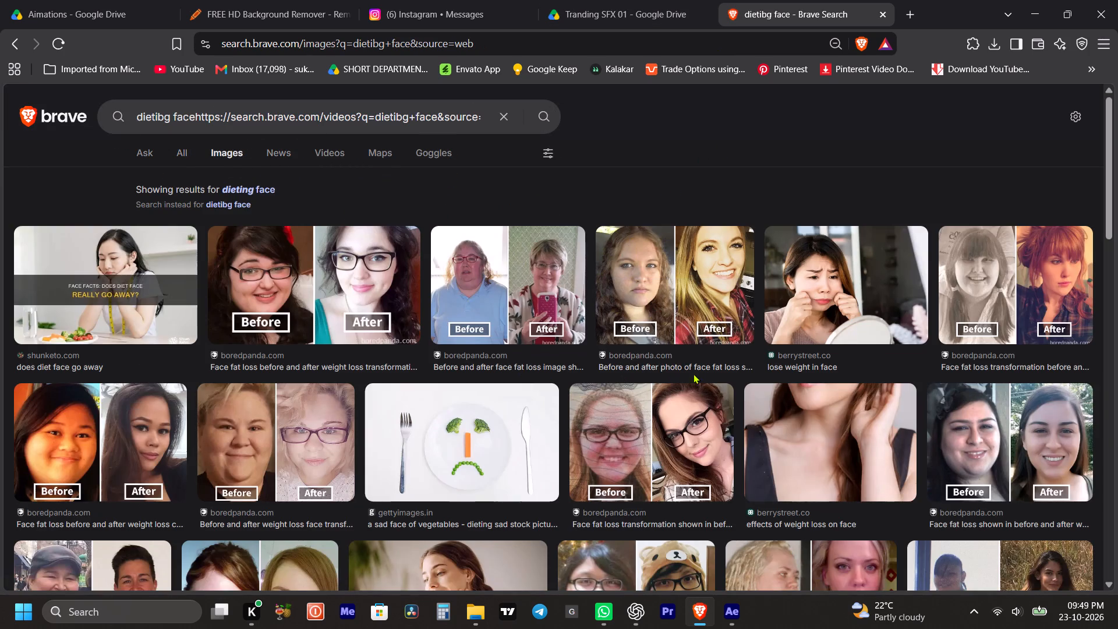
scroll(576, 372, down, 5)
scroll(547, 383, down, 20)
scroll(547, 383, down, 6)
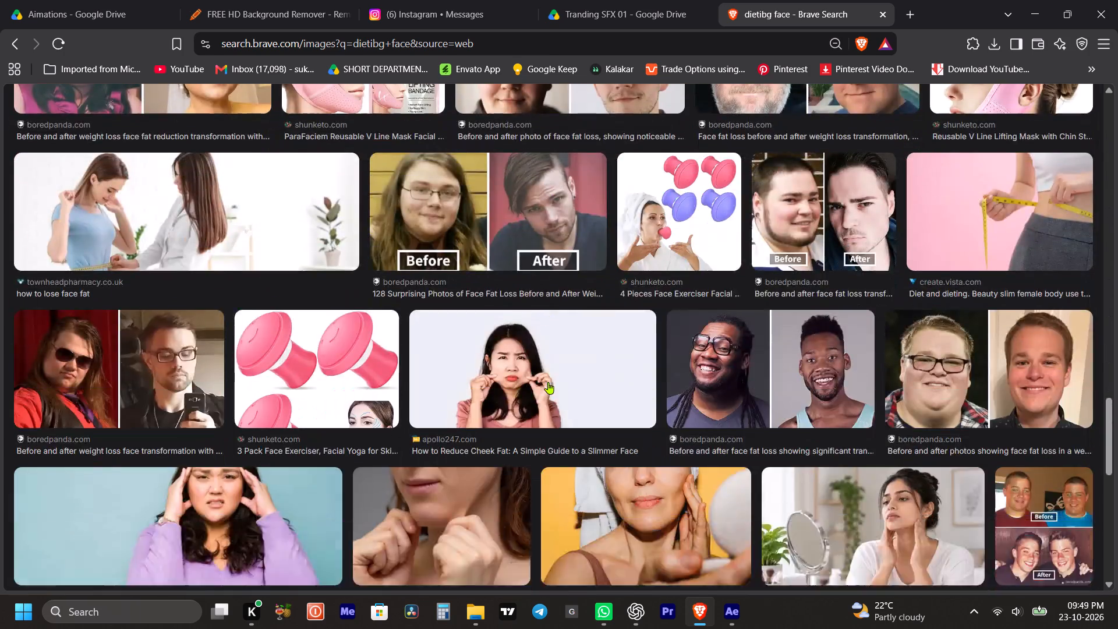
scroll(550, 380, up, 7)
scroll(334, 239, up, 20)
scroll(334, 239, up, 6)
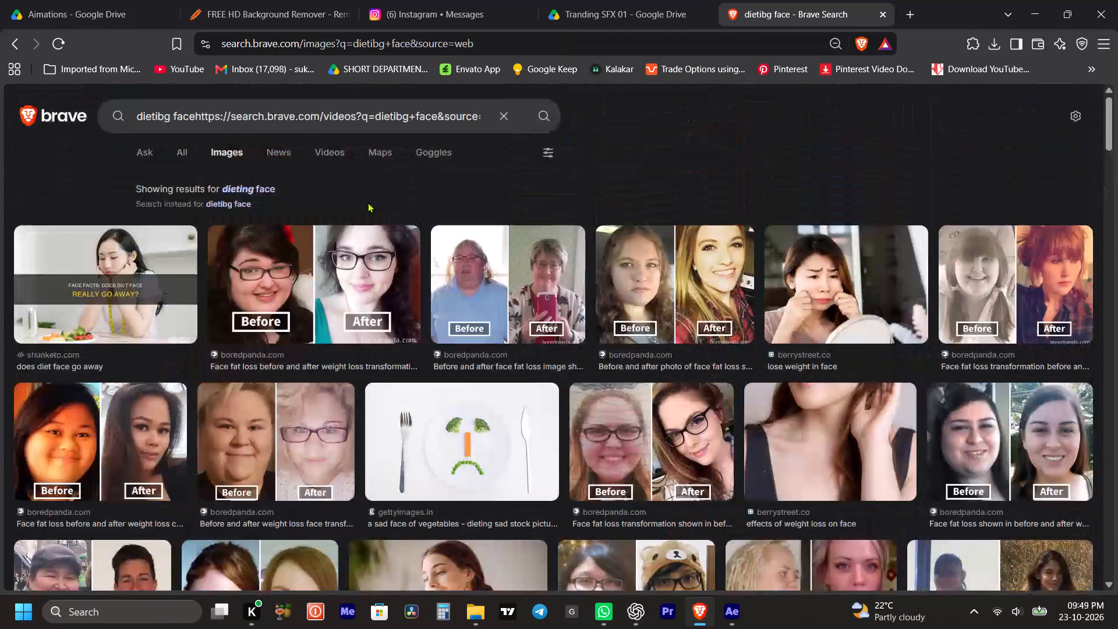
scroll(367, 202, up, 12)
Replace the image search with "man stang in deiting".
click(514, 112)
click(420, 116)
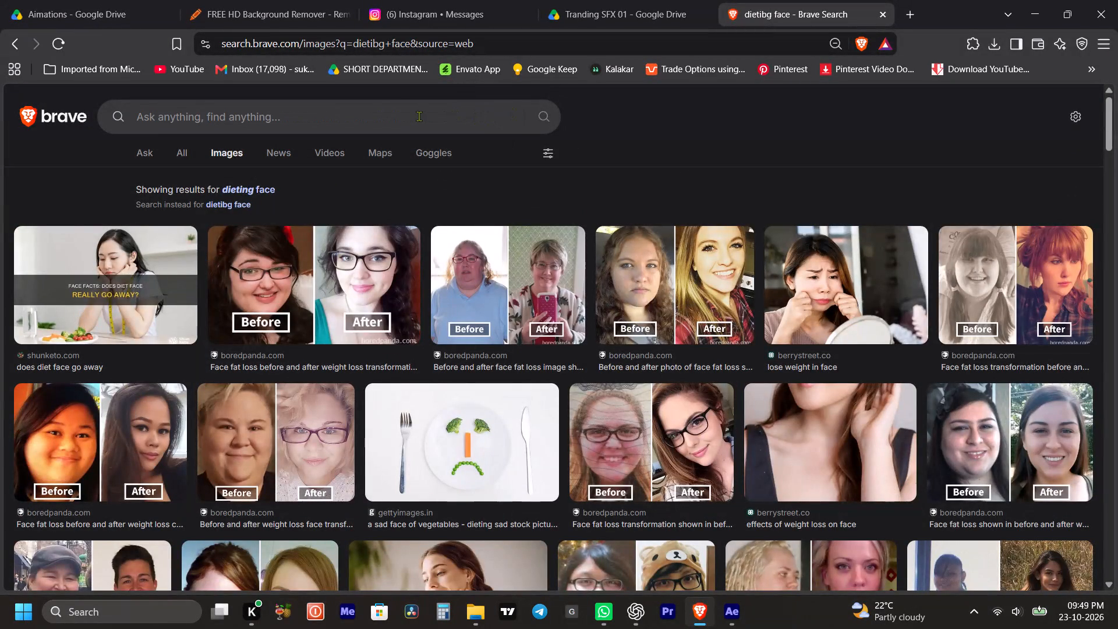
text(man stang)
key(space)
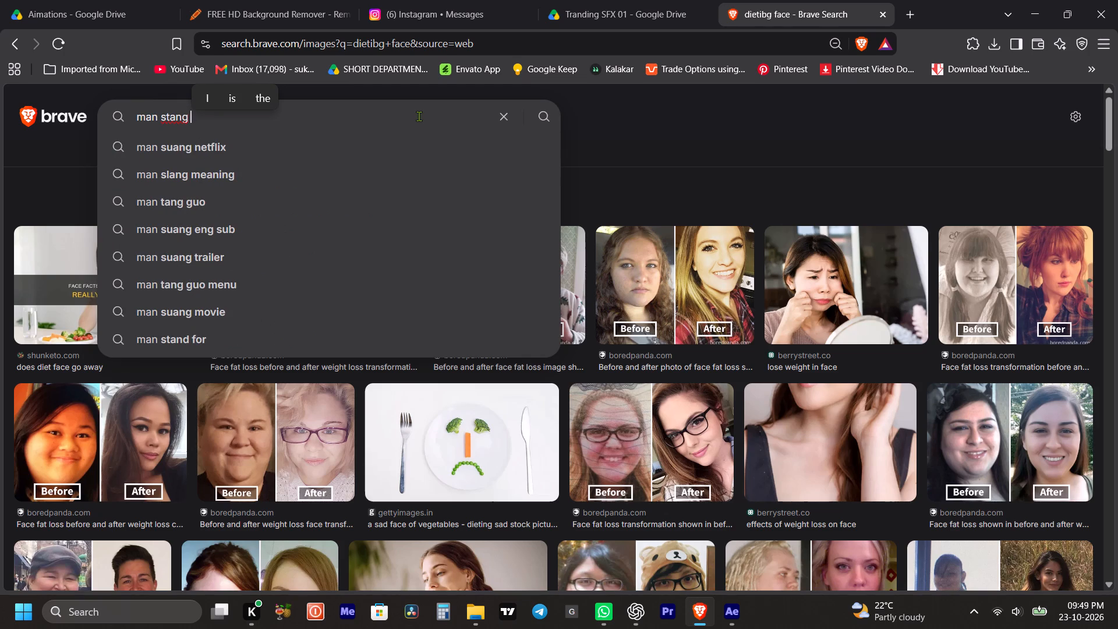
text(in deiting)
key(Return)
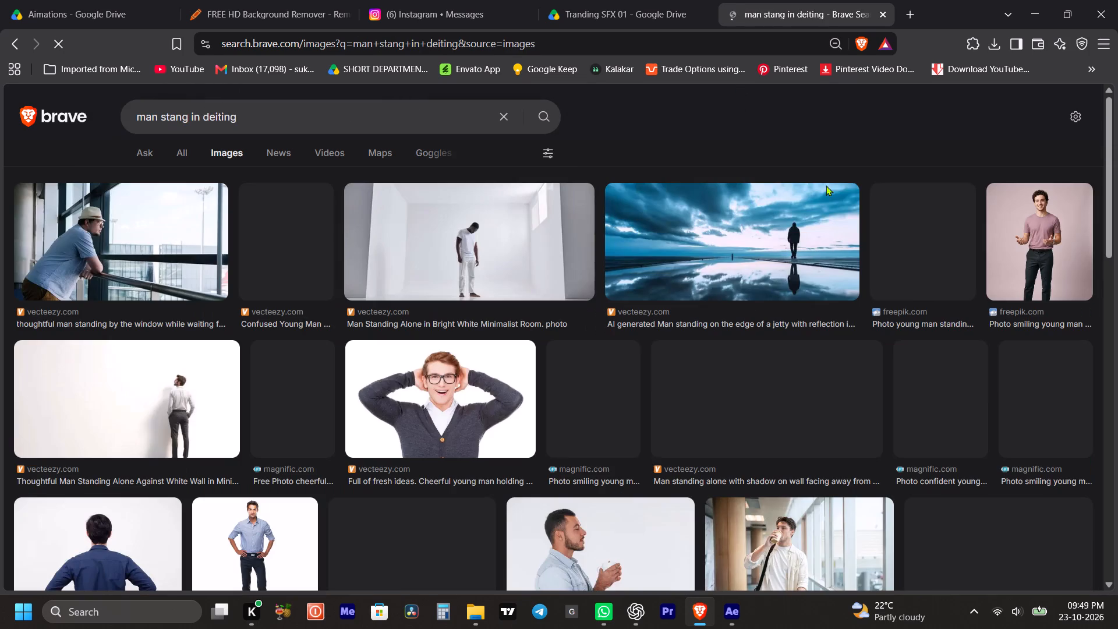
Look through the current image results and search for pictures of "man n gym" in a separate window.
scroll(469, 340, down, 3)
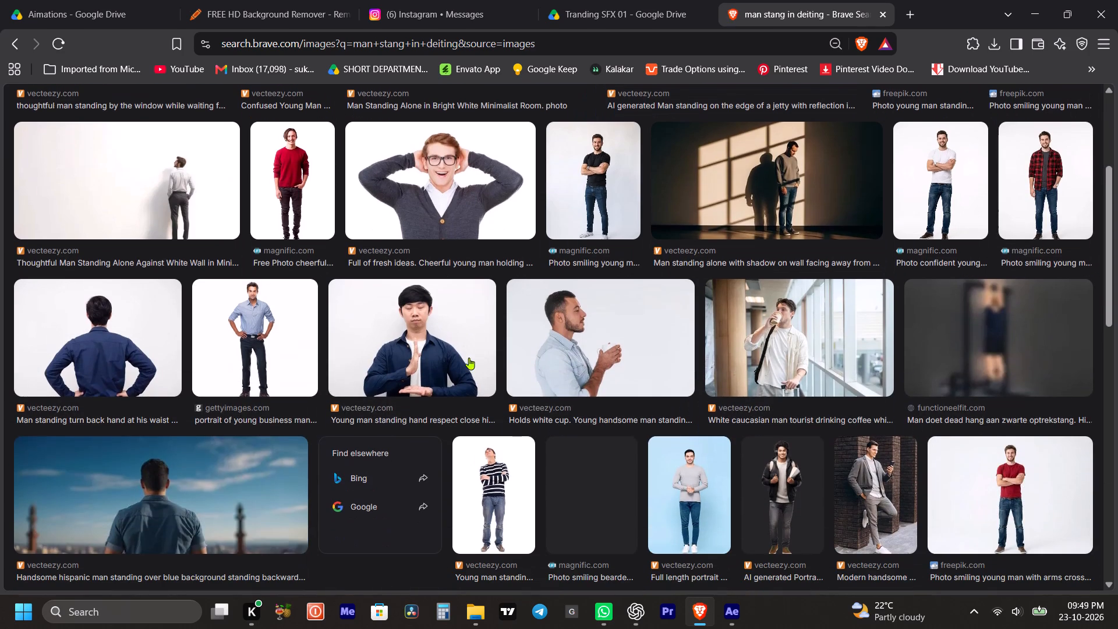
scroll(493, 352, up, 7)
drag(277, 116, 242, 124)
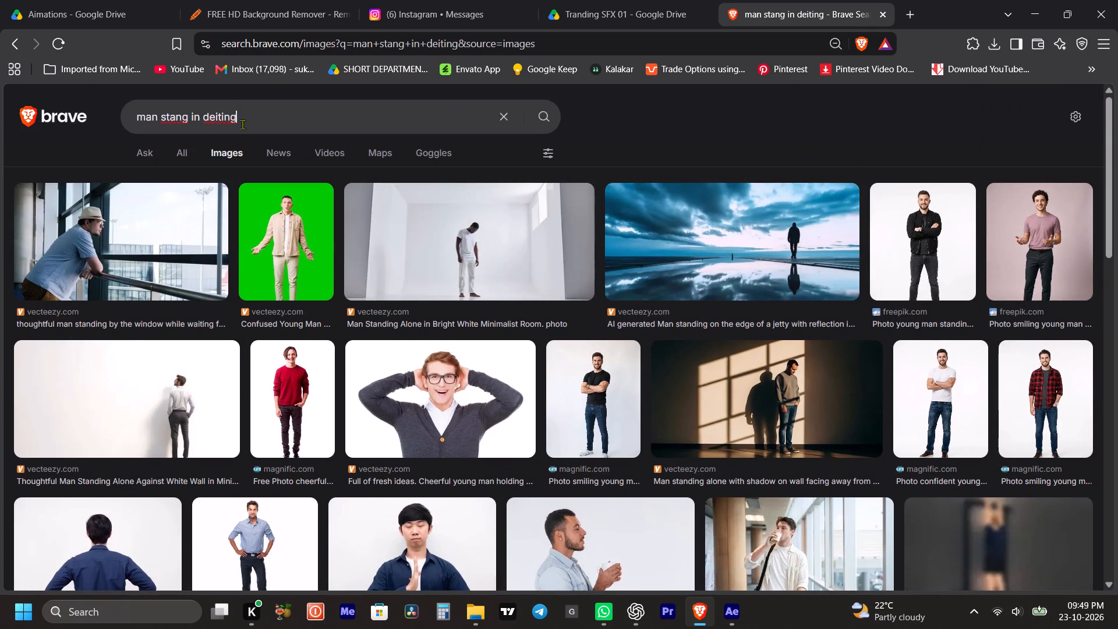
drag(242, 124, 97, 128)
click(97, 128)
key(m)
text(an in)
key(space)
drag(97, 128, 204, 401)
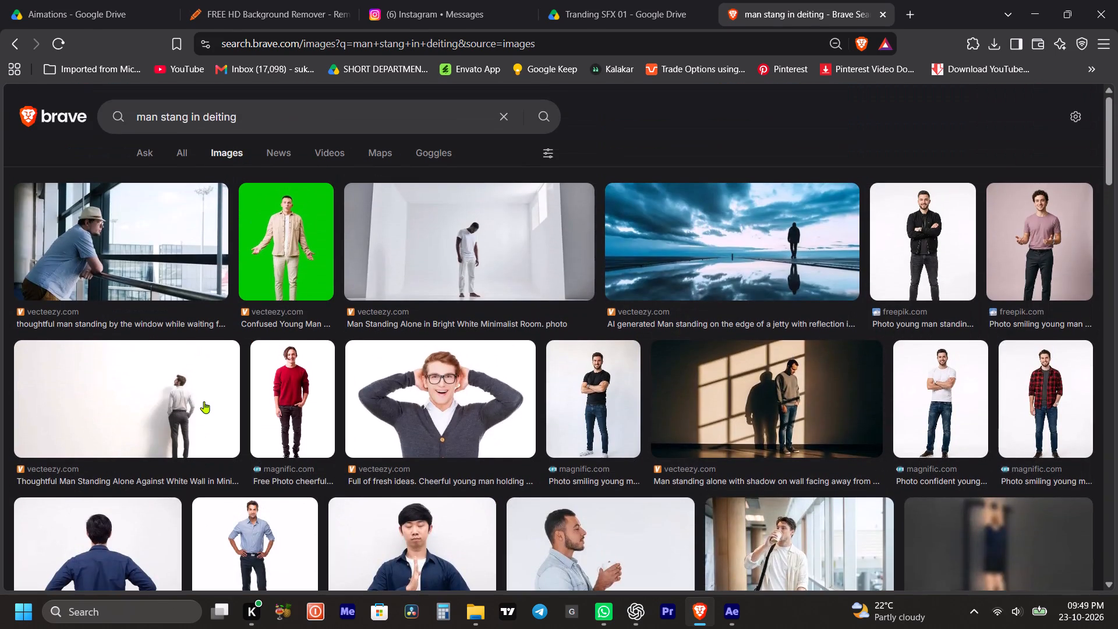
drag(358, 119, 0, 97)
text(man n gym)
key(shift+Return)
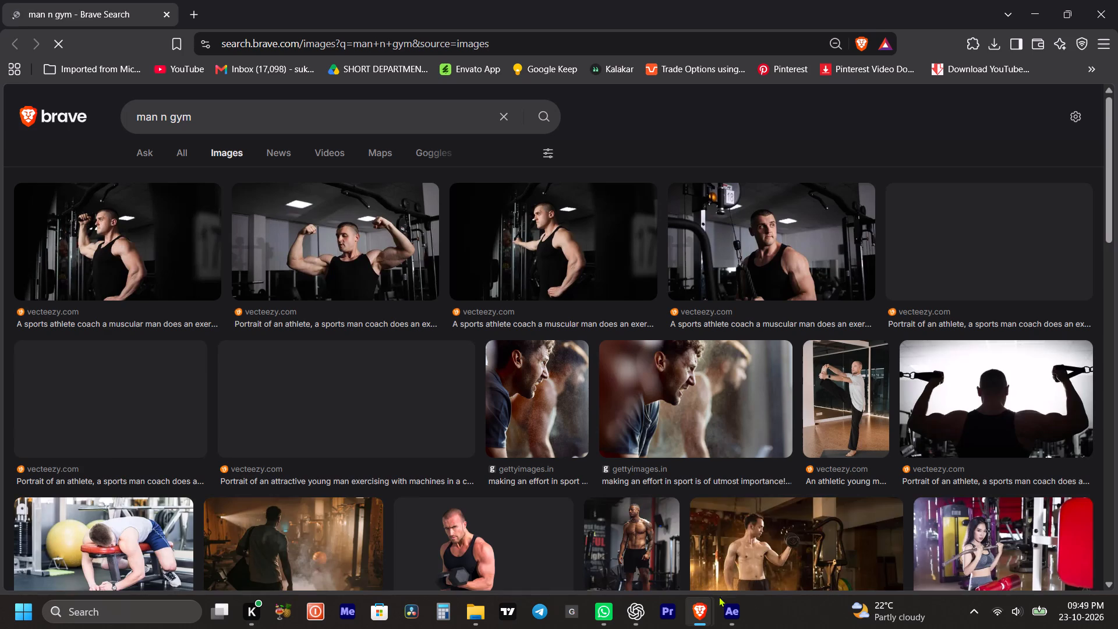
Browse the gym results and open the preview of the man in a grey sleeveless shirt with hands on hips.
scroll(537, 372, down, 5)
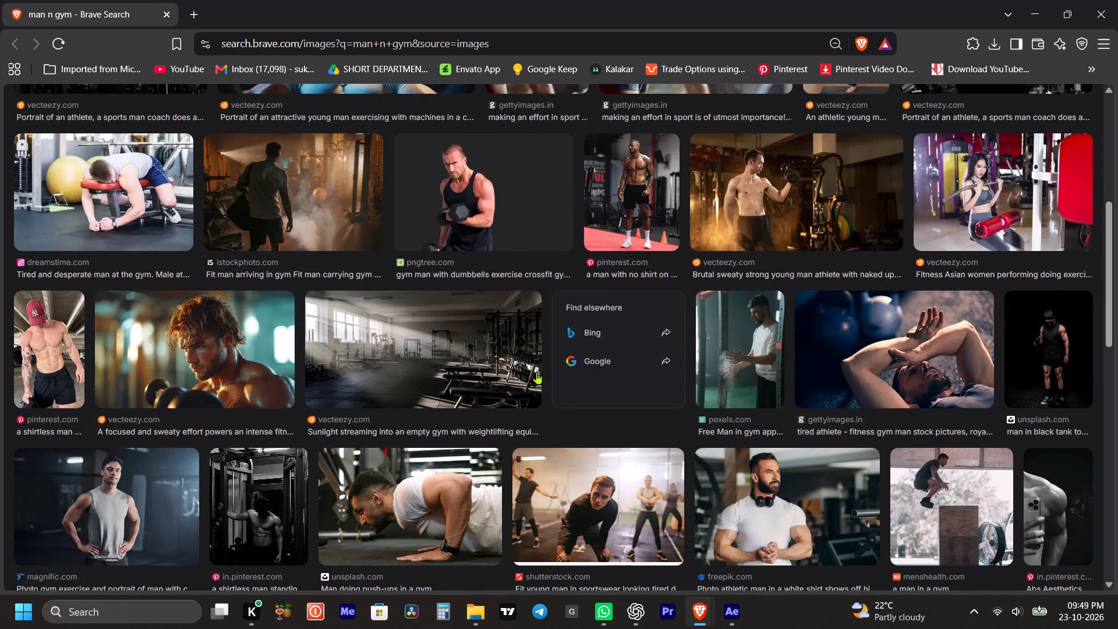
click(108, 467)
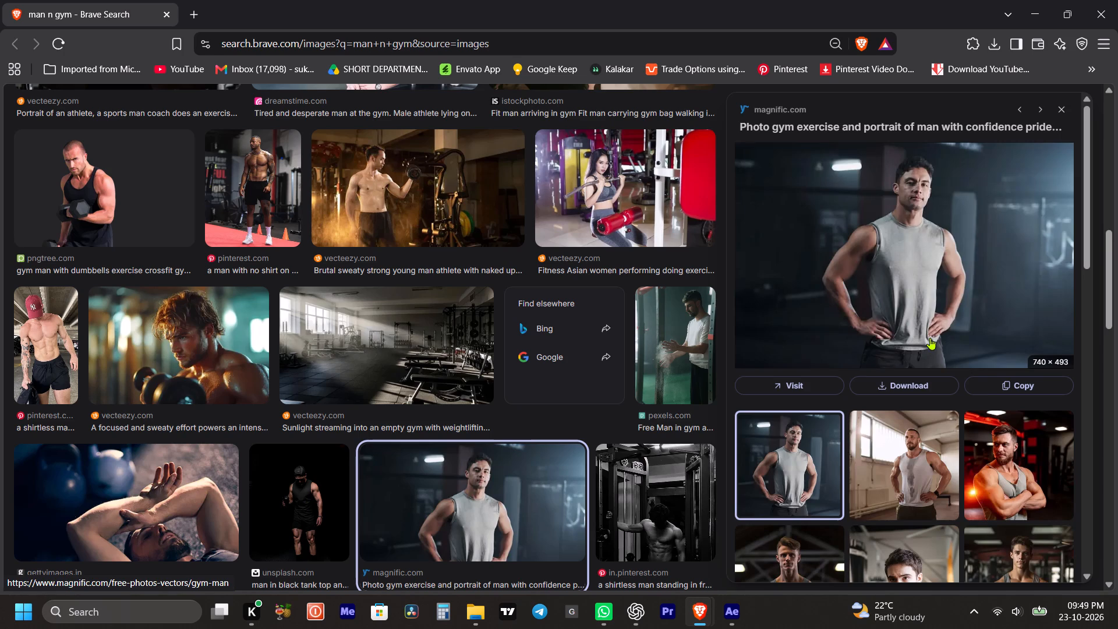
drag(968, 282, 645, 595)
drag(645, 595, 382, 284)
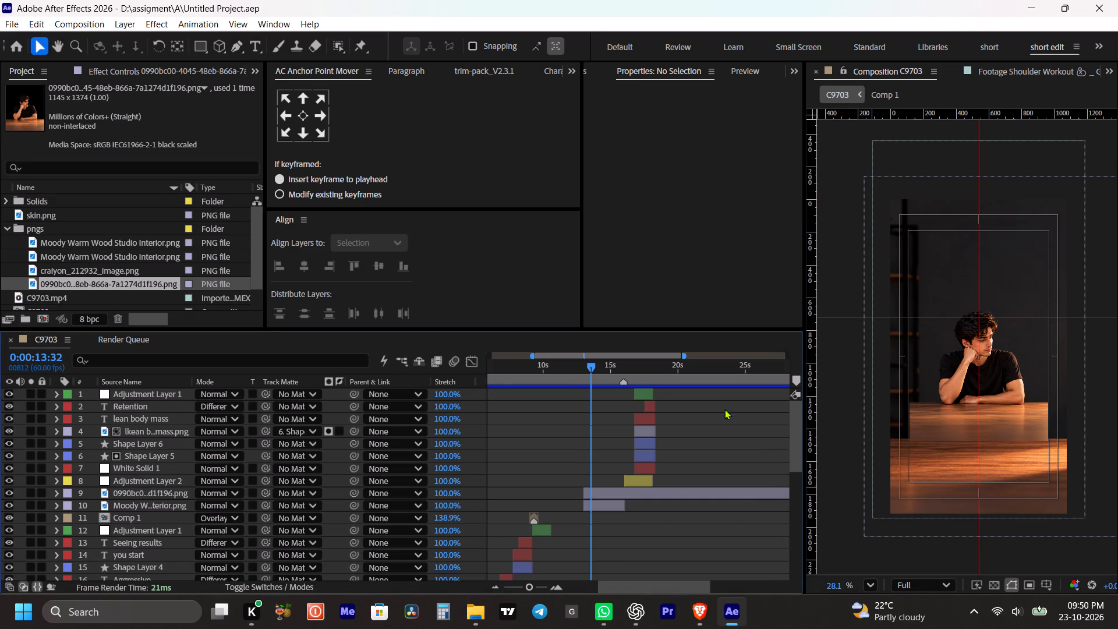
click(578, 373)
key(space)
key(space)
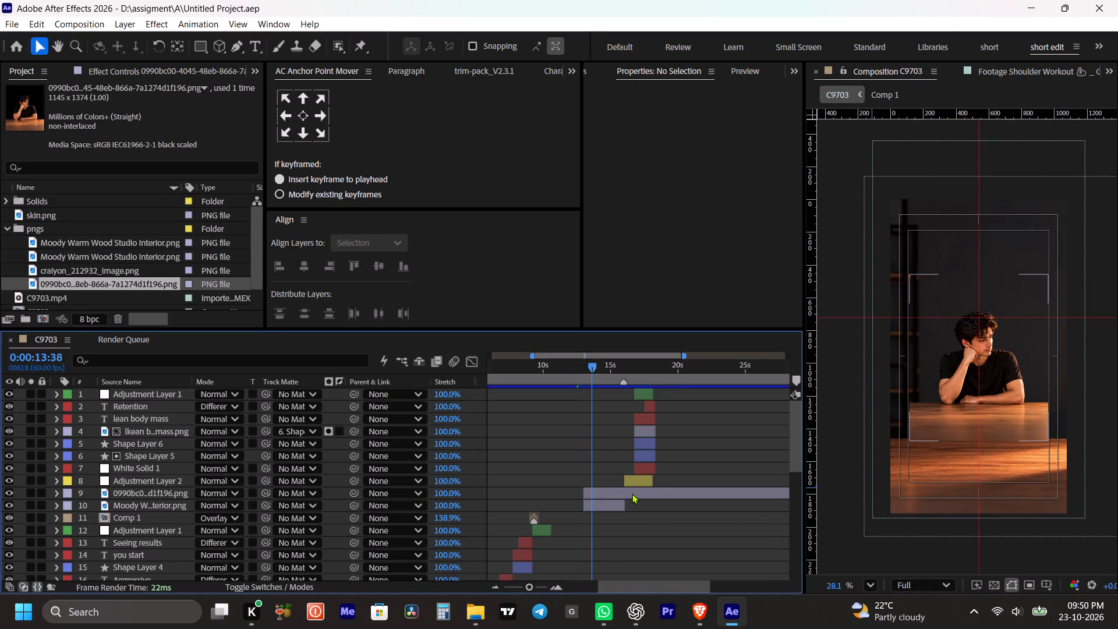
Delete the seated man image layer from the C9703 timeline and save the project.
click(632, 493)
key(Delete)
key(ctrl+s)
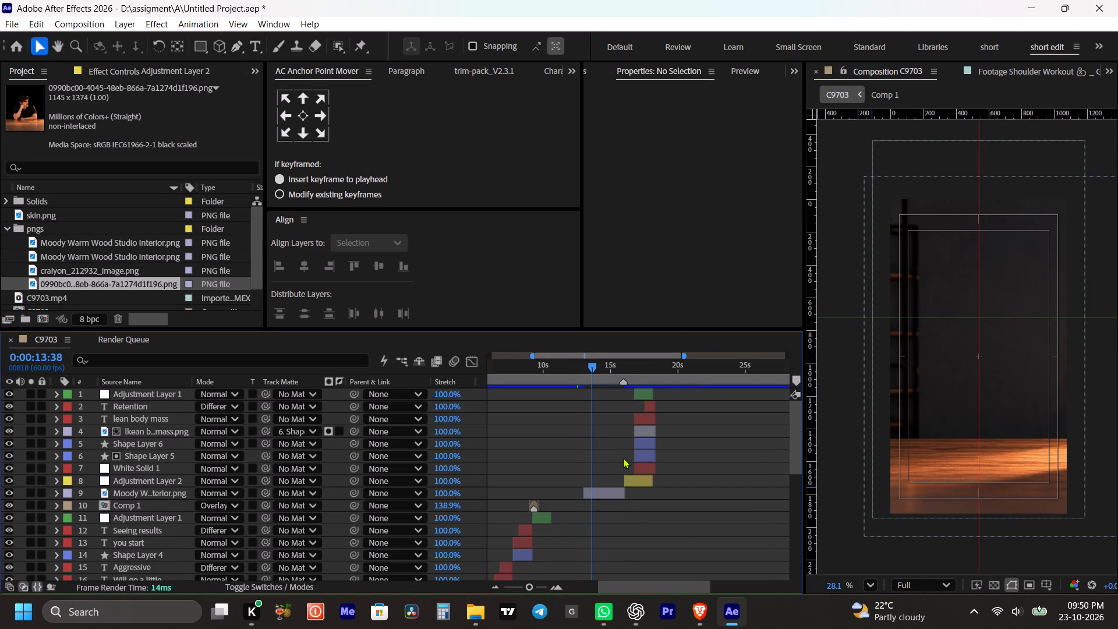
Set the scale of the Moody Warm Wood Studio Interior background layer to 159%.
click(588, 496)
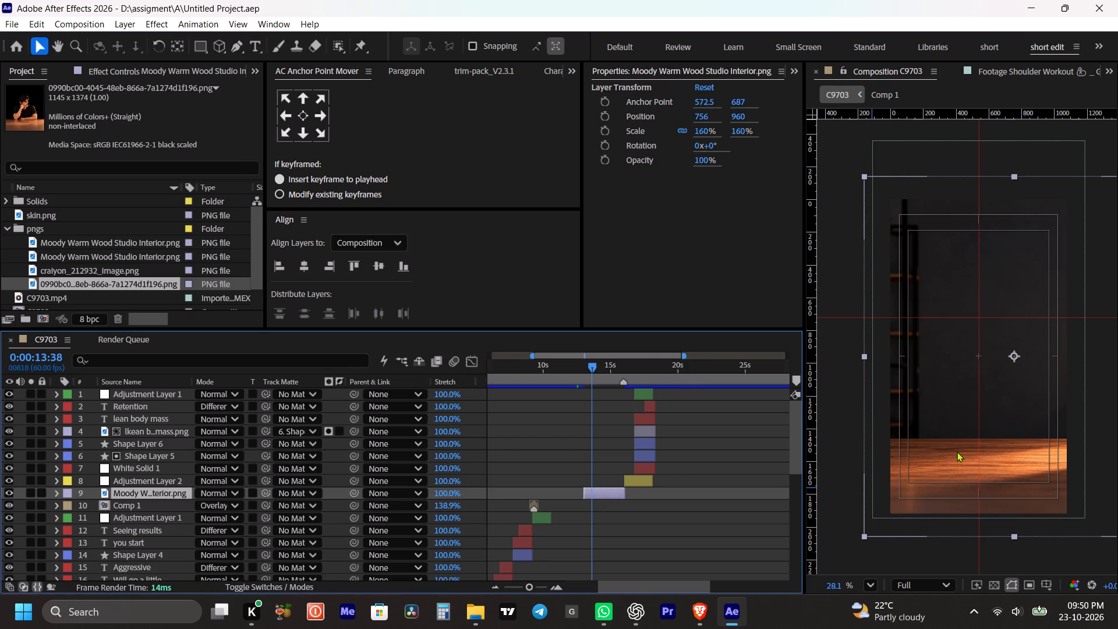
scroll(967, 441, down, 3)
key(space)
key(space)
key(space)
key(space)
key(space)
key(space)
key(space)
key(space)
drag(986, 426, 964, 429)
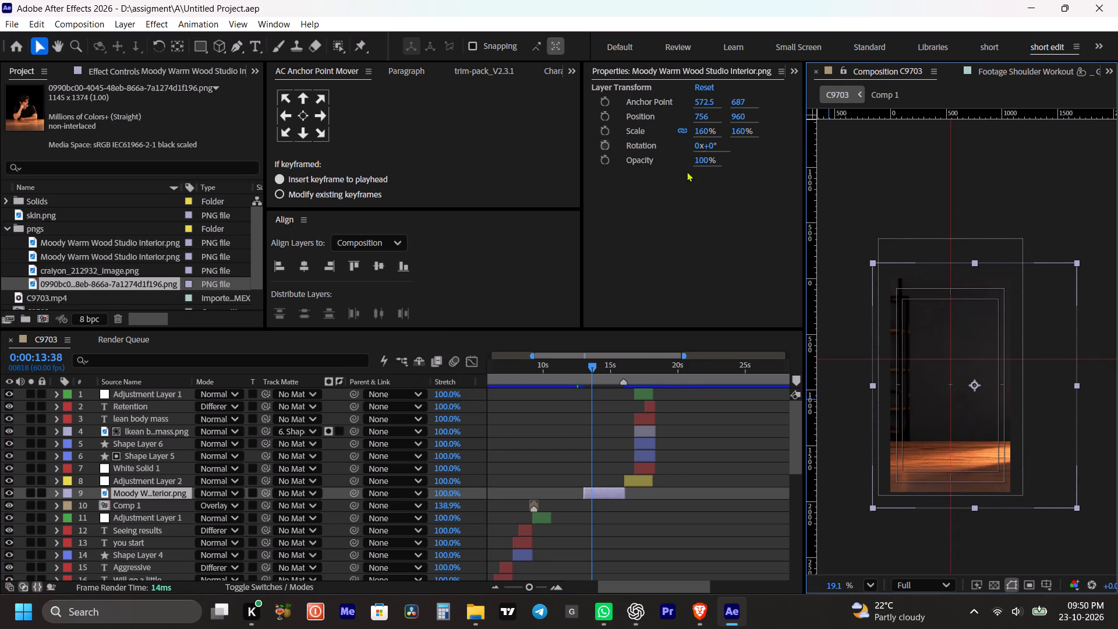
drag(699, 130, 685, 153)
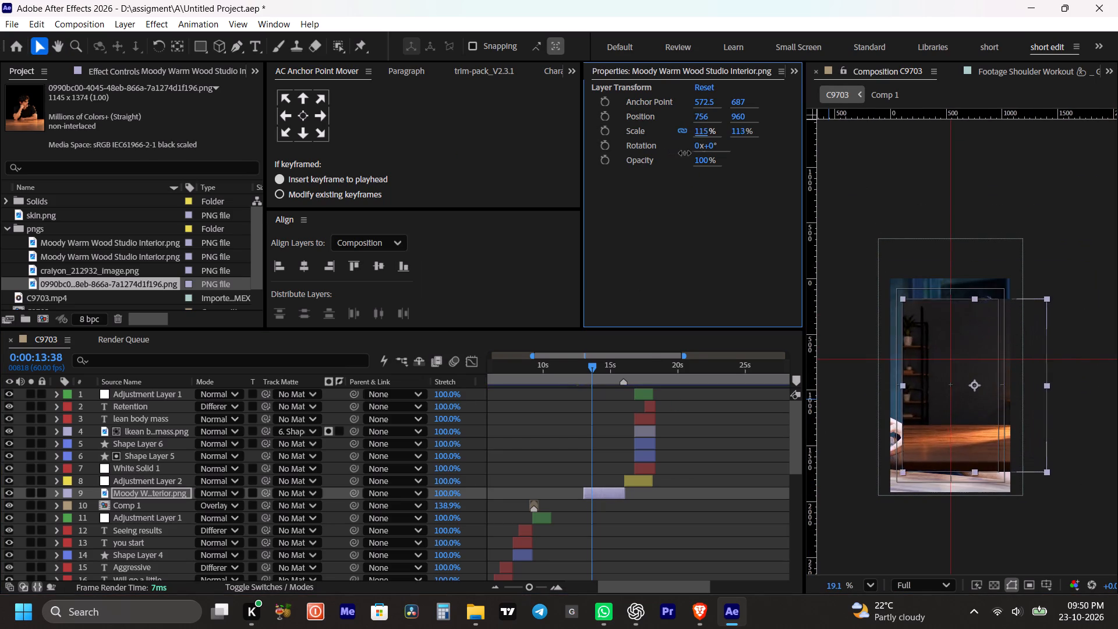
drag(685, 153, 710, 155)
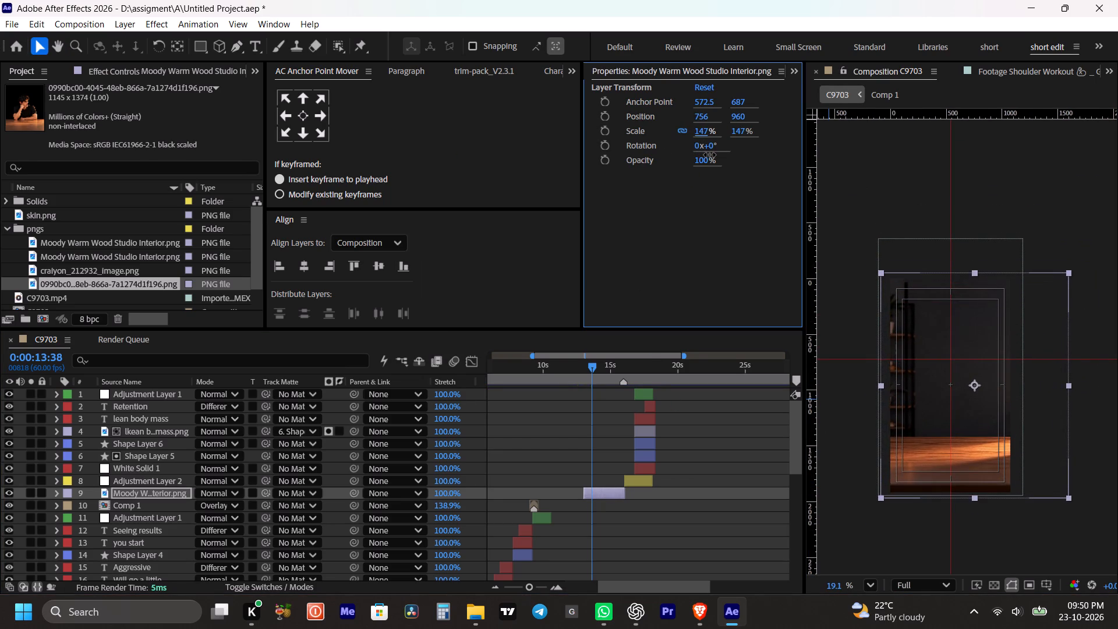
drag(710, 155, 719, 156)
click(654, 518)
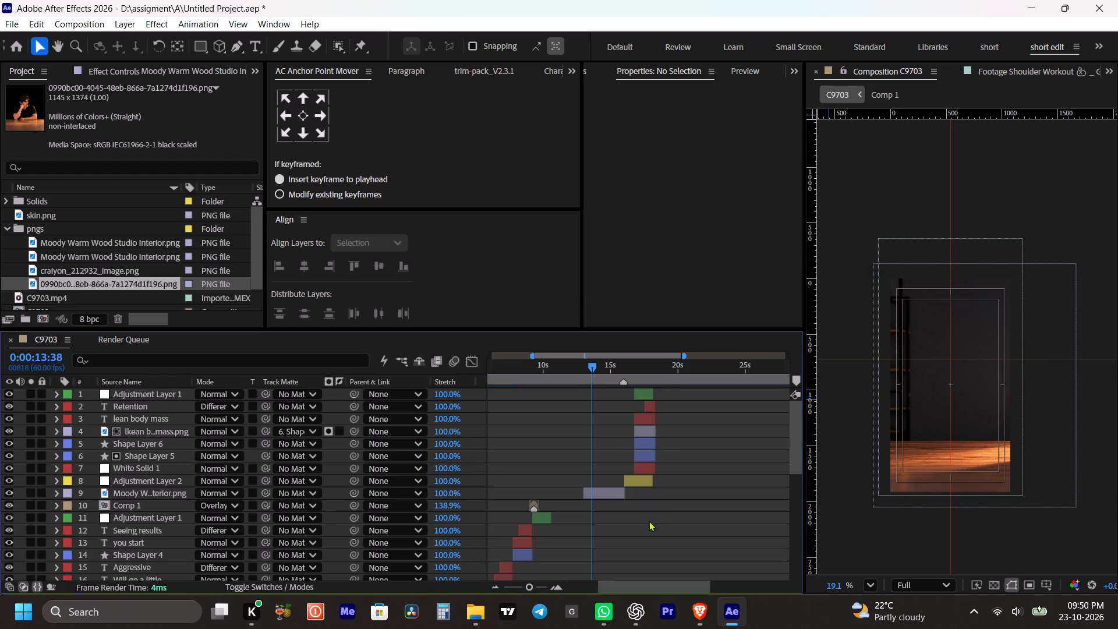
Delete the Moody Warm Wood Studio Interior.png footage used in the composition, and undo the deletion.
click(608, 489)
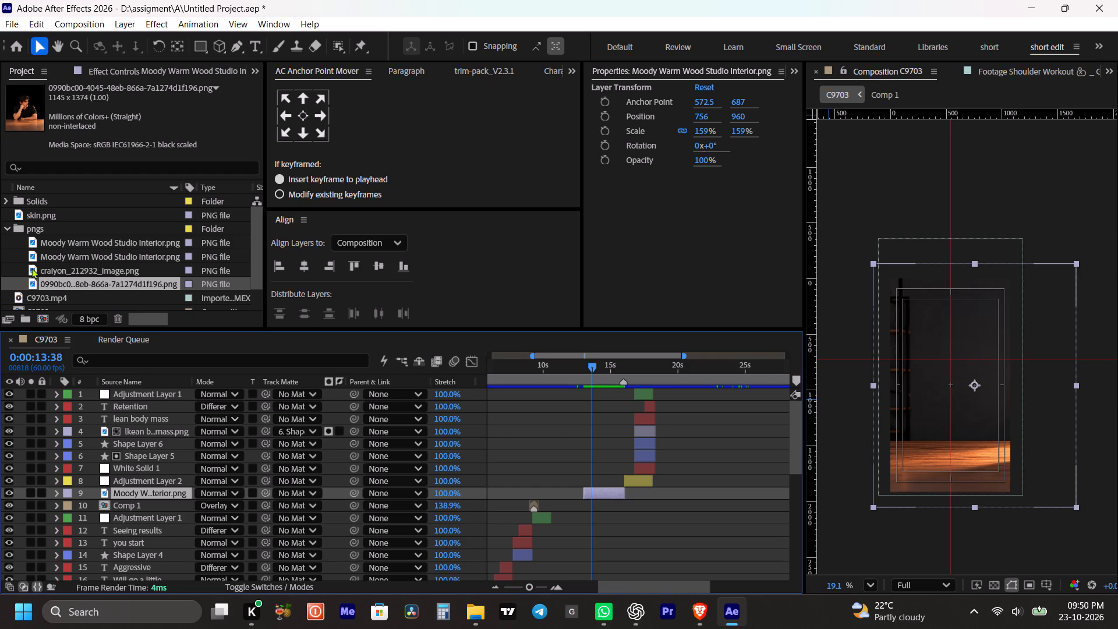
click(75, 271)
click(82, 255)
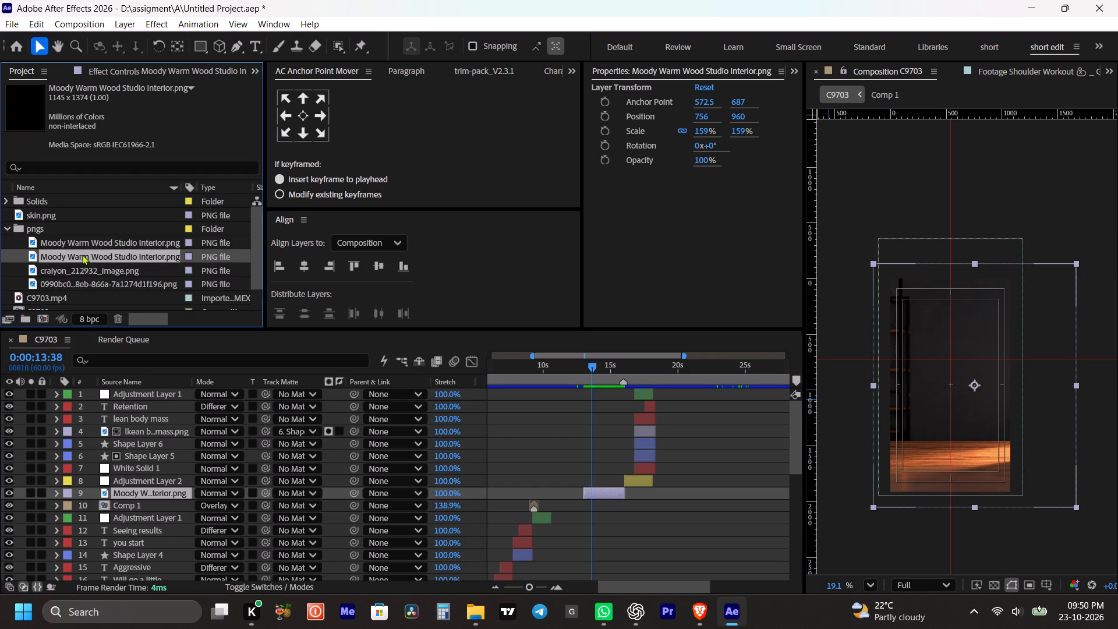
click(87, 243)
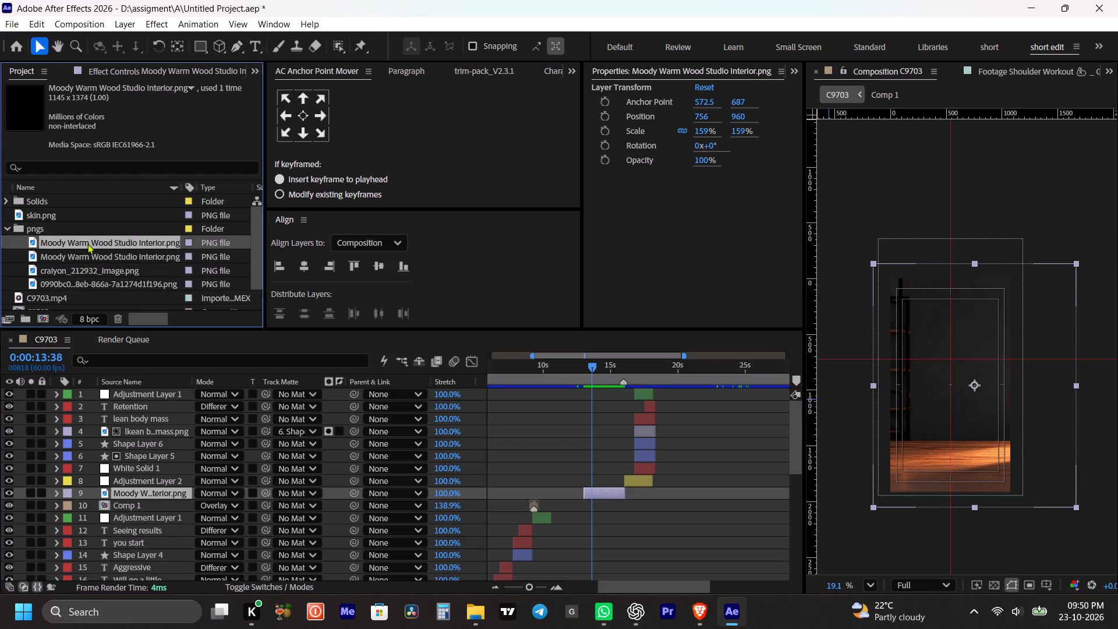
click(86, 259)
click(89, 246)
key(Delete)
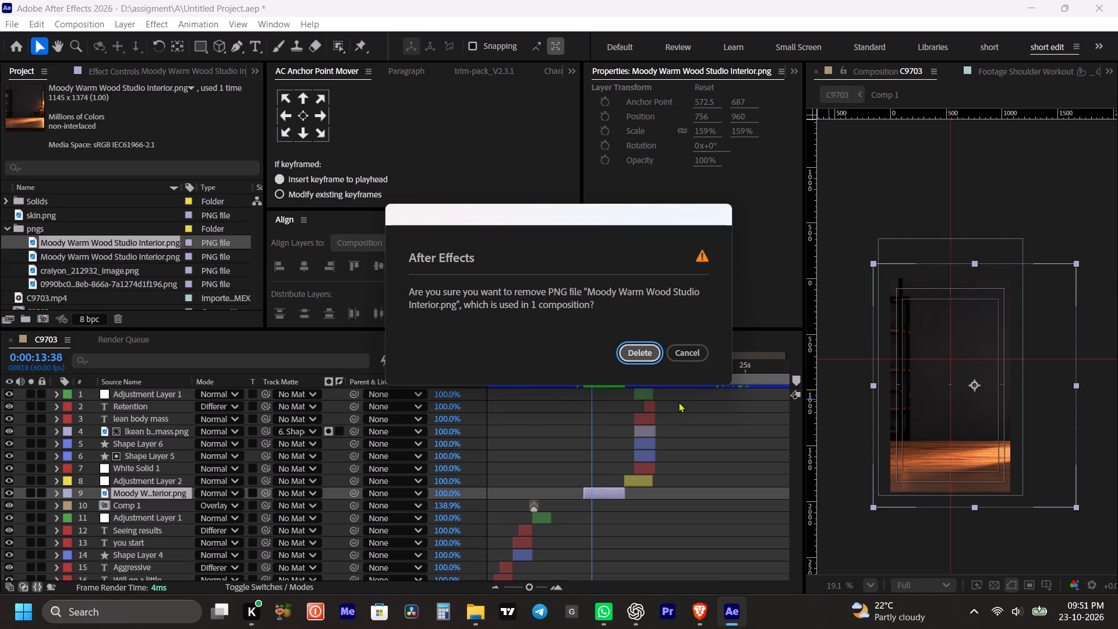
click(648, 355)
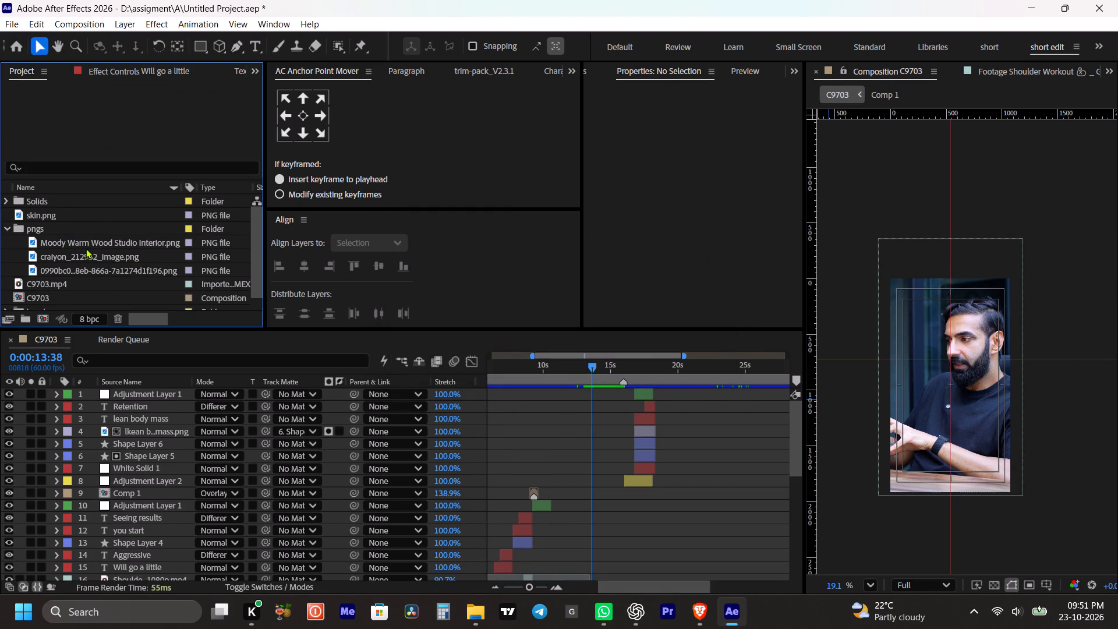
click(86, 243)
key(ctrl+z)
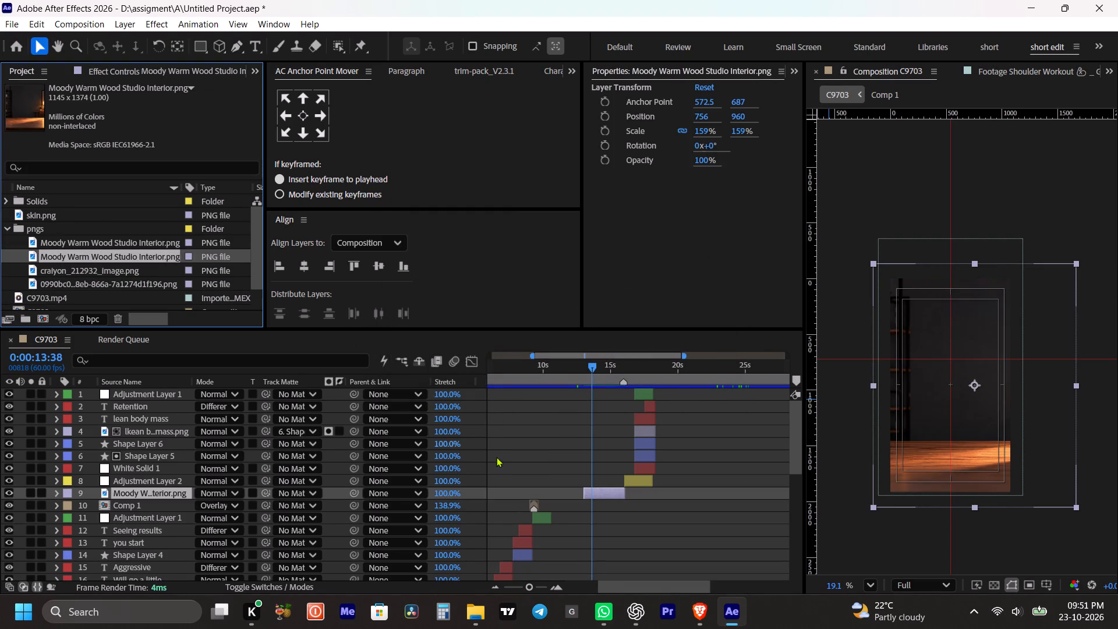
Delete the unused duplicate of Moody Warm Wood Studio Interior.png from the pngs folder and save the project.
click(81, 258)
key(Delete)
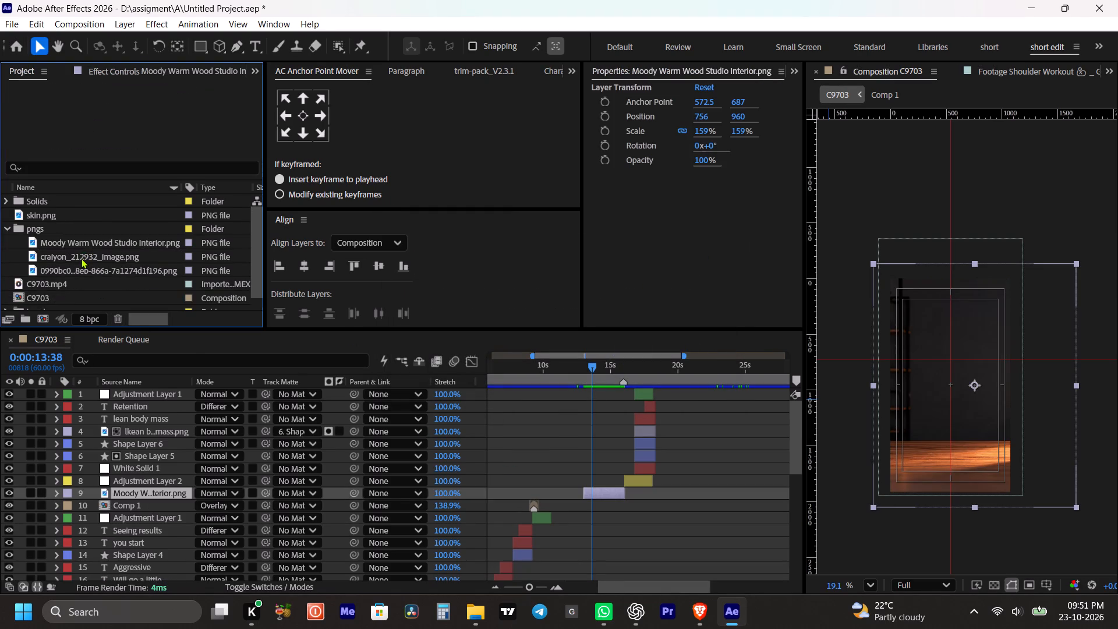
click(91, 237)
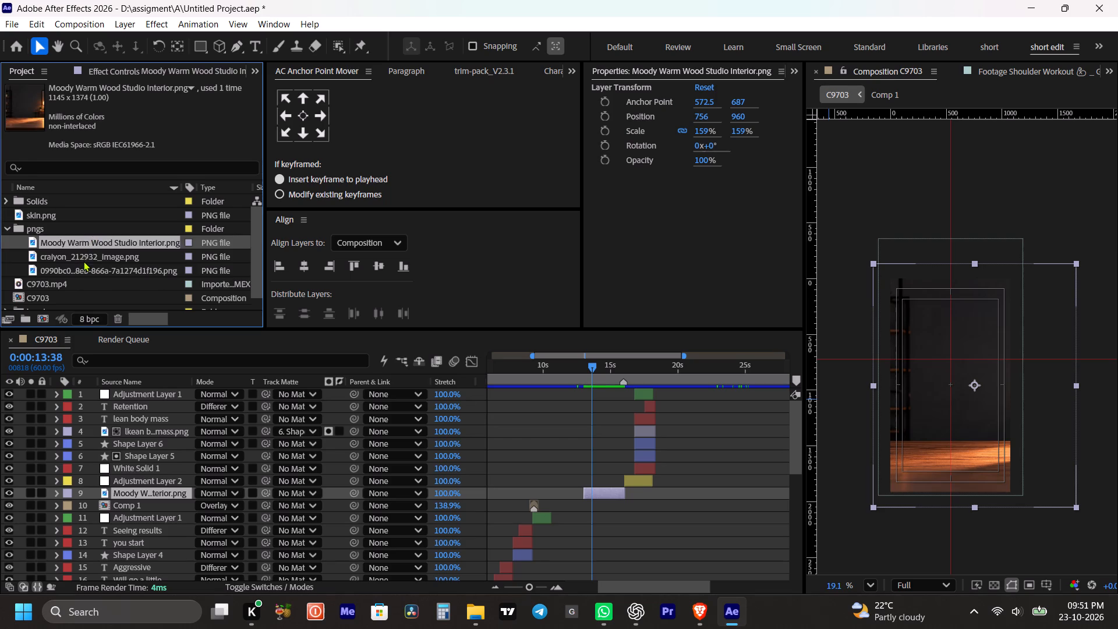
click(83, 261)
click(83, 269)
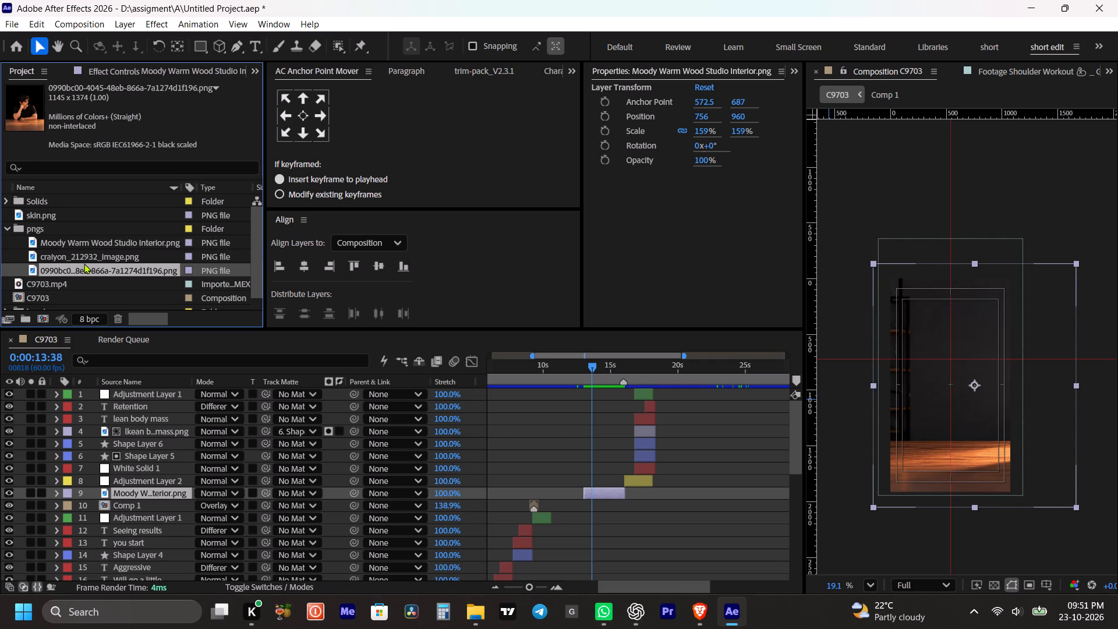
click(624, 543)
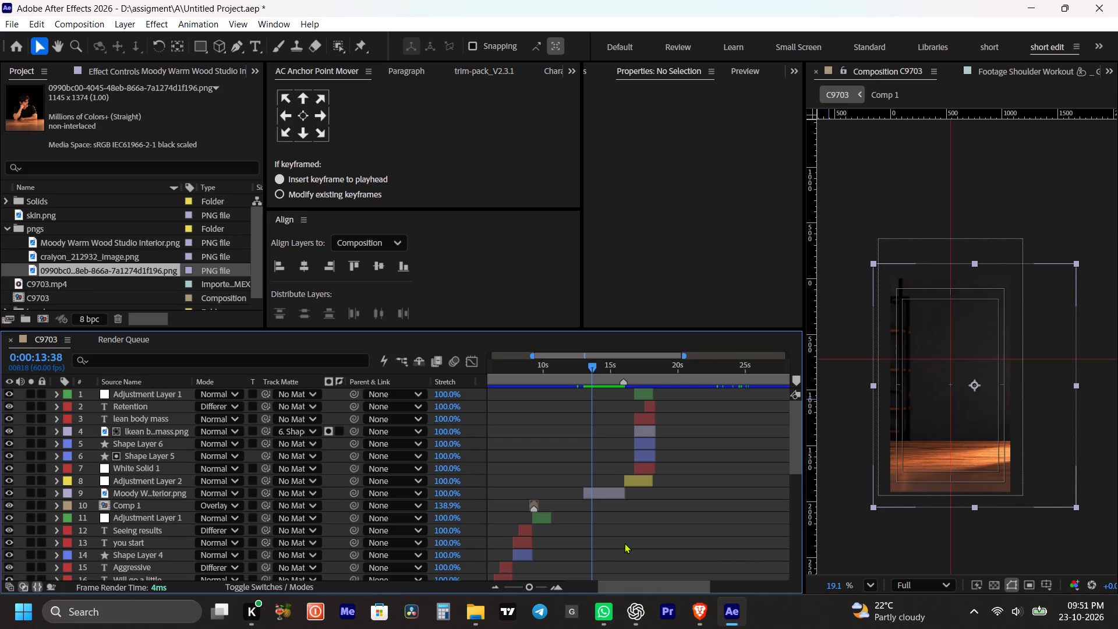
key(ctrl+s)
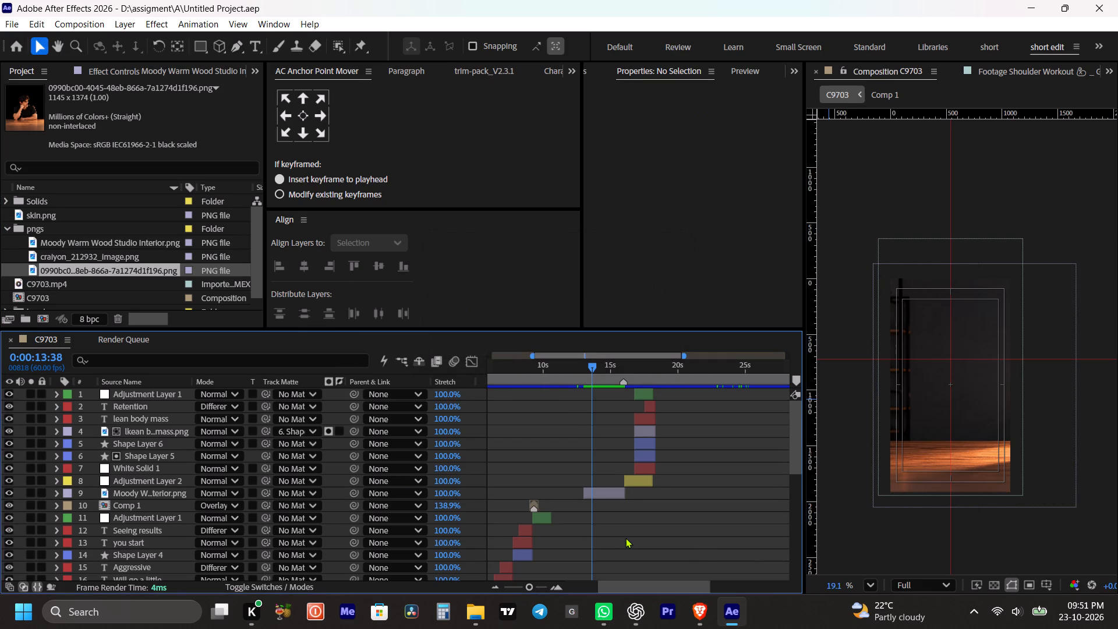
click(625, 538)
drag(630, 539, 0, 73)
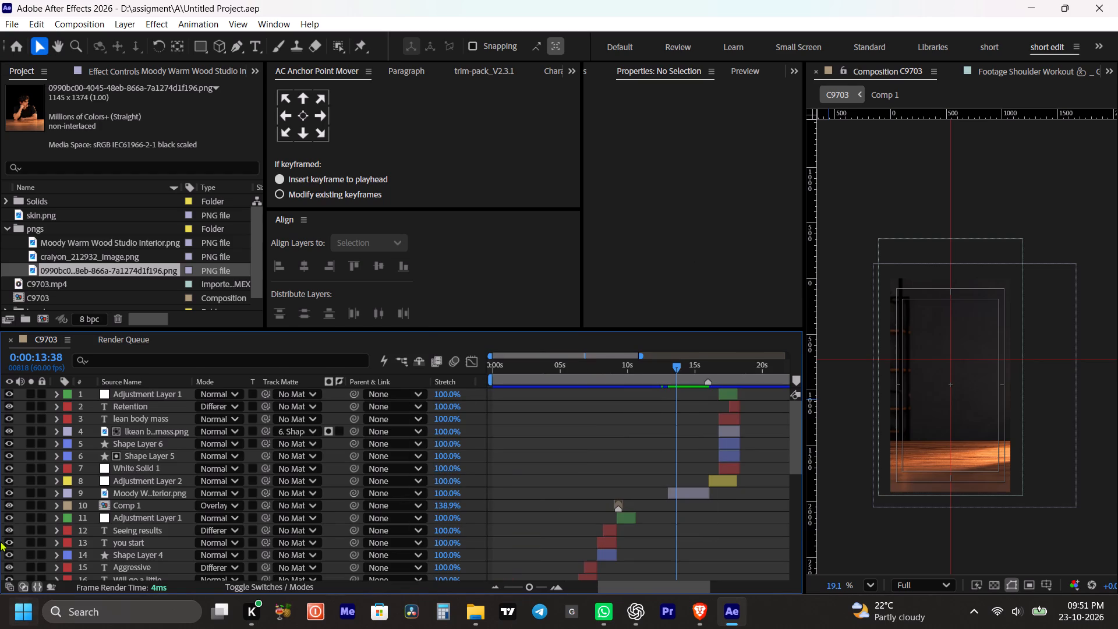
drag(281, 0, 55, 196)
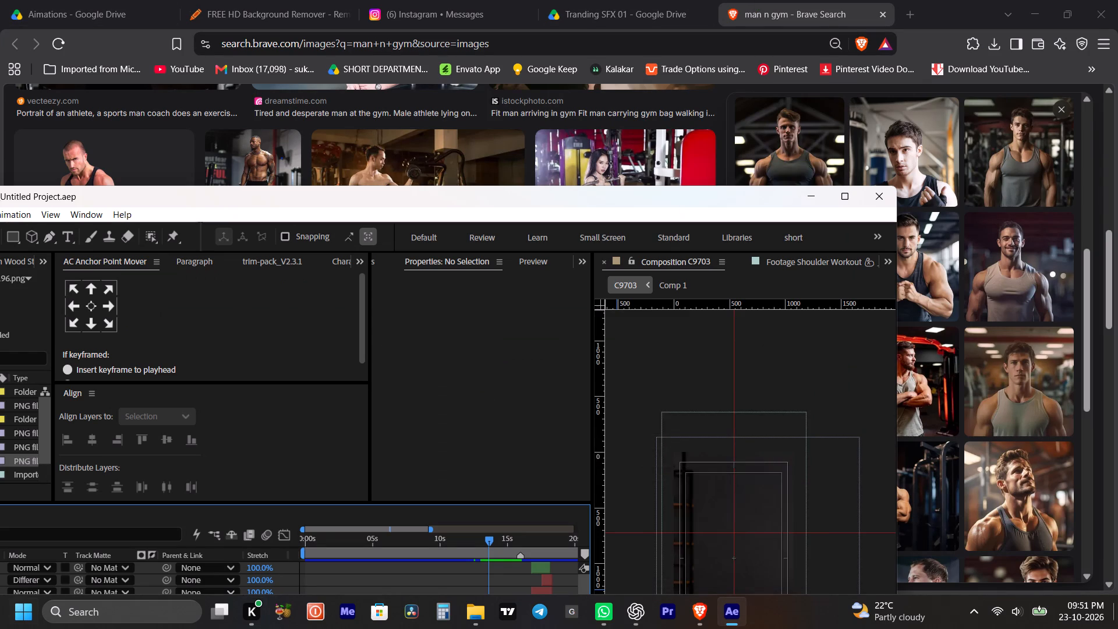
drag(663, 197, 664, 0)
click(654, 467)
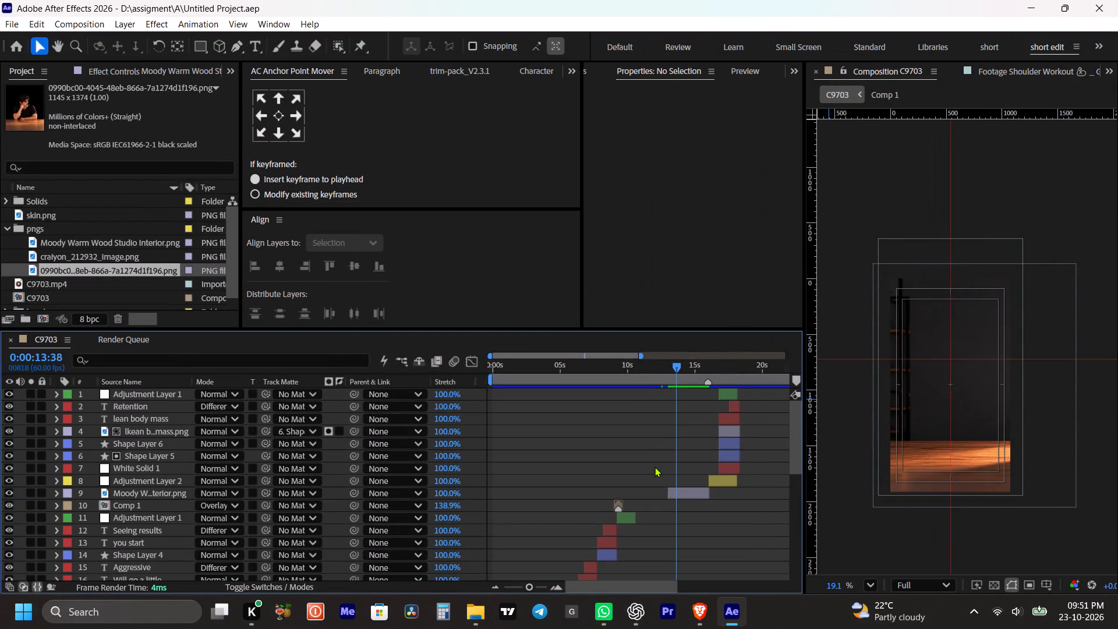
Play the C9703 composition from 0:00:12:08 to review the timing of the wood studio background scene.
key(ctrl+s)
alt+scroll(729, 482, up, 1)
key(space)
drag(753, 515, 733, 514)
key(ctrl+s)
click(562, 377)
key(space)
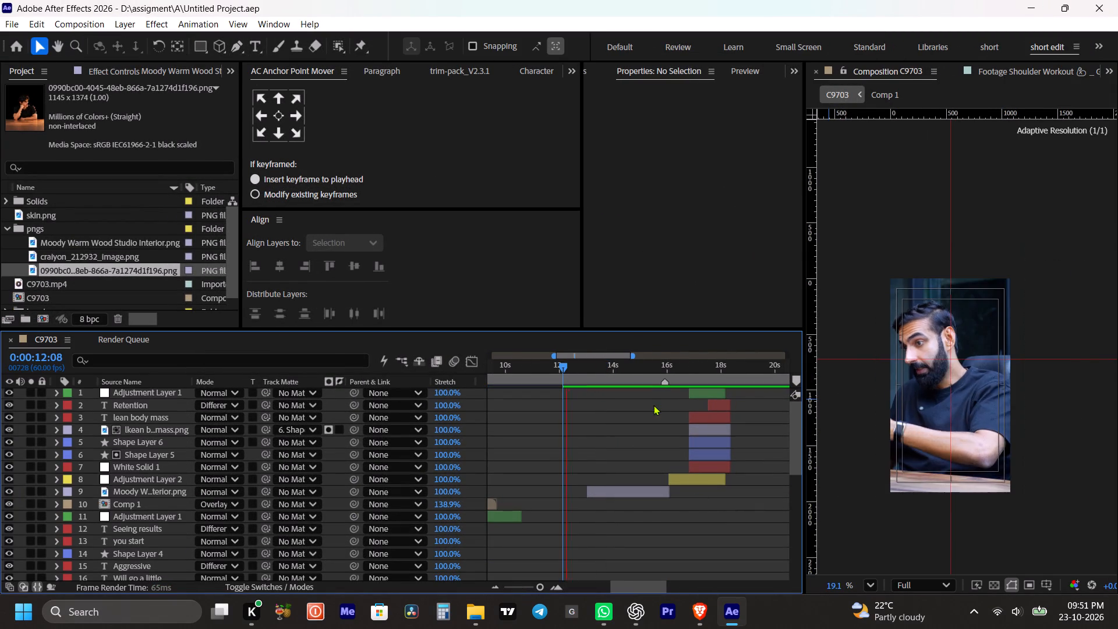
alt+scroll(631, 478, down, 1)
key(space)
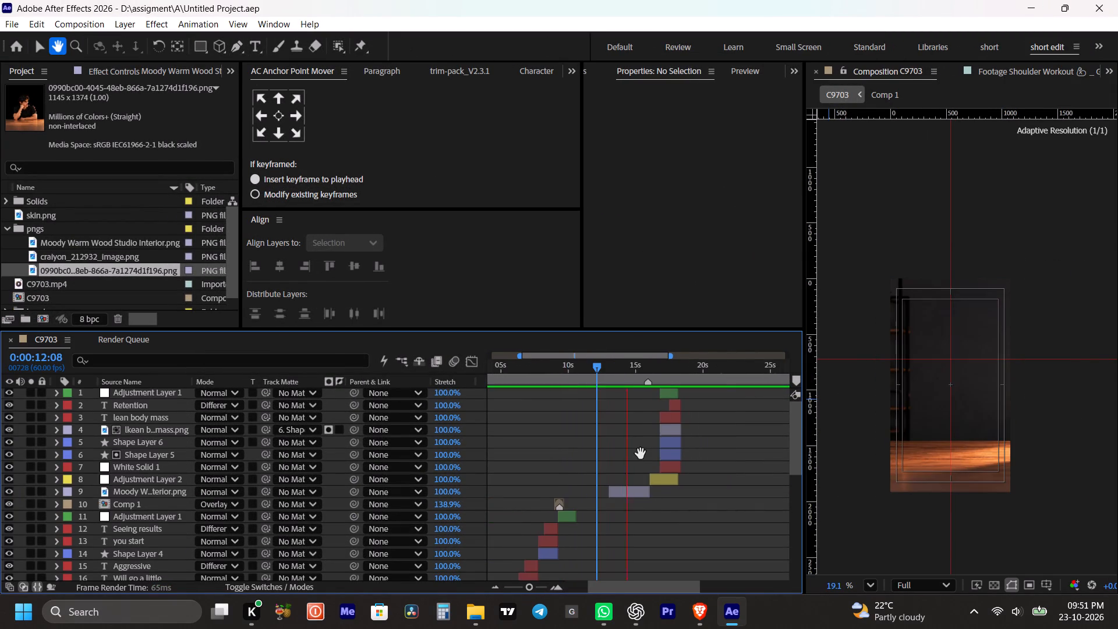
drag(640, 454, 622, 454)
alt+scroll(622, 454, up, 1)
key(space)
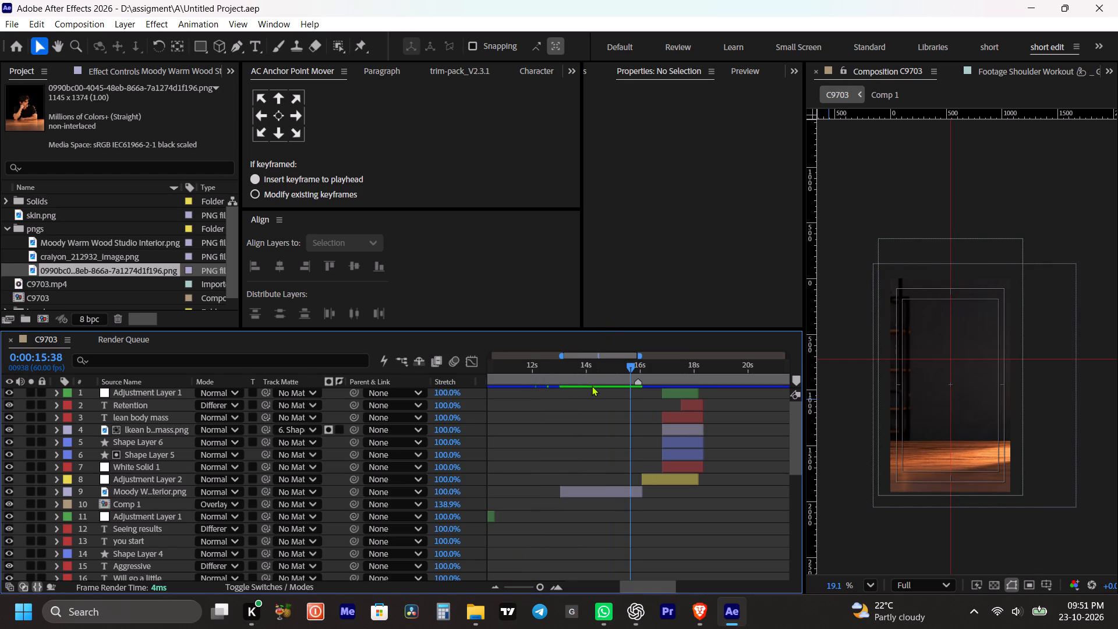
click(589, 373)
key(space)
key(space)
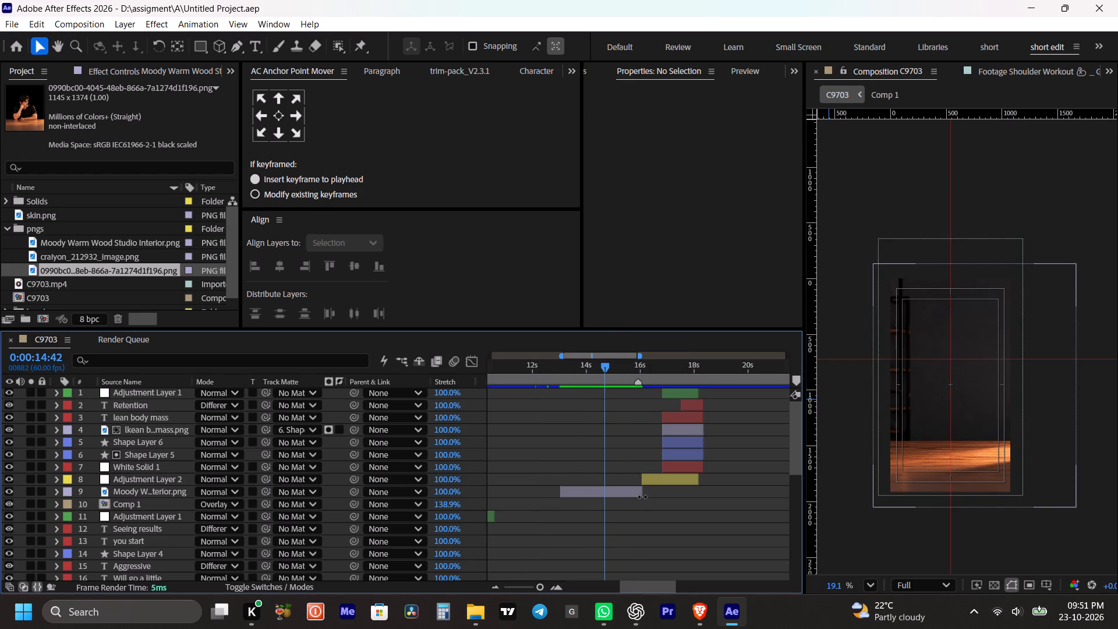
key(space)
key(space)
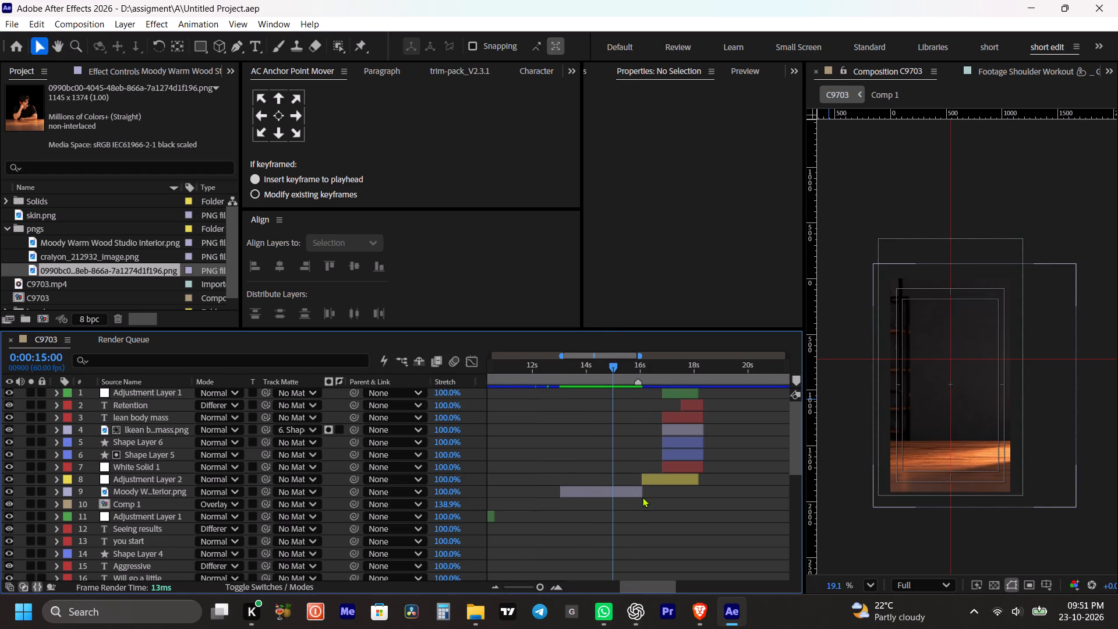
key(space)
key(space)
drag(645, 492, 614, 499)
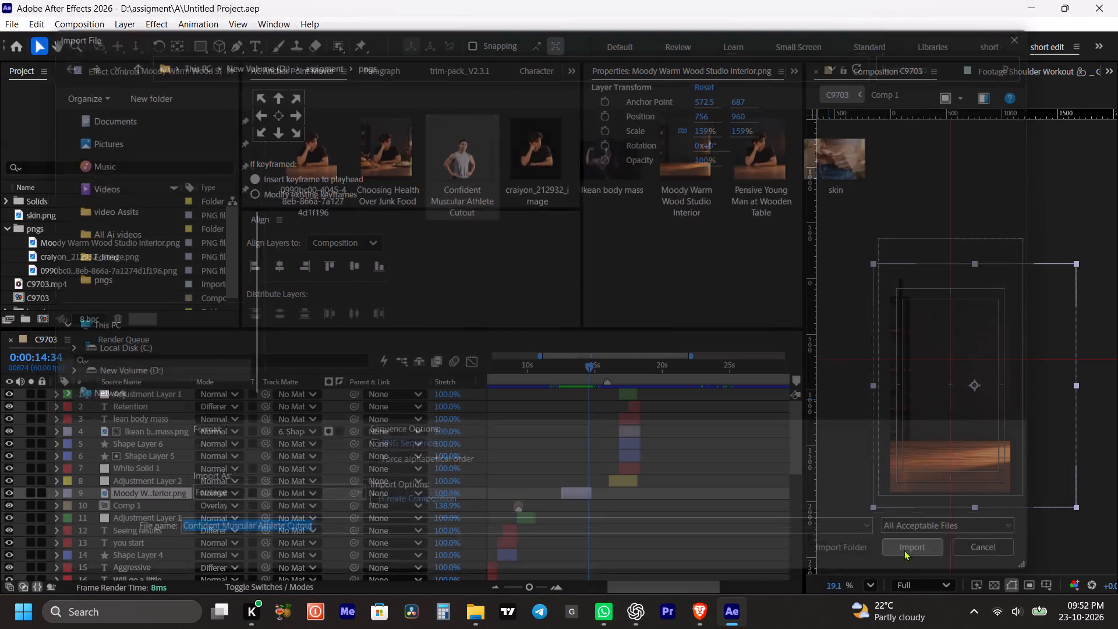
Add Confident Muscular Athlete Cutout.png directly above the Moody Warm Wood Studio Interior layer and start it at 0:00:12:34.
drag(128, 272, 574, 471)
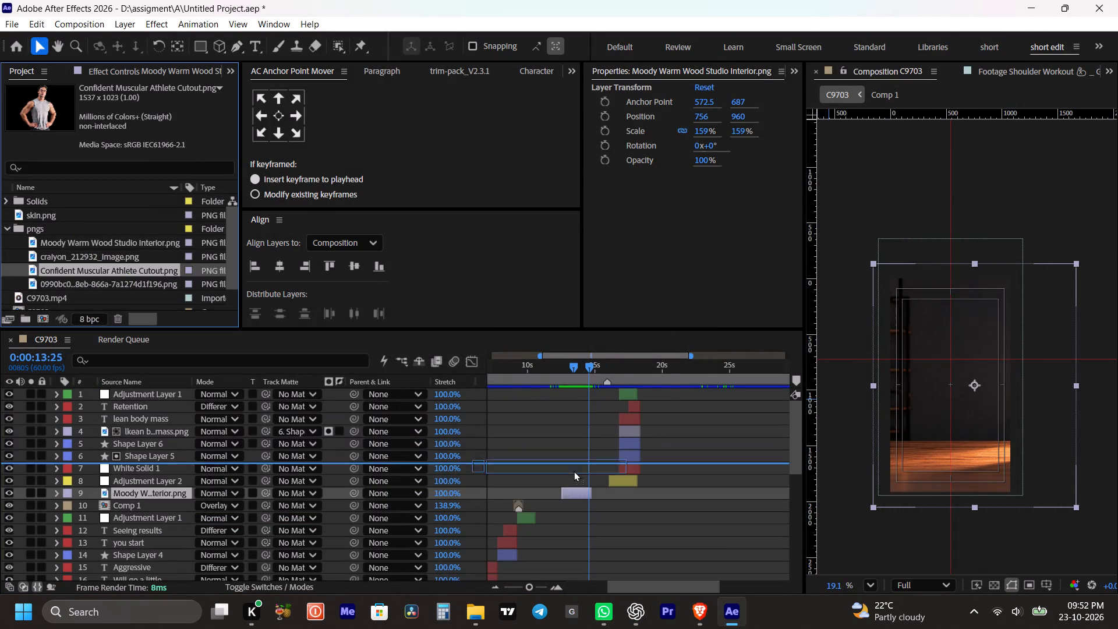
drag(574, 471, 572, 490)
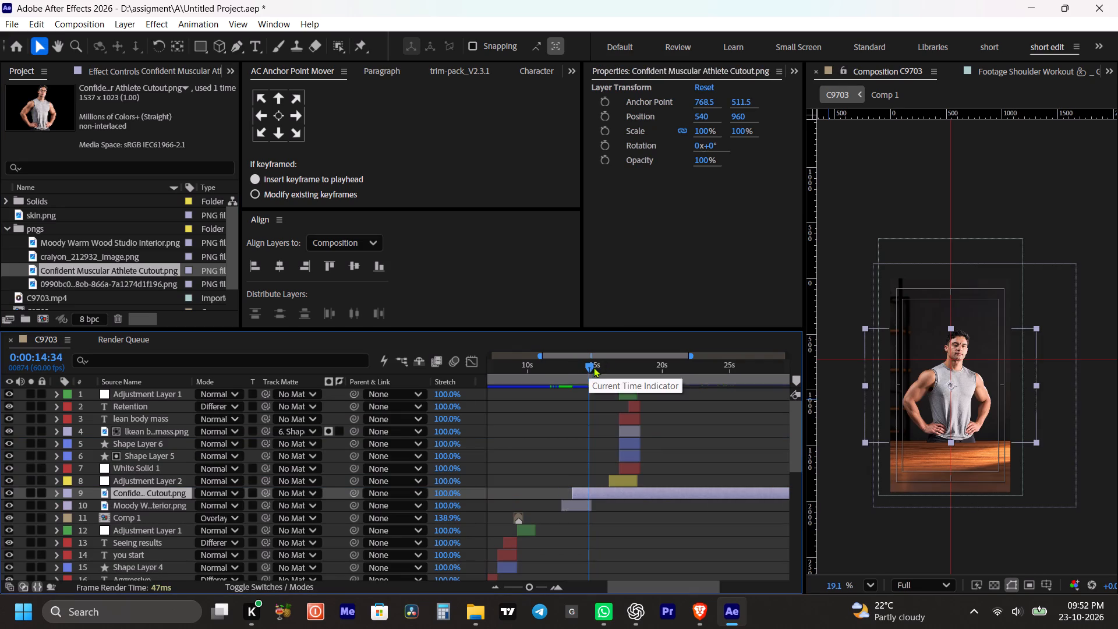
drag(580, 366, 563, 367)
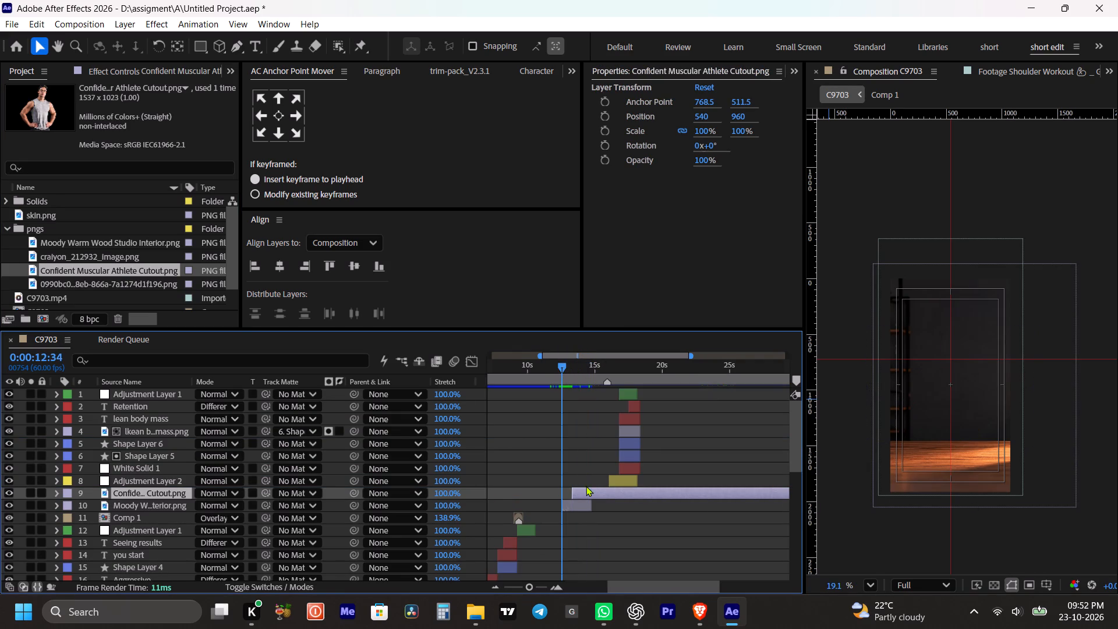
click(586, 493)
key(bracketleft)
click(586, 493)
Set the athlete cutout layer's vertical position to 966 and scale it to about 120% over the wood studio background.
scroll(963, 425, up, 2)
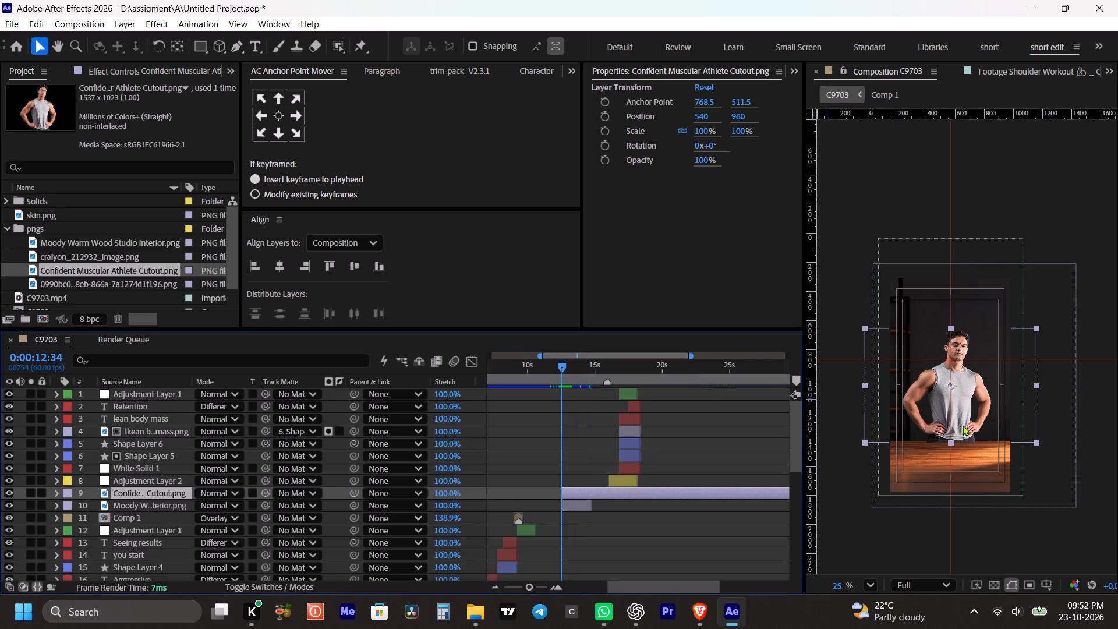
scroll(963, 425, up, 4)
drag(741, 114, 800, 144)
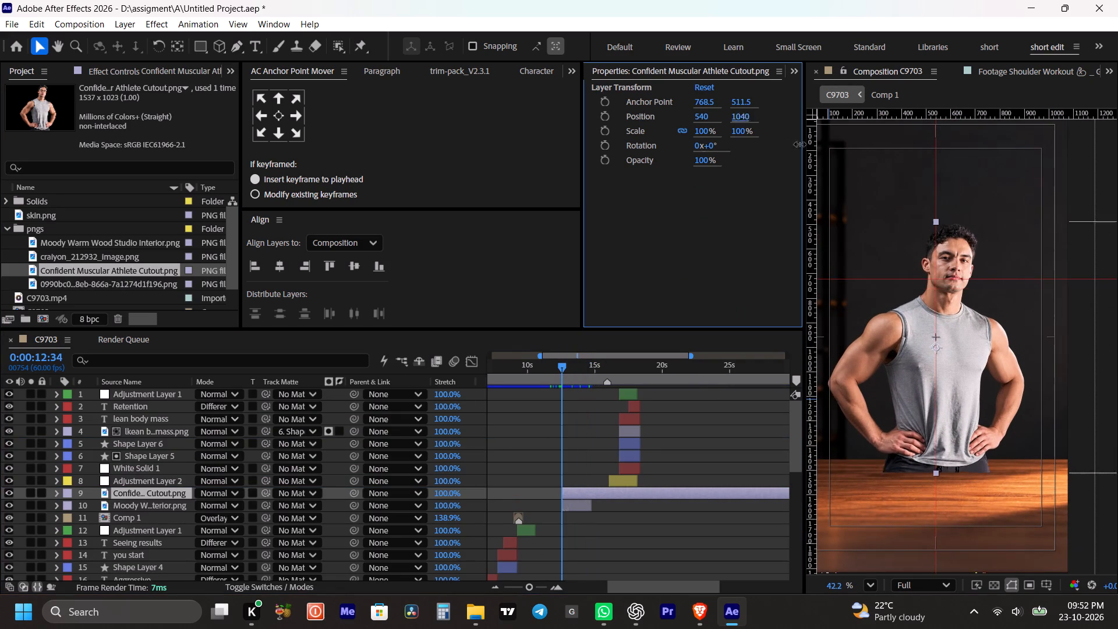
drag(800, 144, 720, 144)
scroll(928, 326, down, 4)
drag(700, 129, 724, 130)
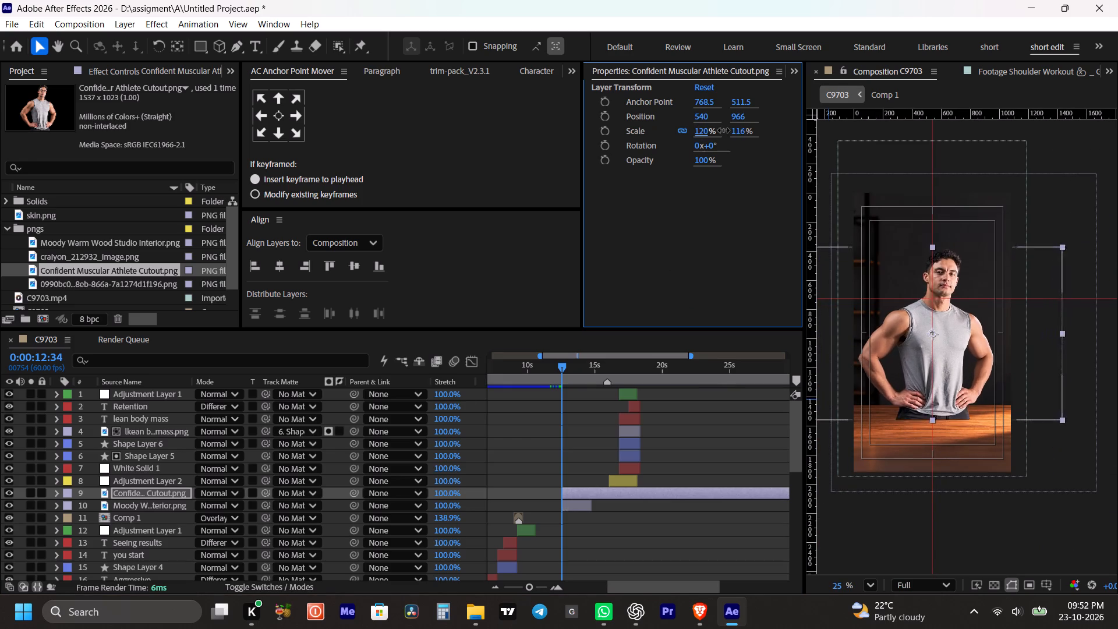
drag(724, 130, 722, 134)
click(686, 513)
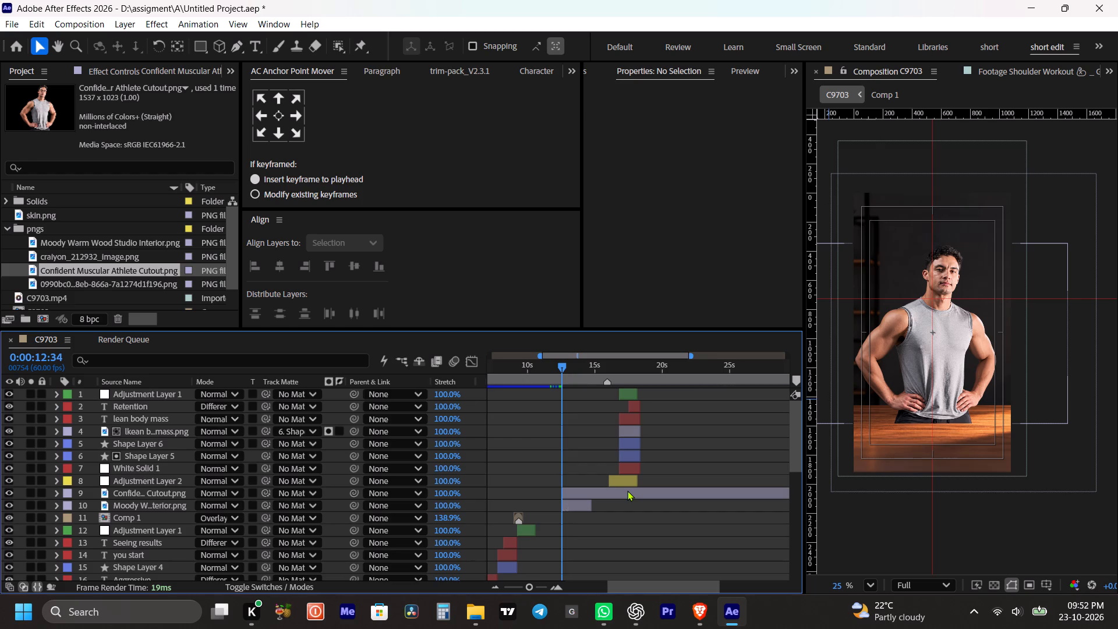
Switch to Brave and upload the Moody Warm Wood Studio Interior image from the pngs folder to Craiyon's Background Remover.
click(694, 616)
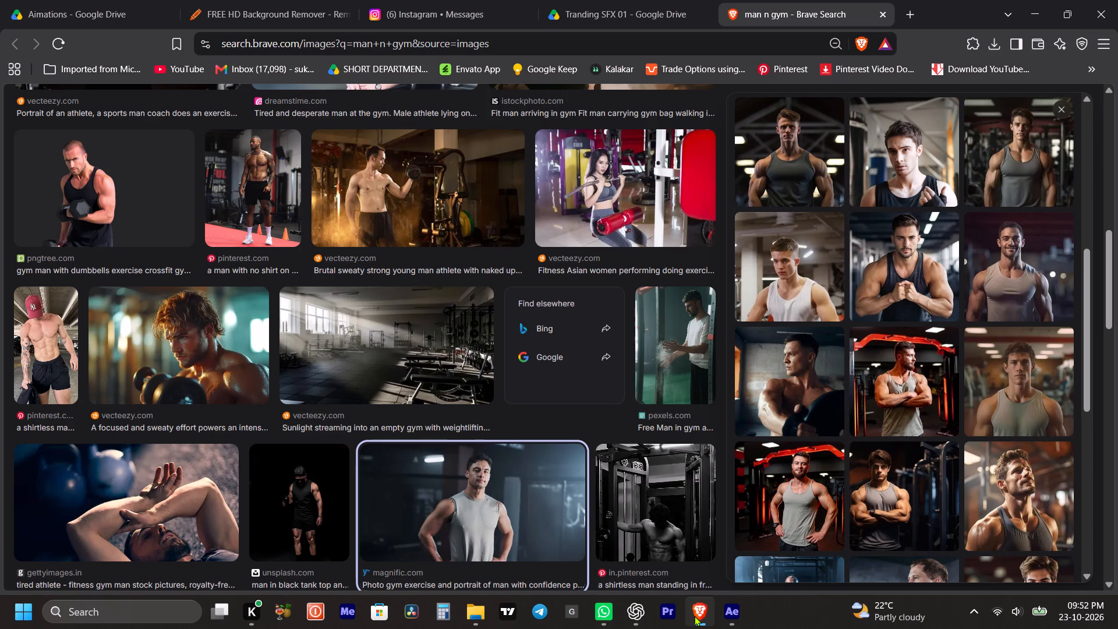
scroll(592, 336, up, 7)
click(291, 0)
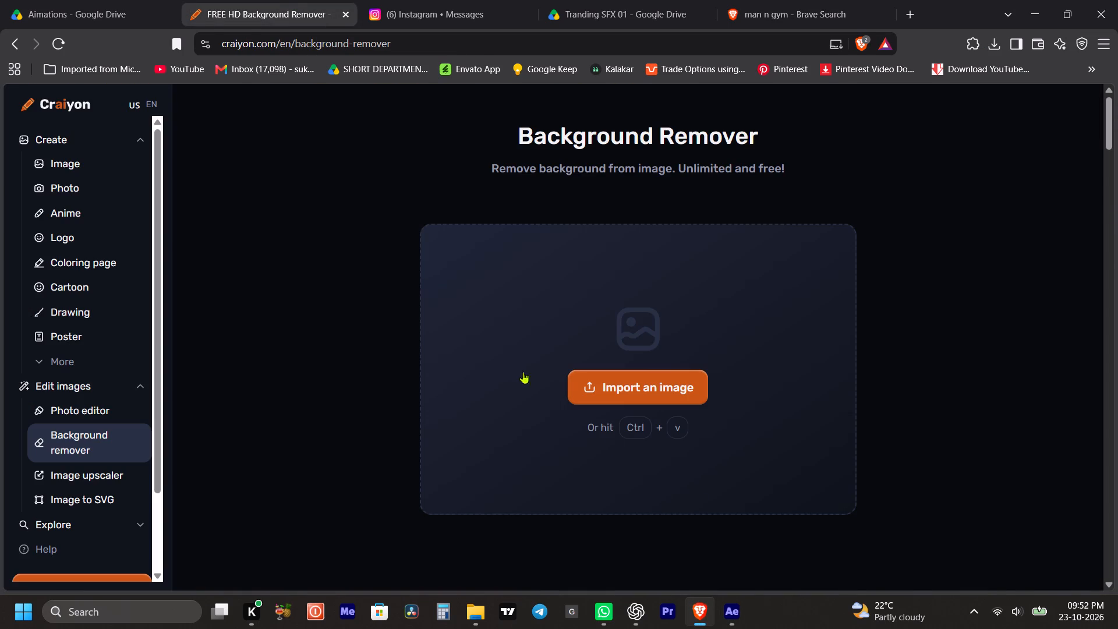
click(672, 399)
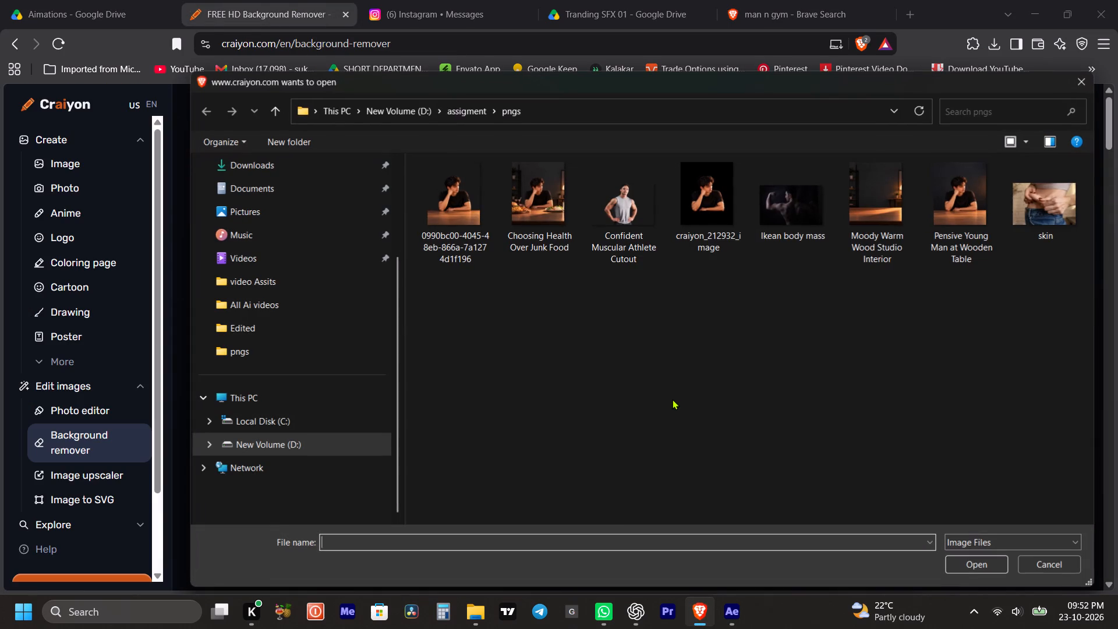
click(724, 388)
click(876, 249)
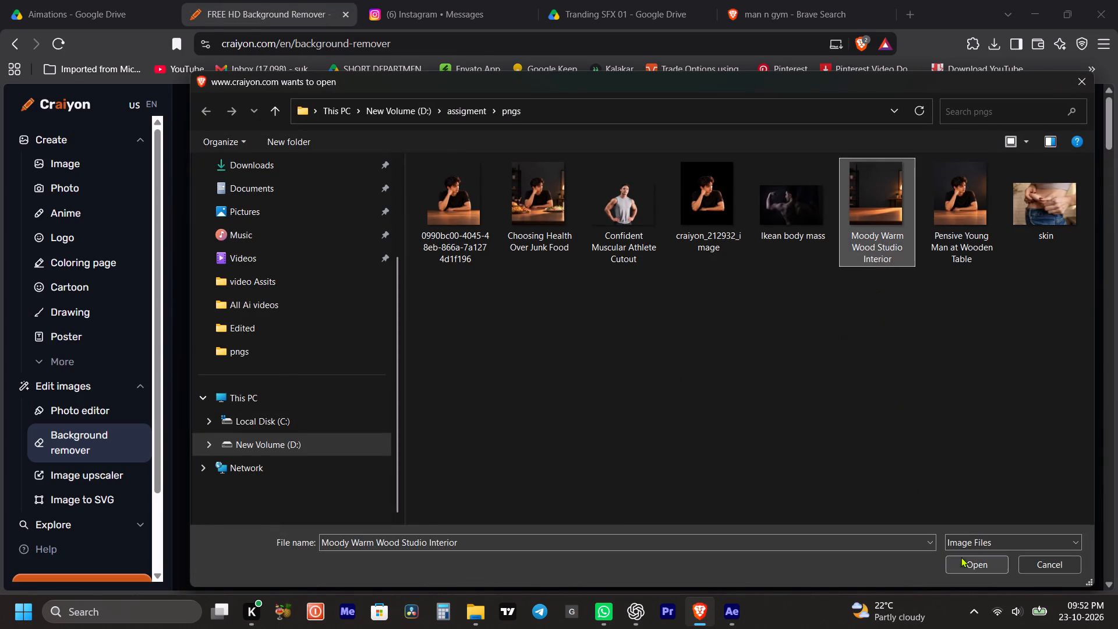
click(965, 570)
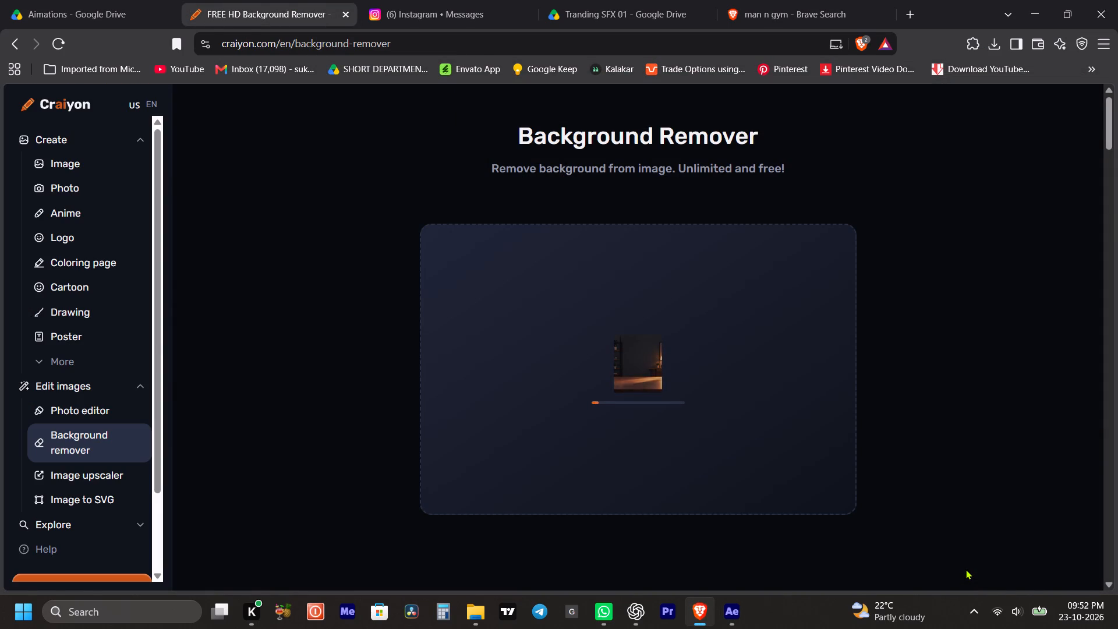
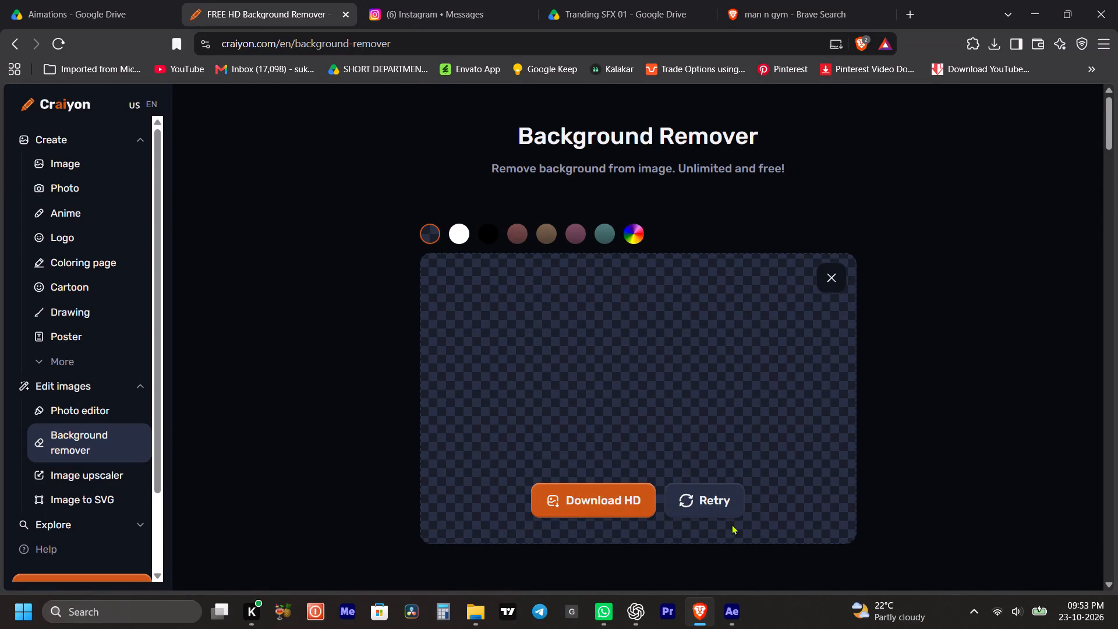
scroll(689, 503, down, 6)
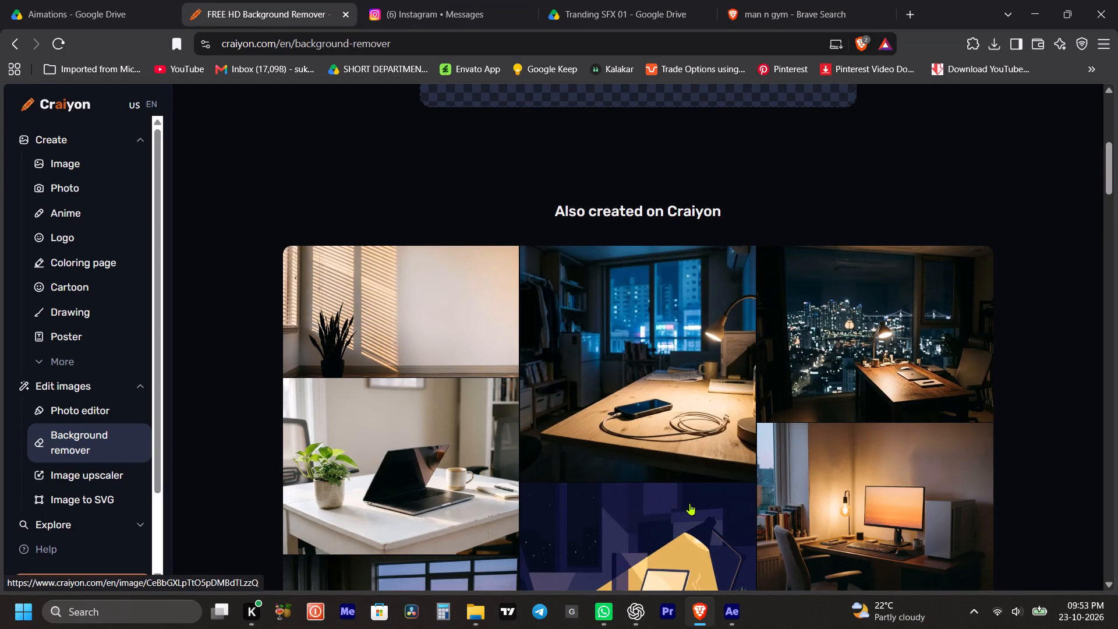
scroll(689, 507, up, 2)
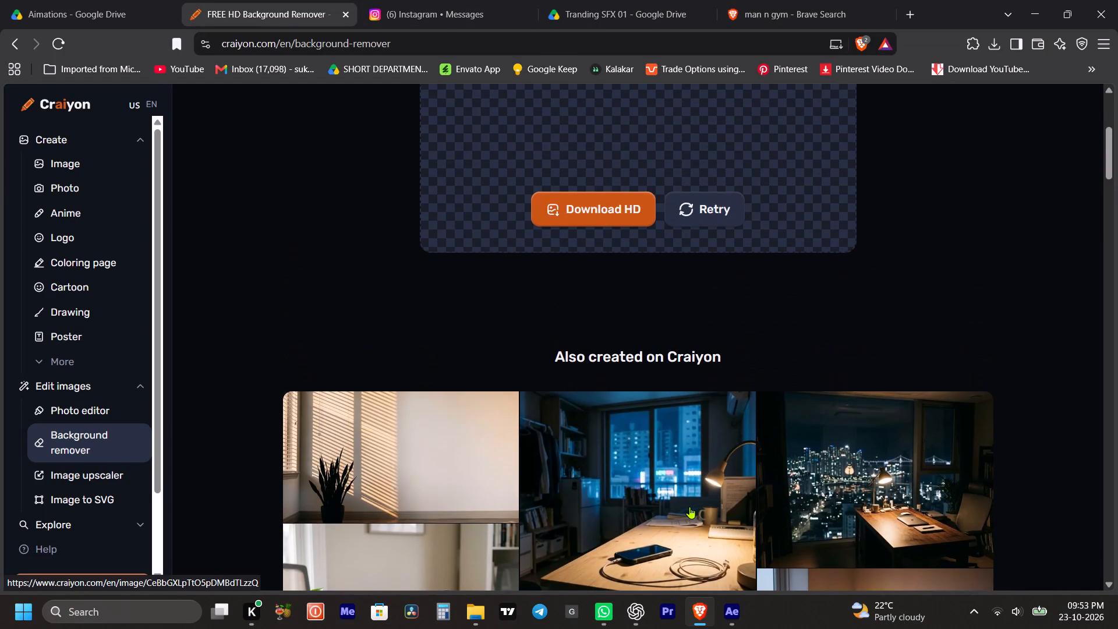
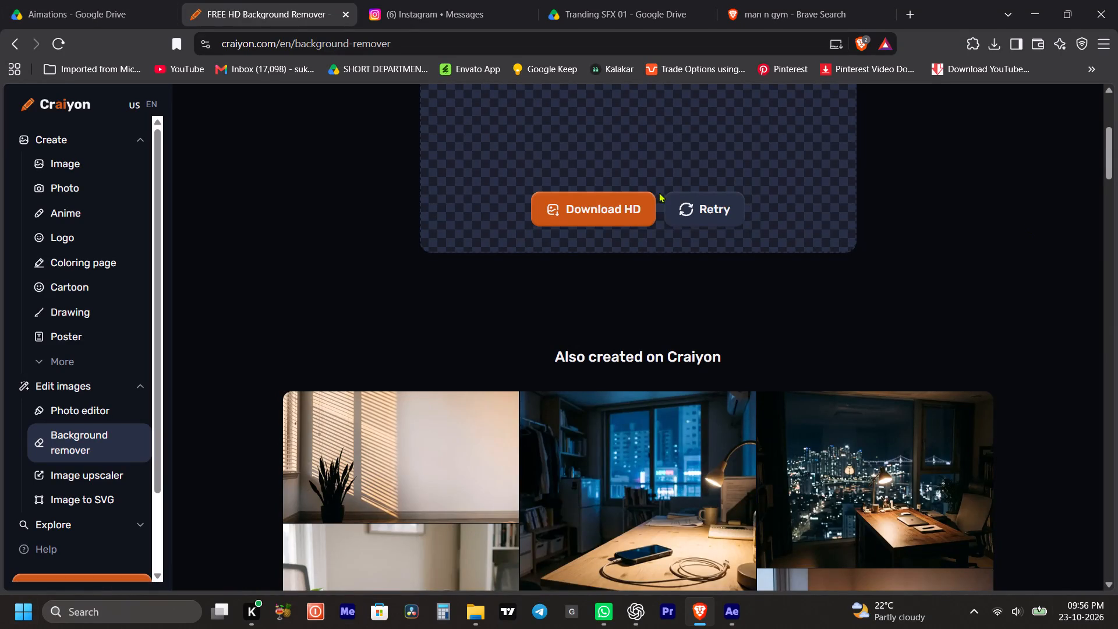
Switch to After Effects, save the project, and preview the C9703 timeline from about 0:00:11:35 through the athlete cutout scene.
scroll(659, 209, up, 5)
click(734, 619)
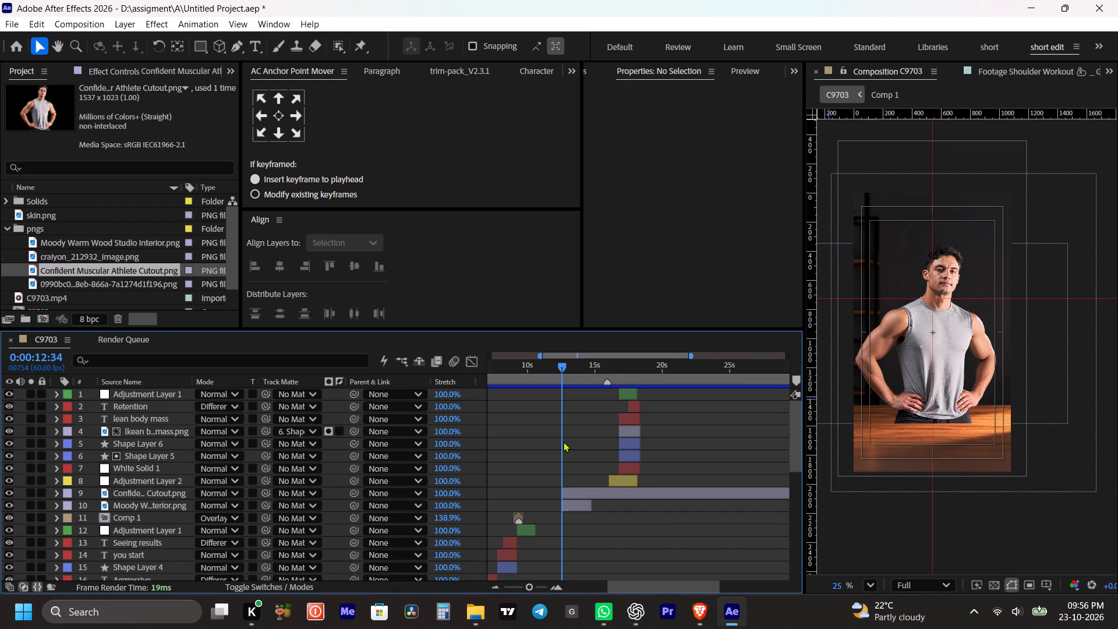
click(563, 441)
key(ctrl+s)
drag(557, 363, 549, 366)
key(space)
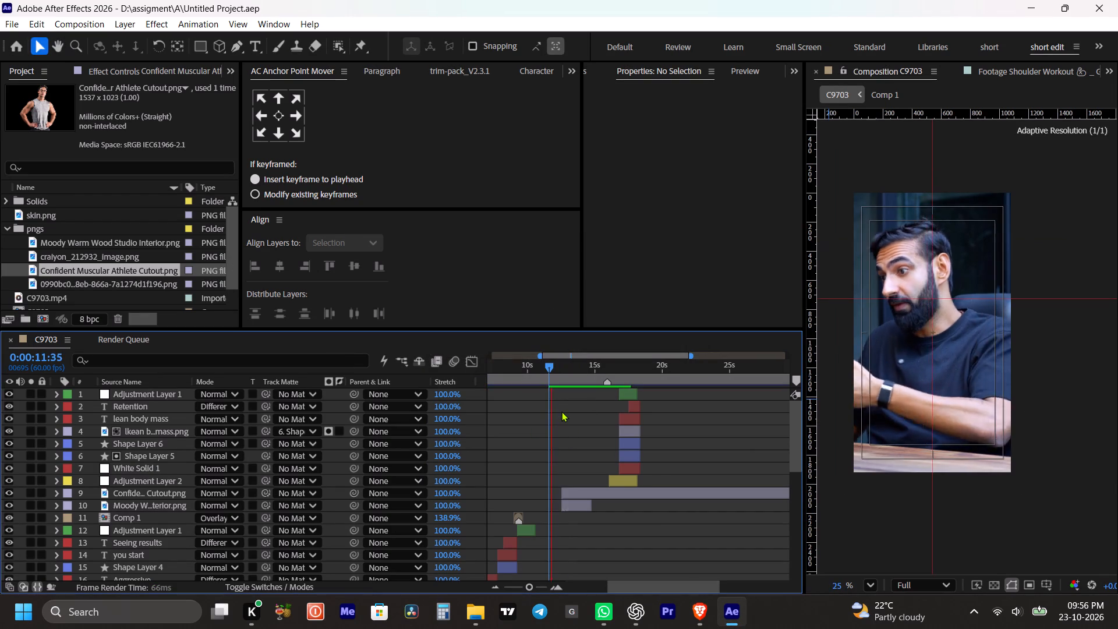
key(space)
key(space)
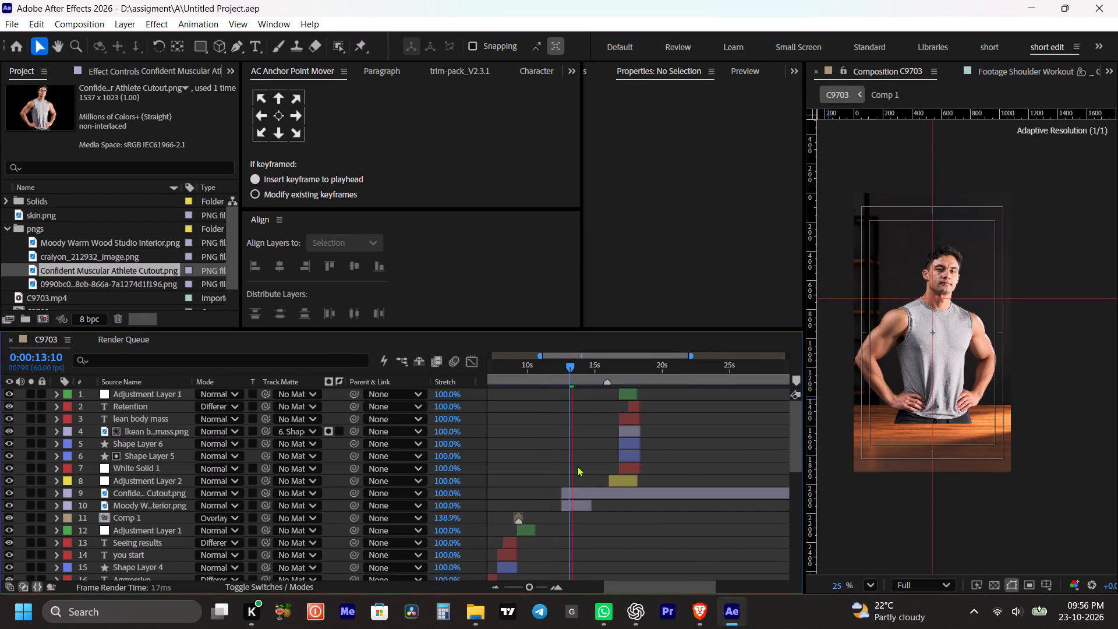
key(space)
key(space)
key(space)
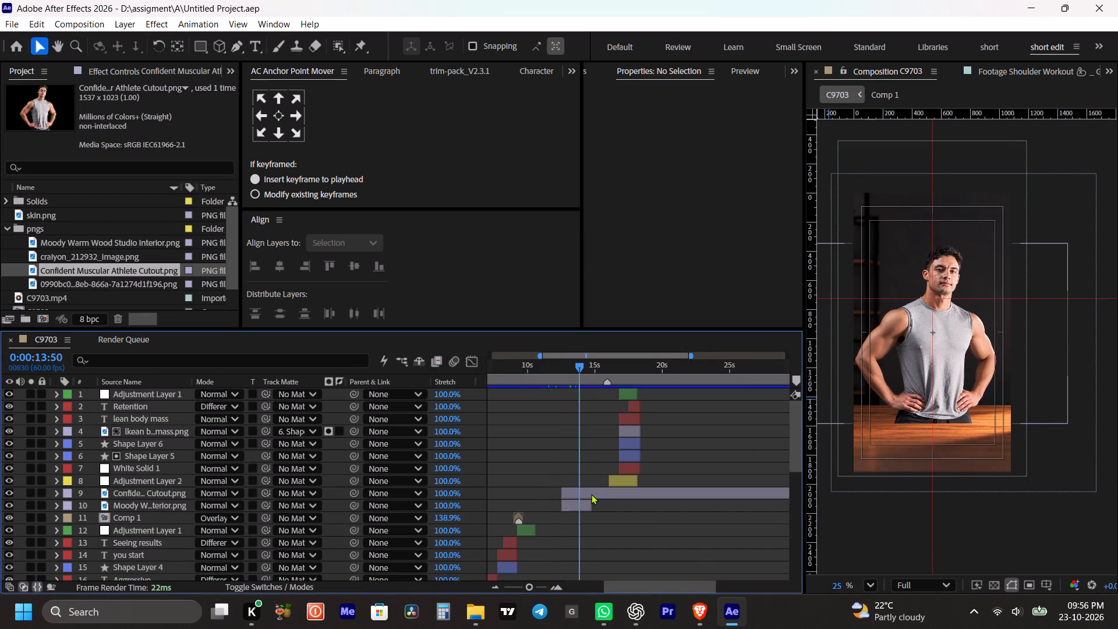
key(ctrl+s)
Review the images in the project's pngs folder and the files available for import, without importing any.
click(591, 494)
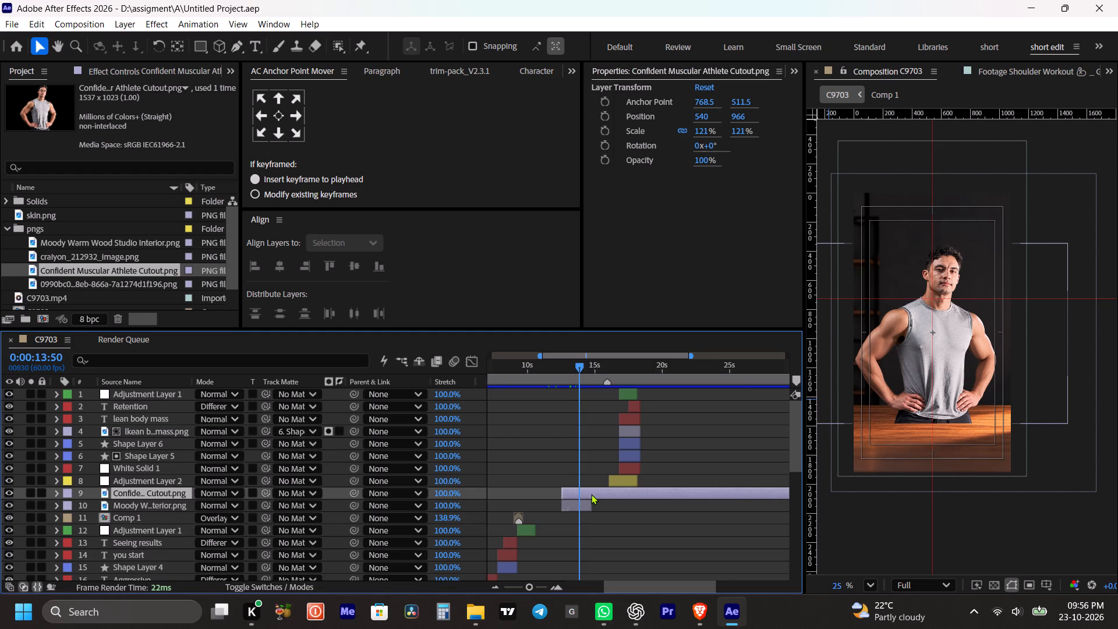
click(82, 282)
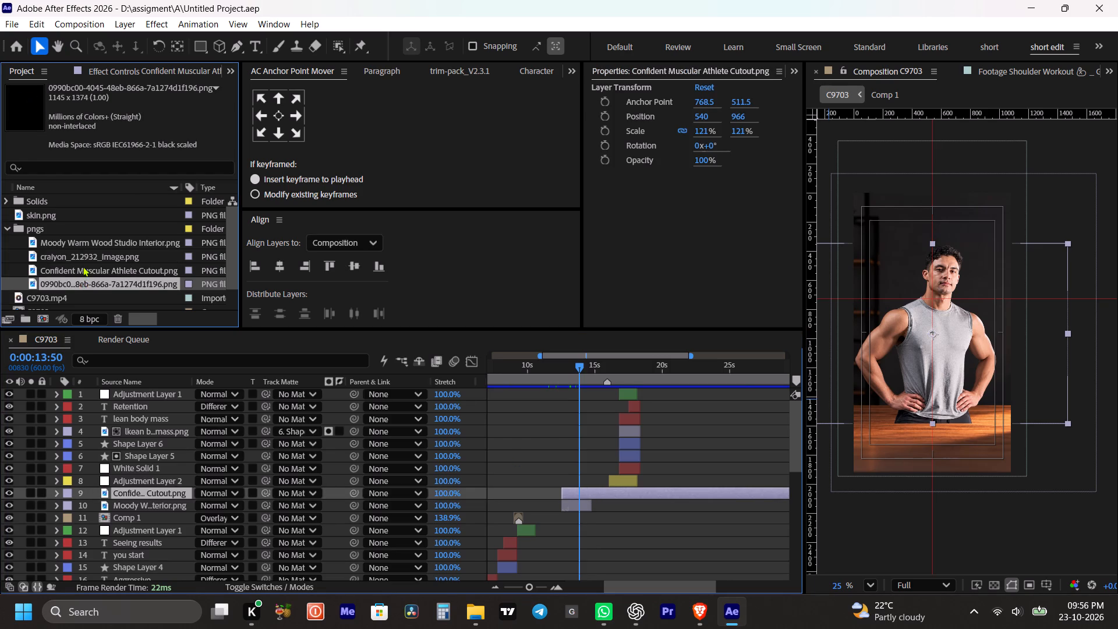
click(83, 266)
click(86, 254)
click(90, 249)
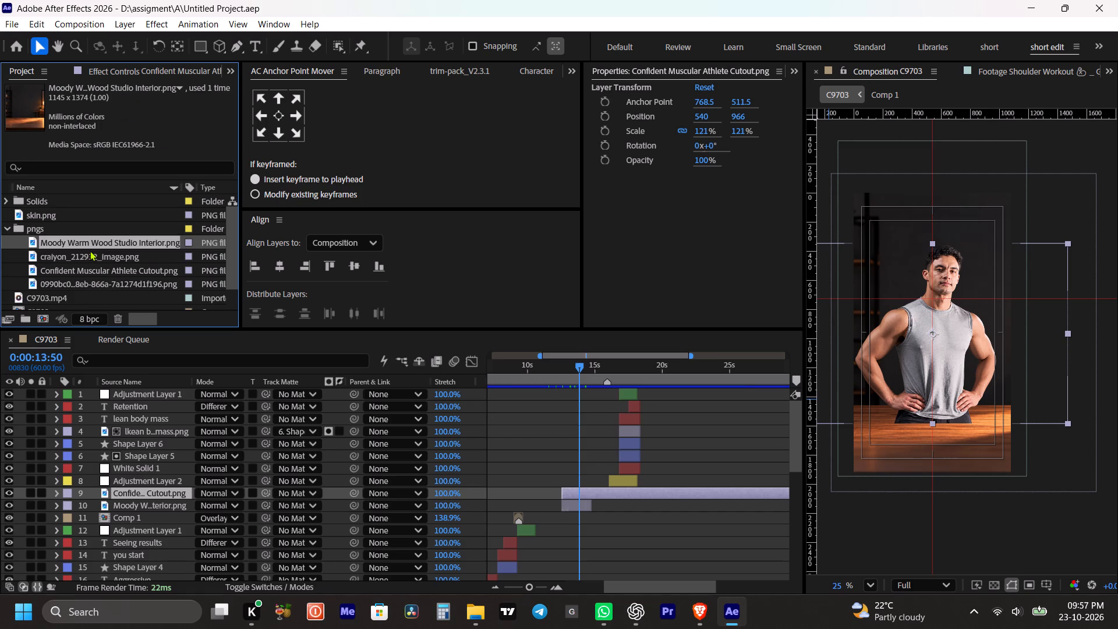
key(shift+i)
key(ctrl+i)
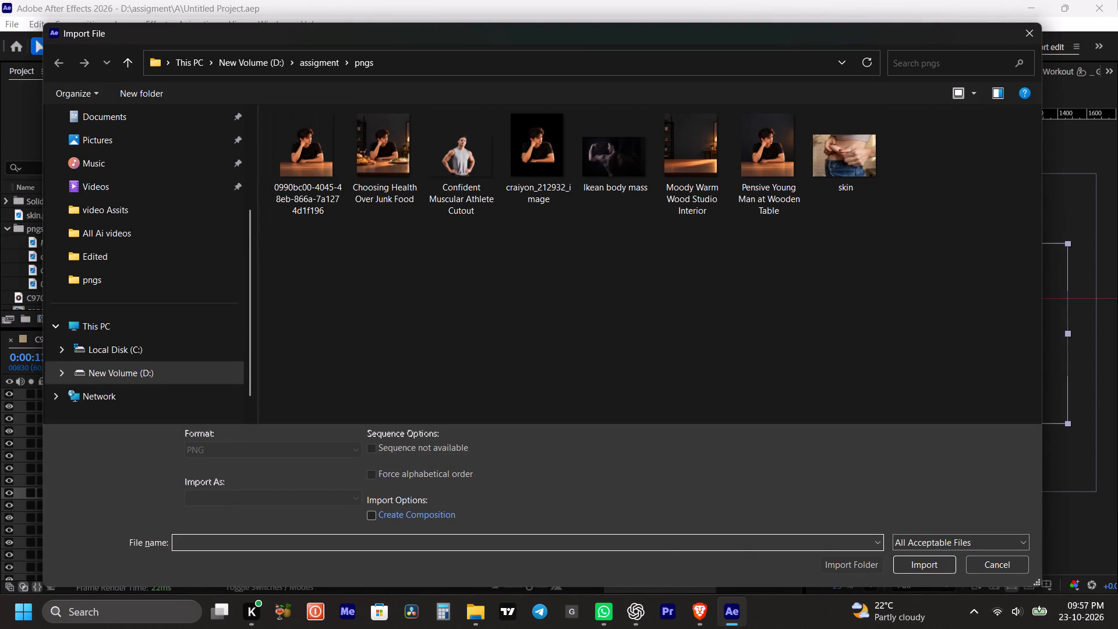
click(1017, 563)
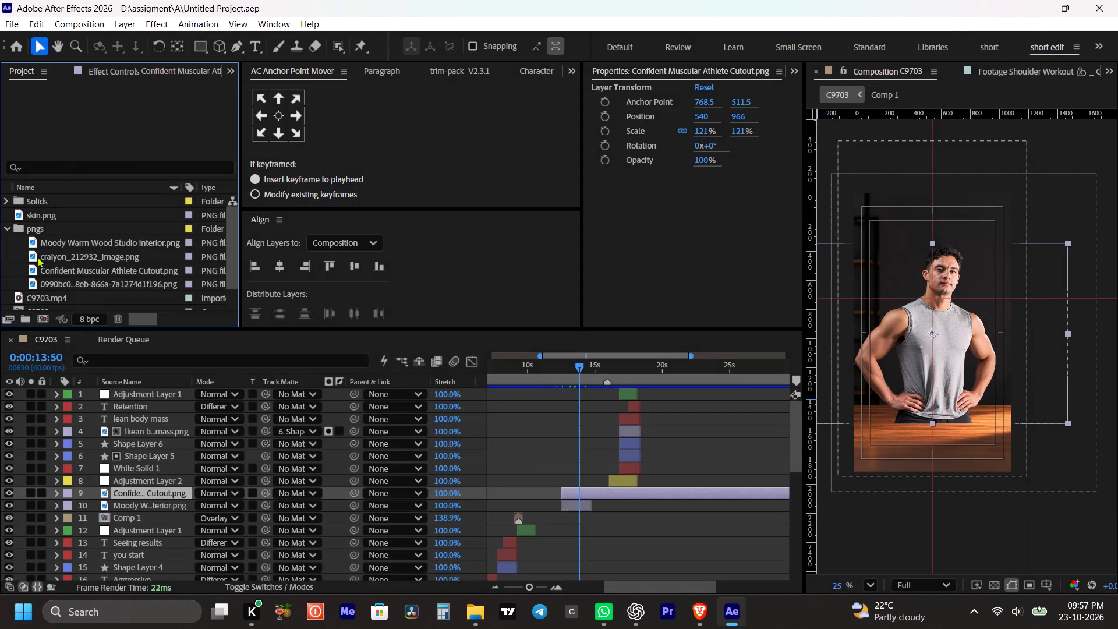
click(37, 257)
click(59, 245)
Delete the Confident Muscular Athlete Cutout layer from the C9703 composition and save the project.
click(636, 523)
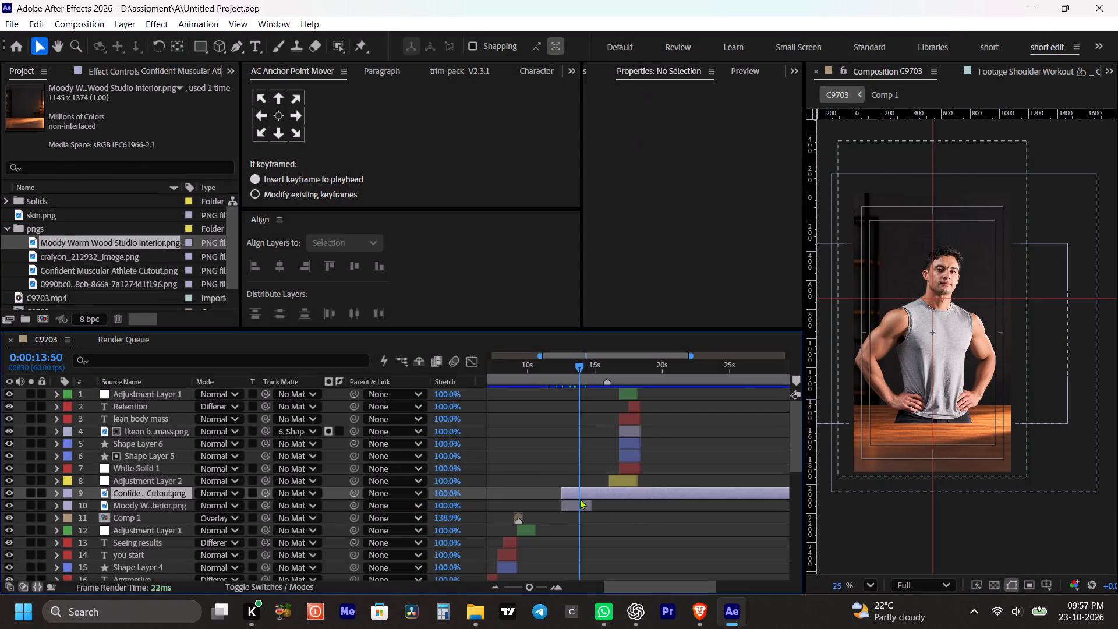
click(579, 499)
click(582, 492)
key(Delete)
click(634, 508)
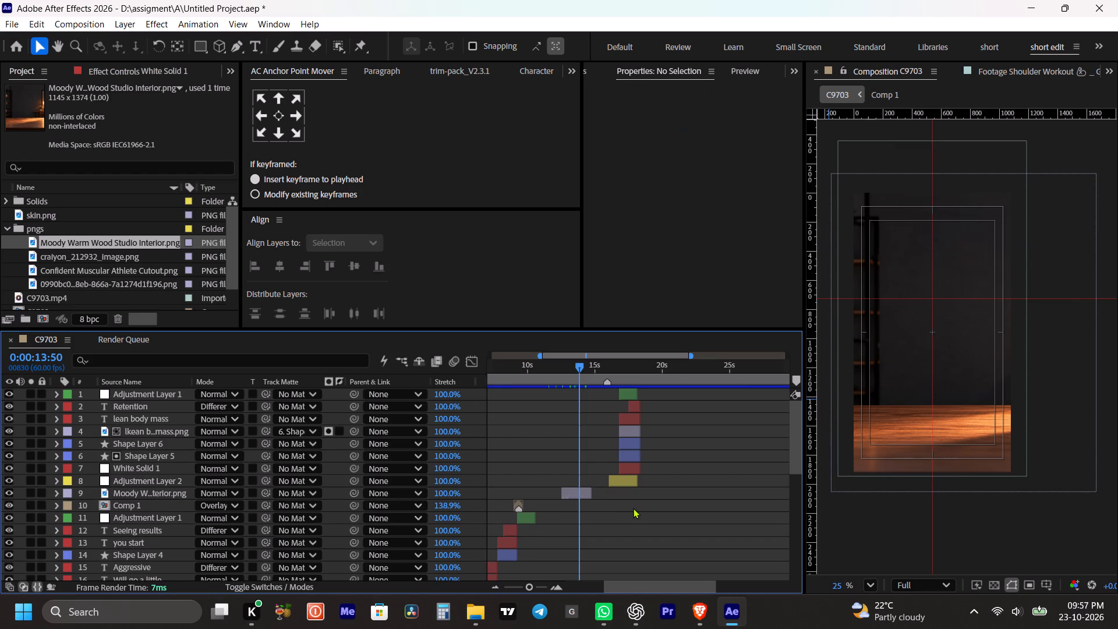
key(ctrl+s)
click(632, 512)
Switch to the Brave browser, open Envato in a new tab, and search all categories for "gym".
click(700, 617)
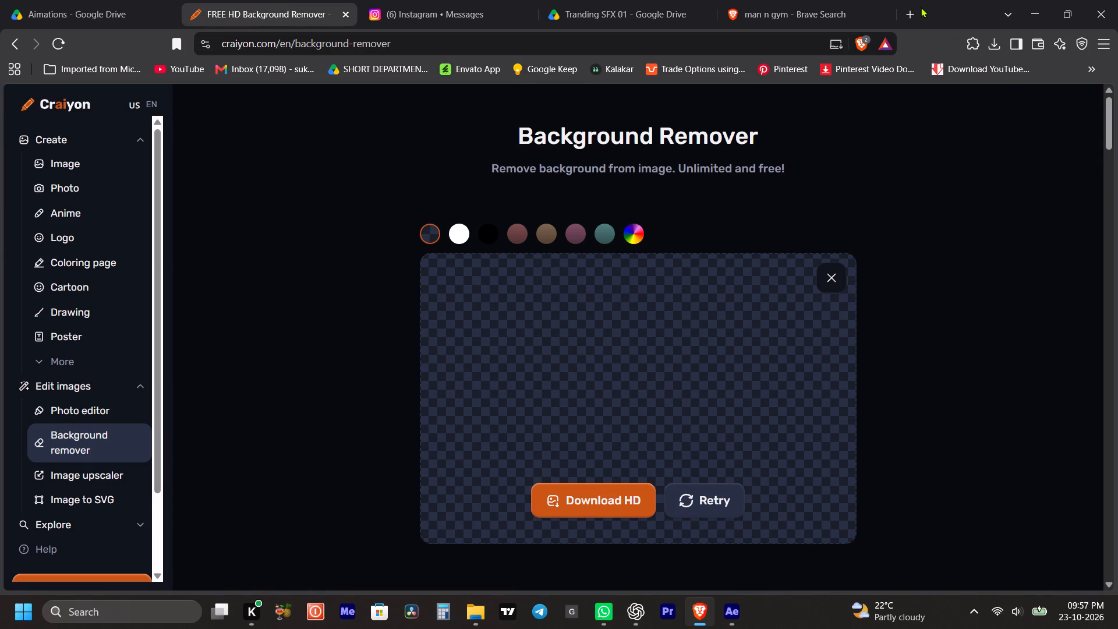
click(920, 6)
click(911, 6)
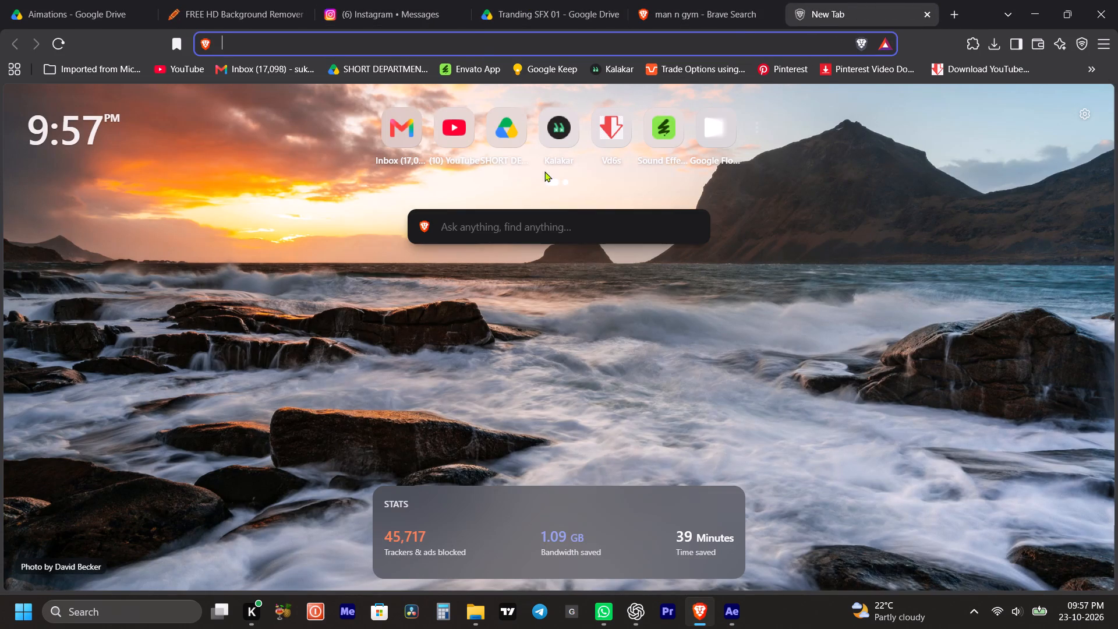
click(373, 70)
click(448, 63)
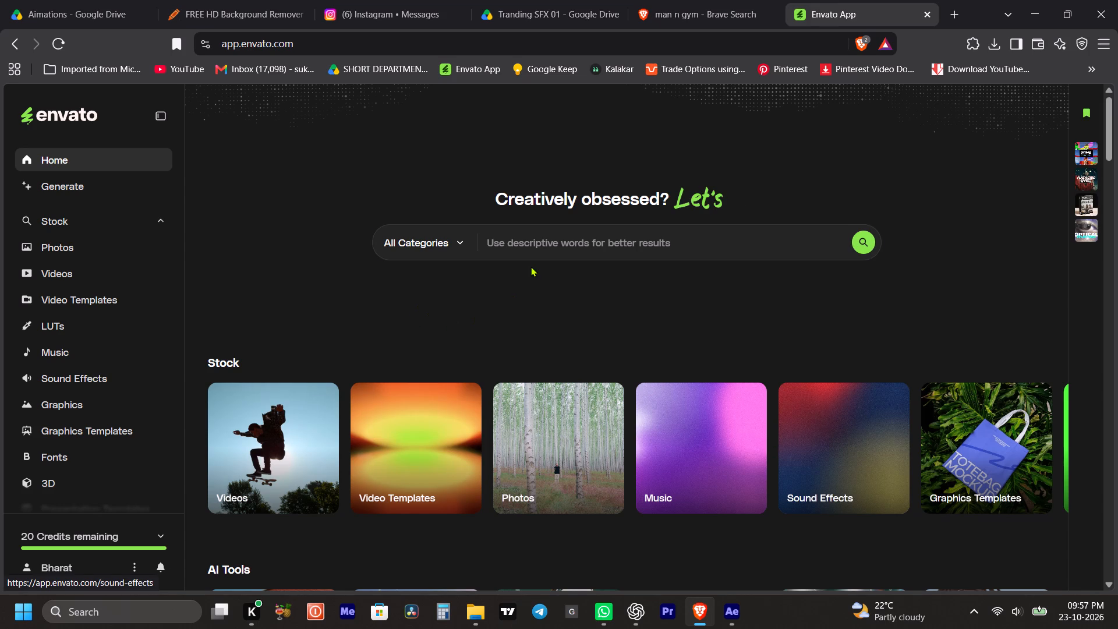
click(536, 243)
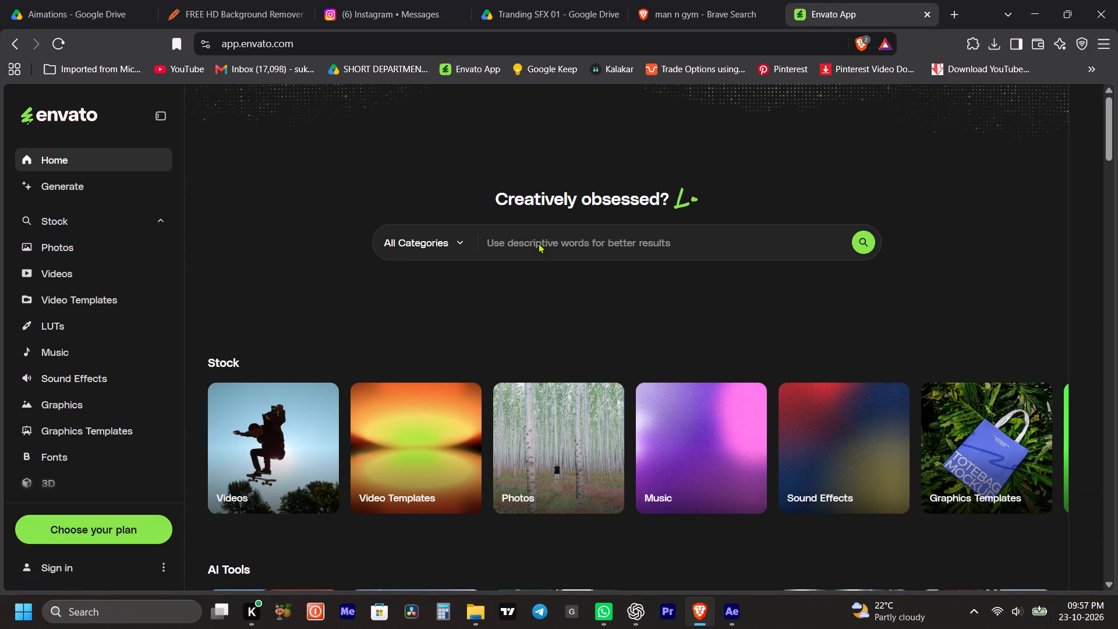
key(d)
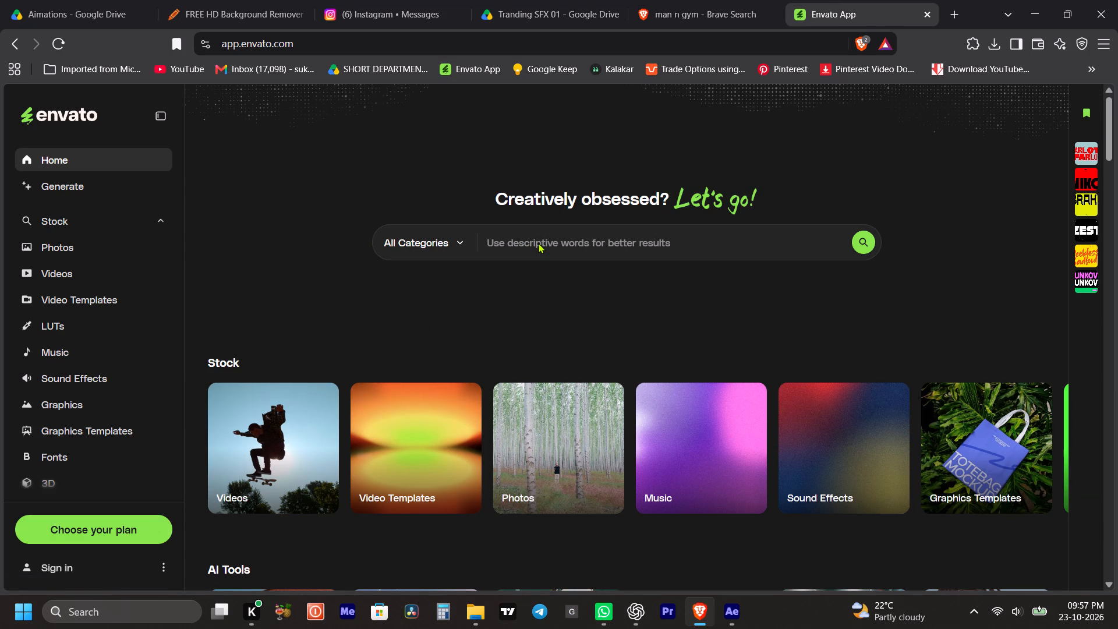
click(521, 239)
text(zy)
key(BackSpace)
key(BackSpace)
text(gym)
key(Return)
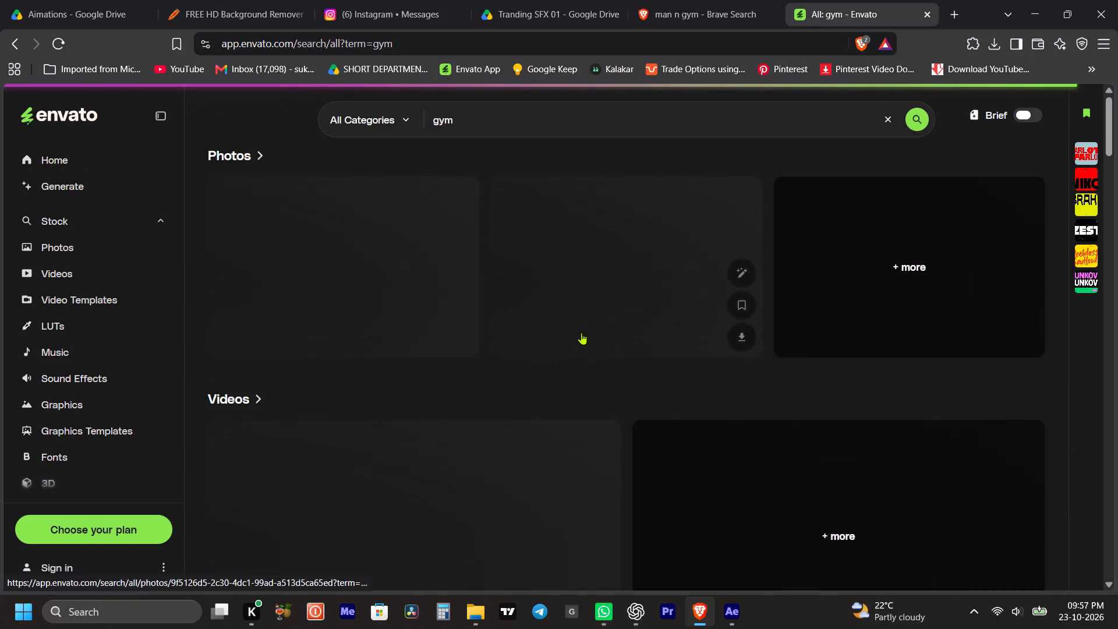
Show only the photo results for gym and look through them for a suitable gym image.
scroll(644, 342, down, 4)
scroll(644, 342, up, 6)
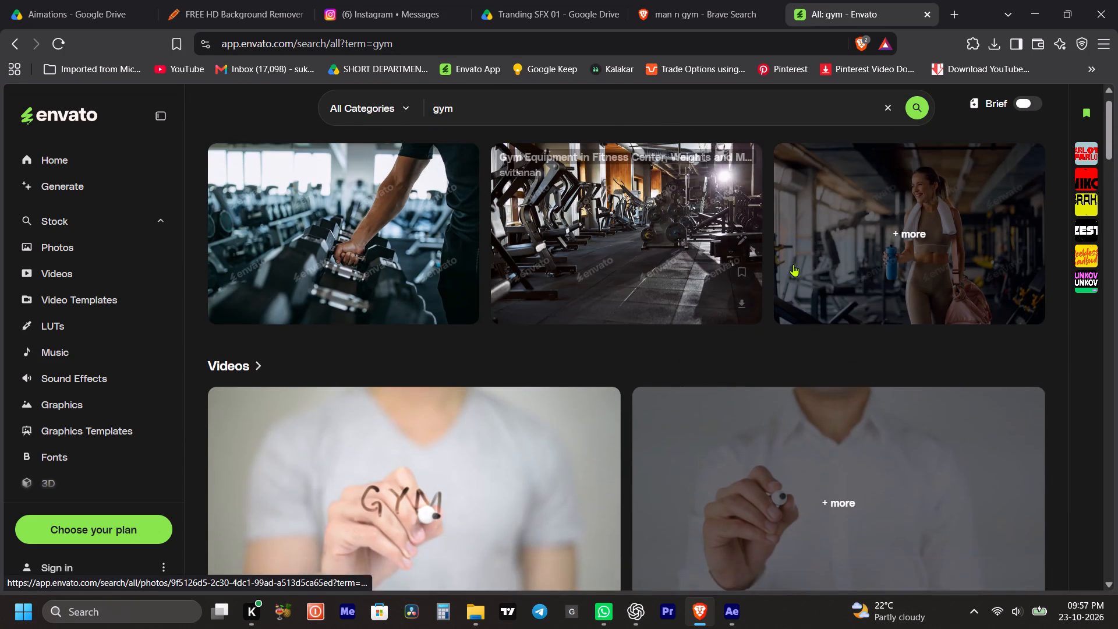
click(836, 245)
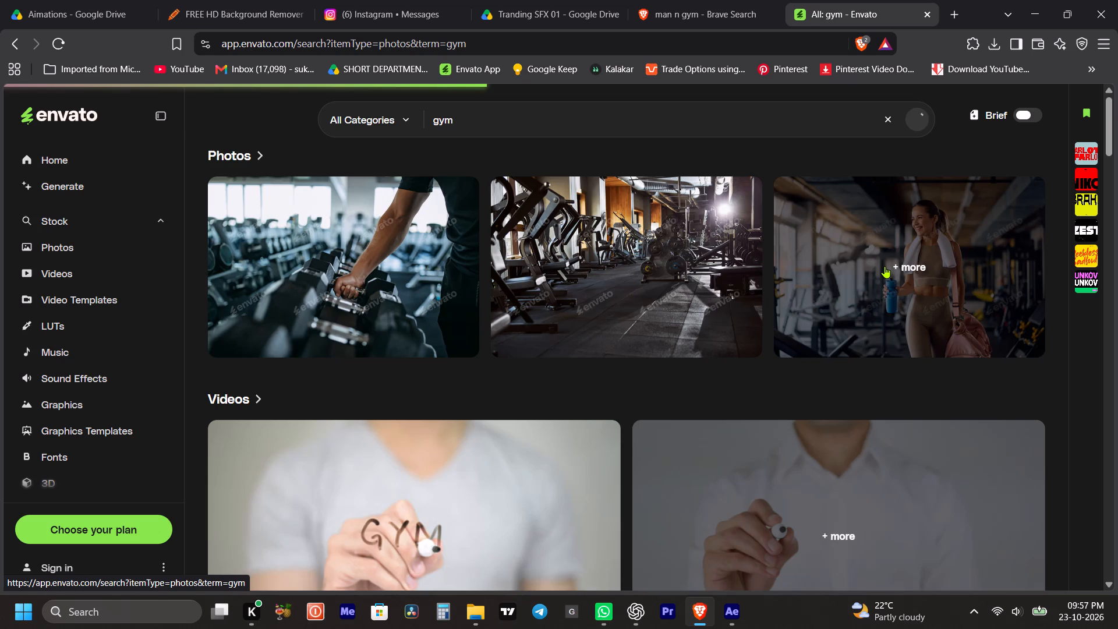
scroll(885, 266, down, 3)
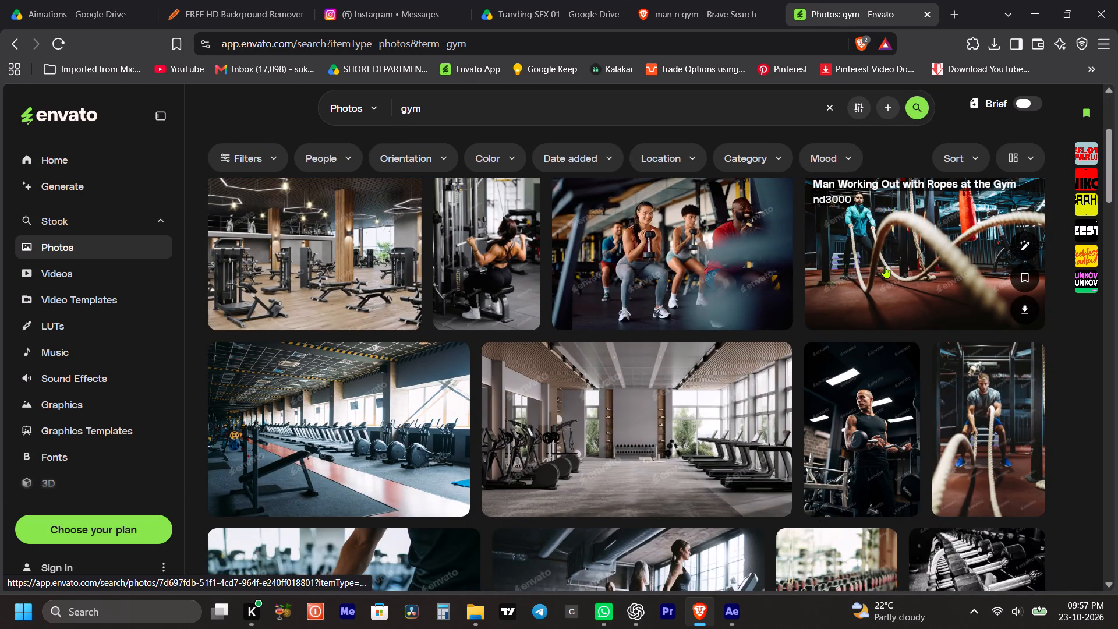
scroll(885, 266, down, 3)
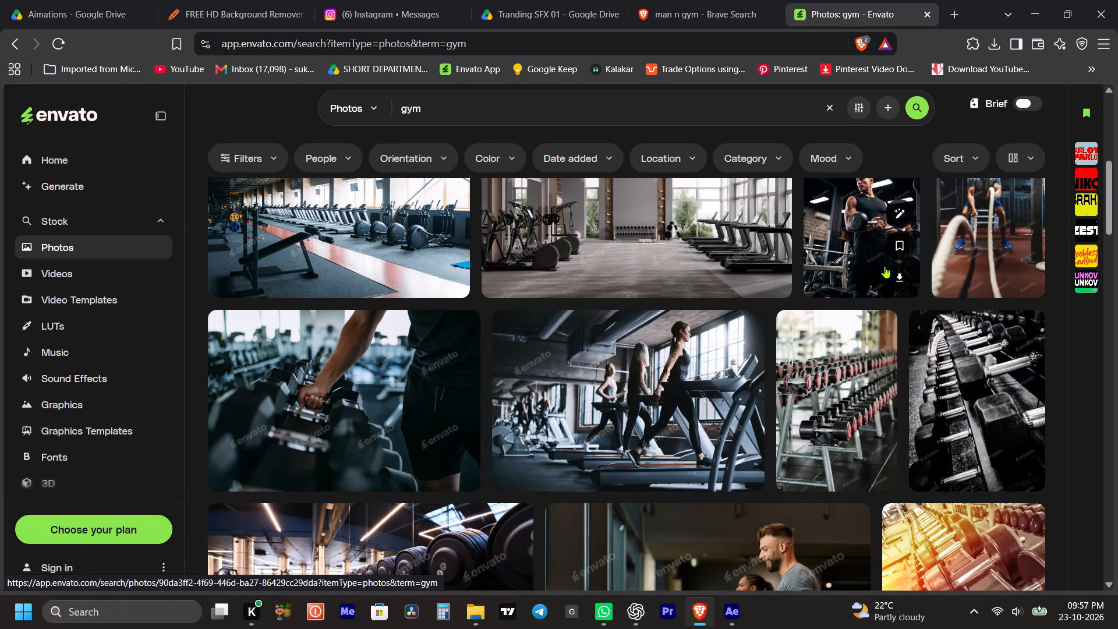
scroll(885, 266, up, 2)
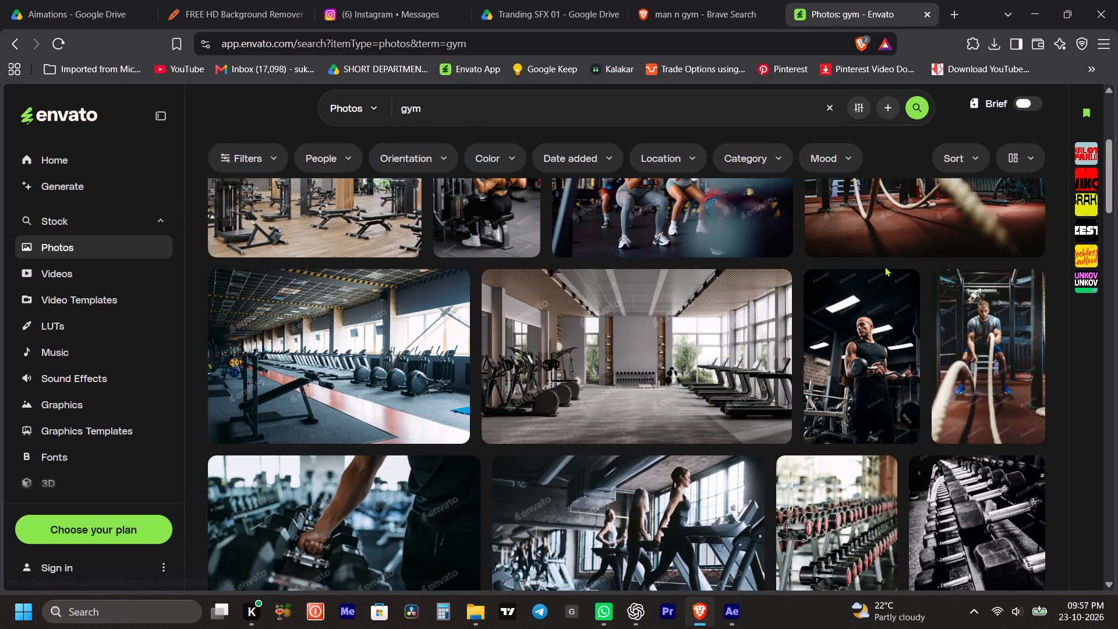
scroll(885, 266, up, 1)
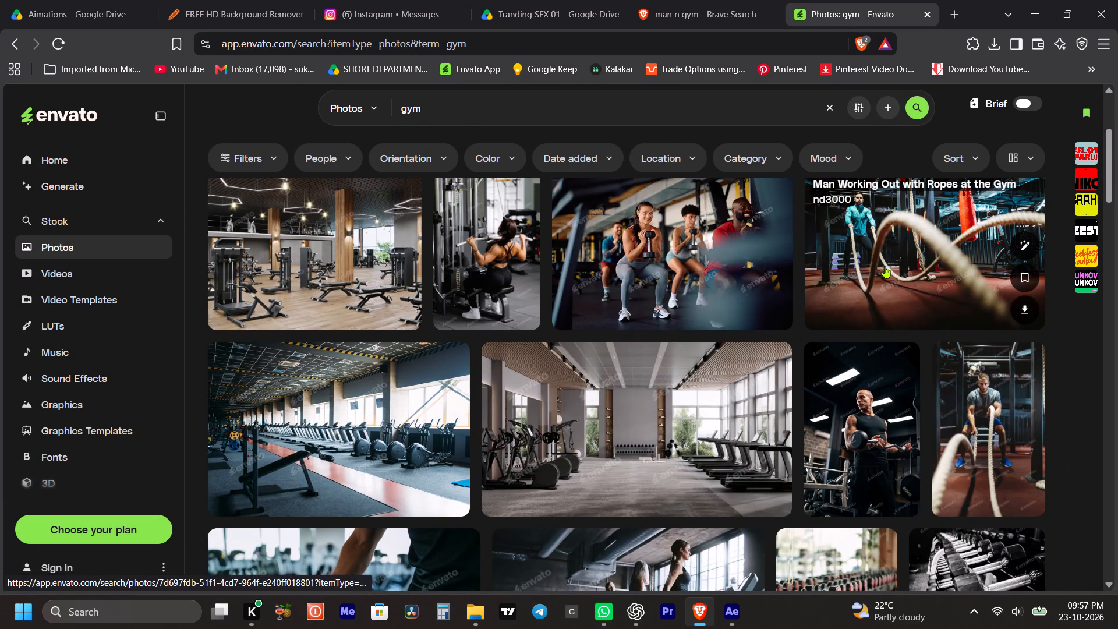
scroll(885, 266, down, 4)
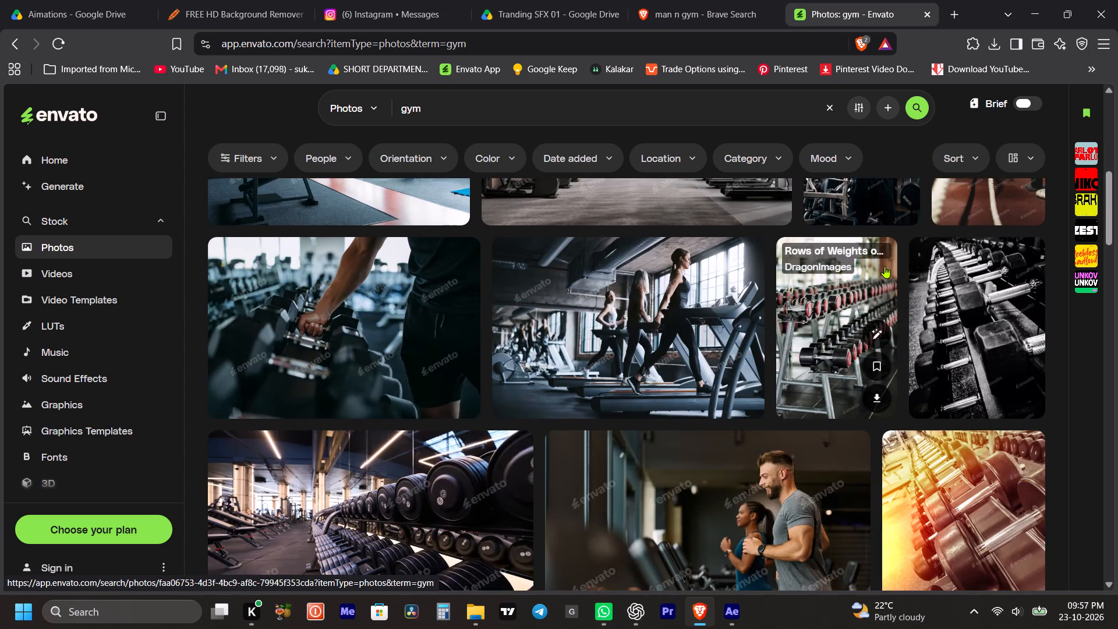
scroll(885, 266, down, 14)
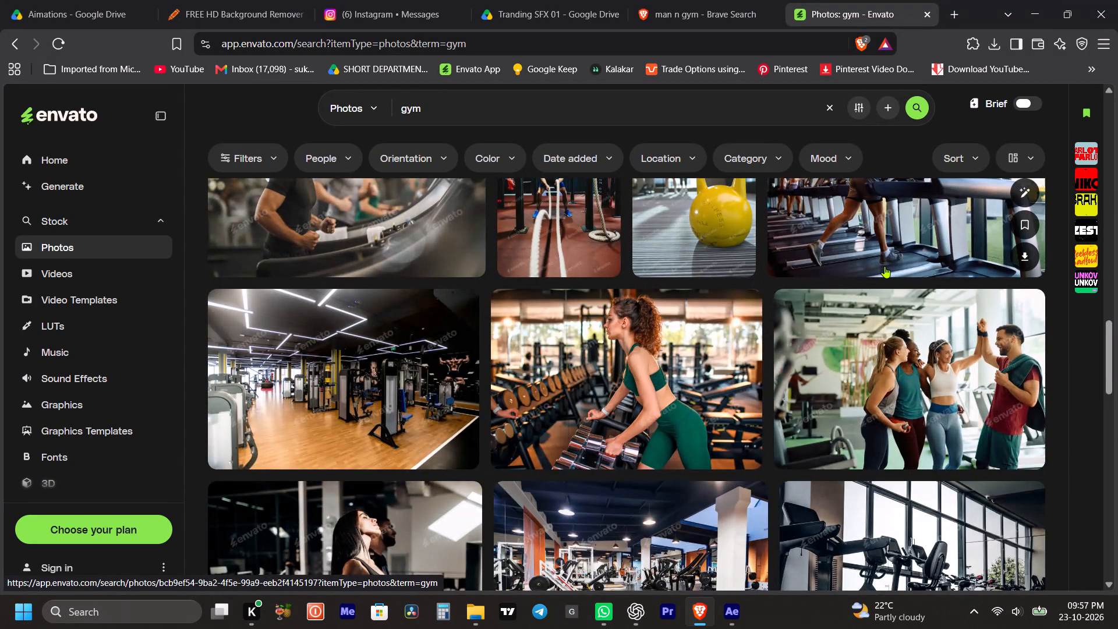
scroll(885, 266, down, 5)
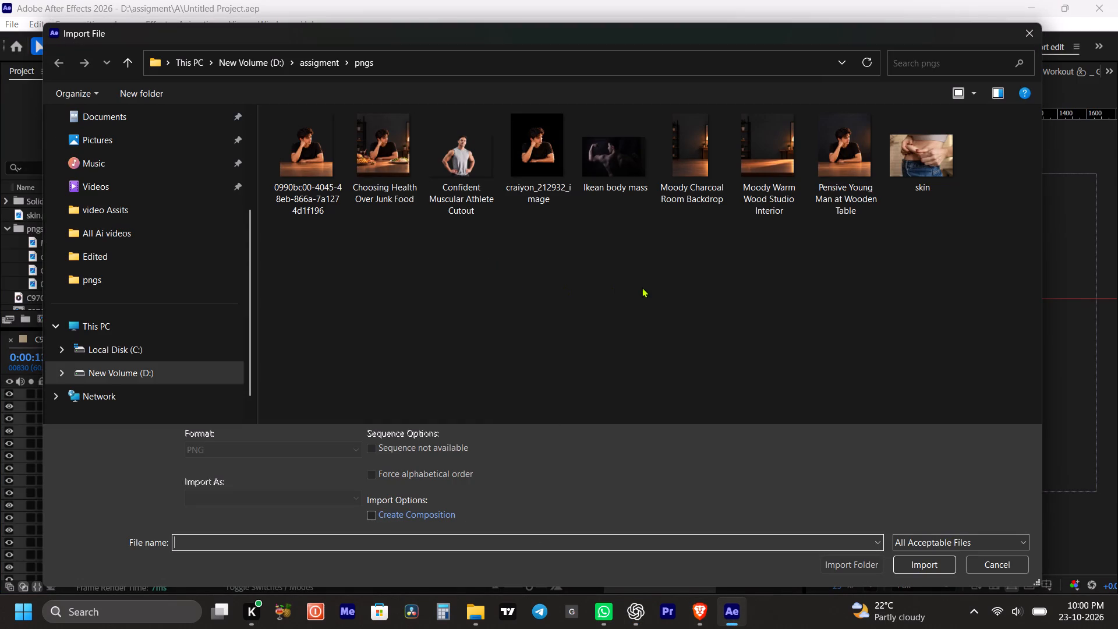
click(642, 287)
click(680, 179)
click(924, 553)
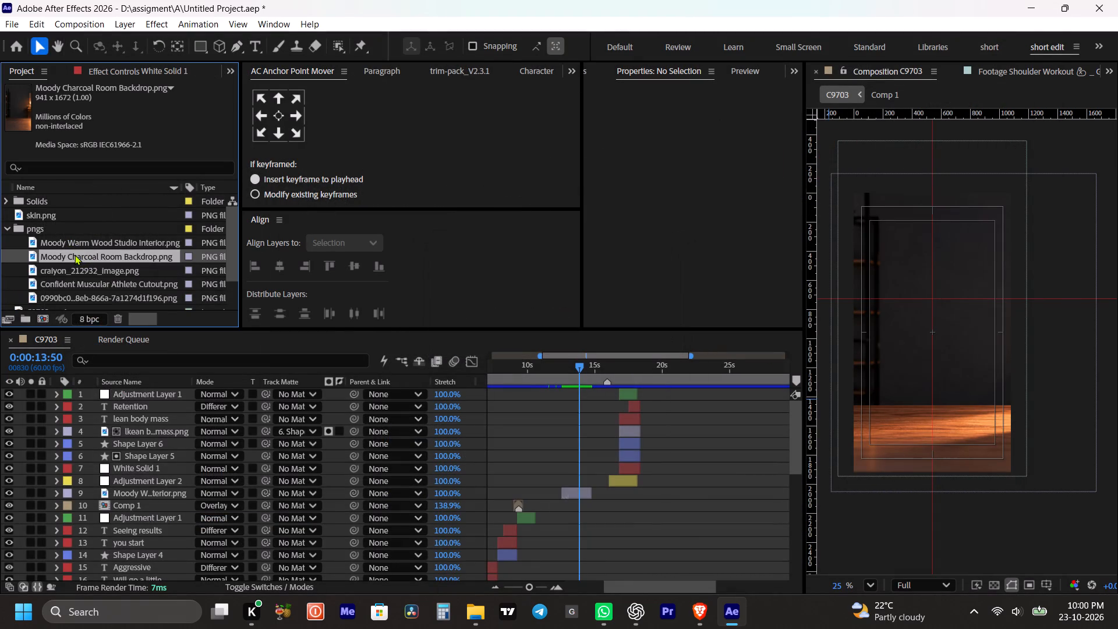
Replace the Moody Warm Wood Studio Interior layer in C9703 with Moody Charcoal Room Backdrop, starting at 0:00:12:34.
drag(75, 255, 565, 486)
shift+drag(569, 372, 558, 374)
click(575, 490)
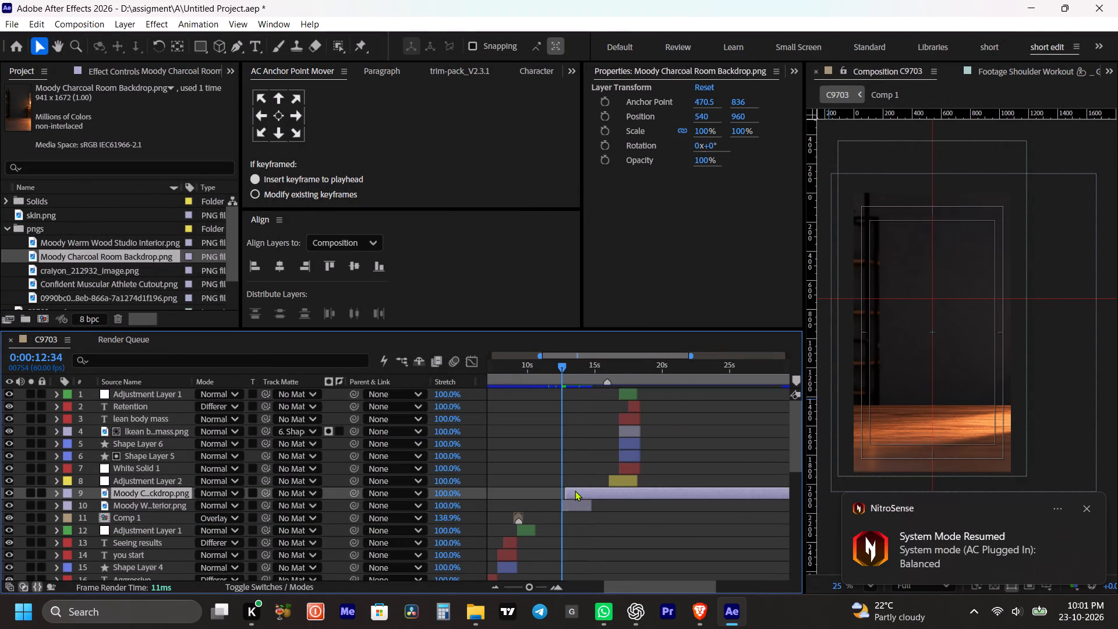
key(bracketleft)
click(589, 496)
shift+click(586, 366)
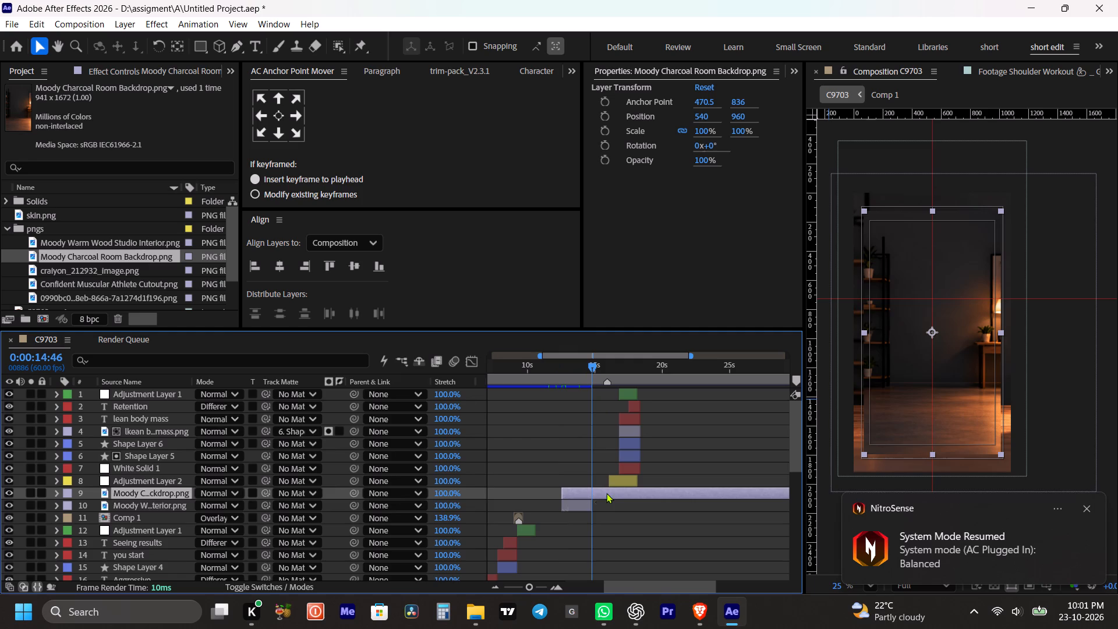
click(588, 507)
key(Delete)
Scale the Moody Charcoal Room Backdrop layer to 155%, shift it slightly right of the frame's centre, and save the project.
click(597, 490)
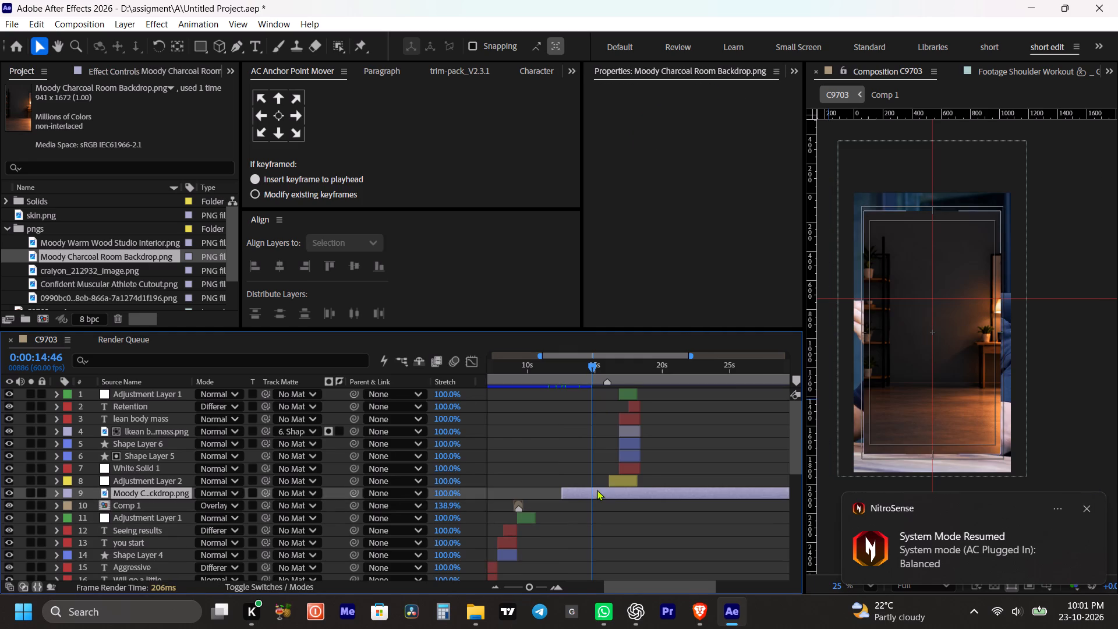
drag(709, 127, 738, 132)
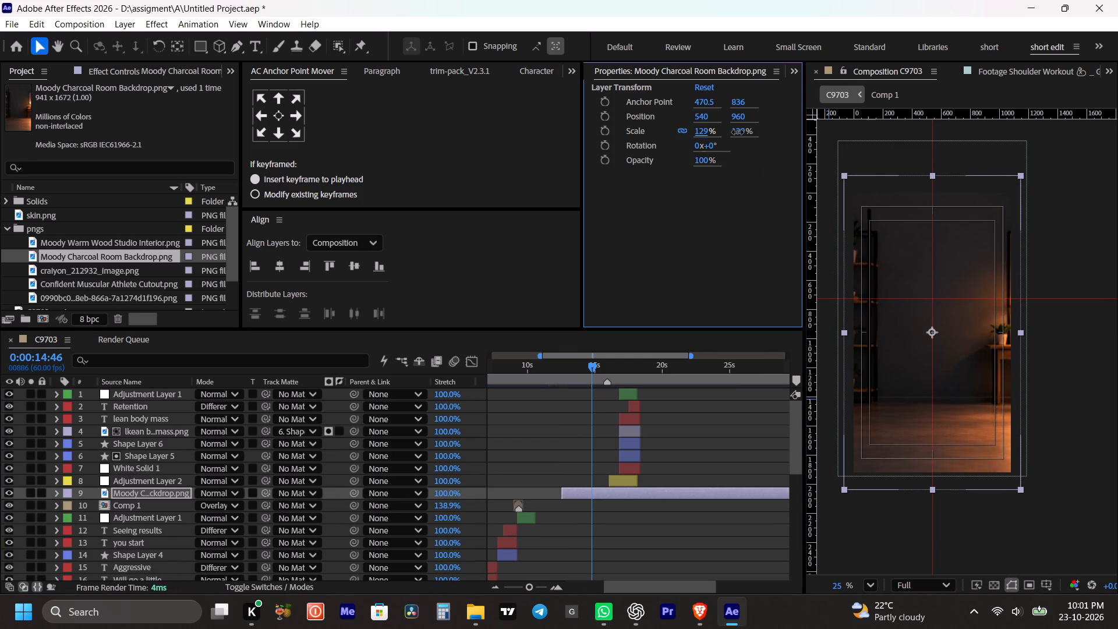
drag(738, 132, 786, 161)
drag(706, 110, 556, 134)
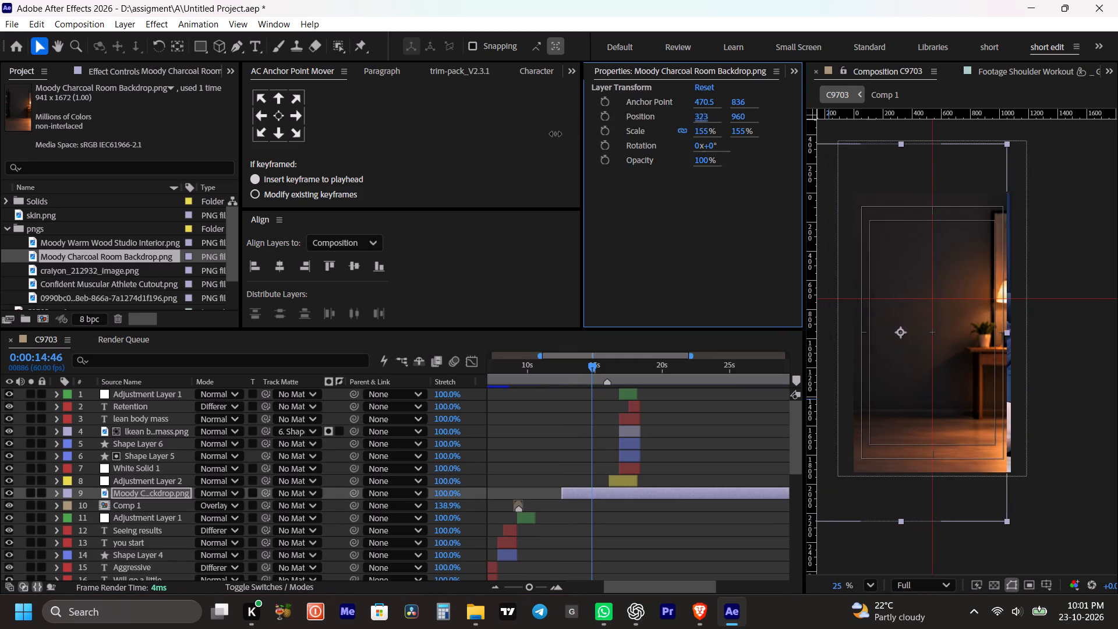
drag(556, 134, 797, 190)
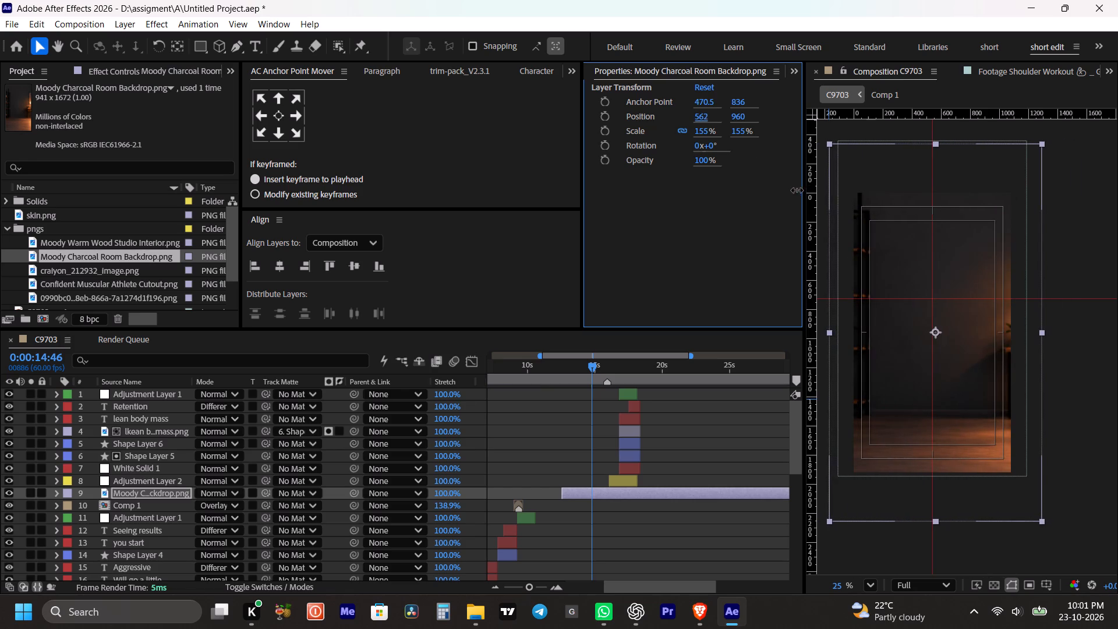
drag(797, 190, 791, 192)
key(ctrl+s)
key(ctrl+s)
key(ctrl+s)
click(702, 420)
key(ctrl+s)
key(ctrl+s)
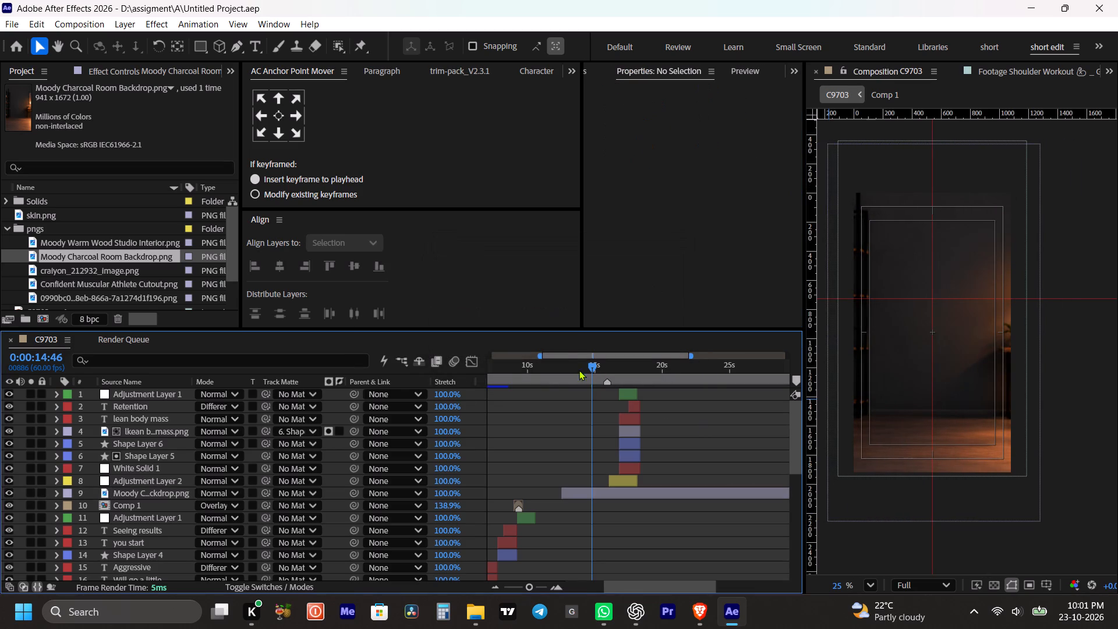
Preview the backdrop's entrance, then add Confident Muscular Athlete Cutout above it with the same start, scaled to 145% and moved down.
click(542, 379)
key(space)
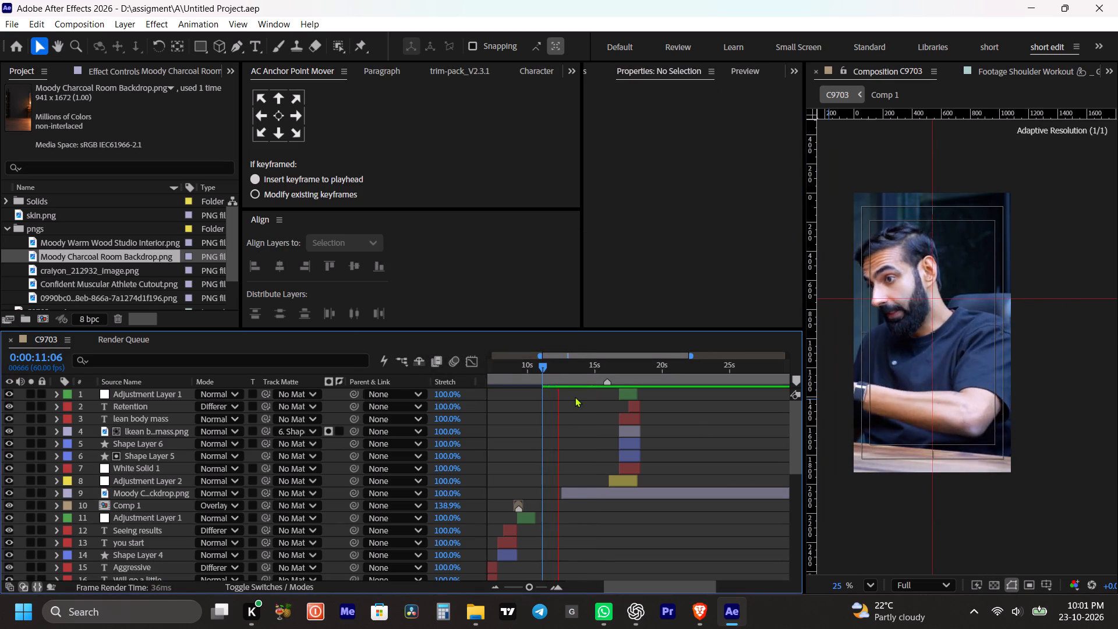
key(space)
key(space)
click(586, 443)
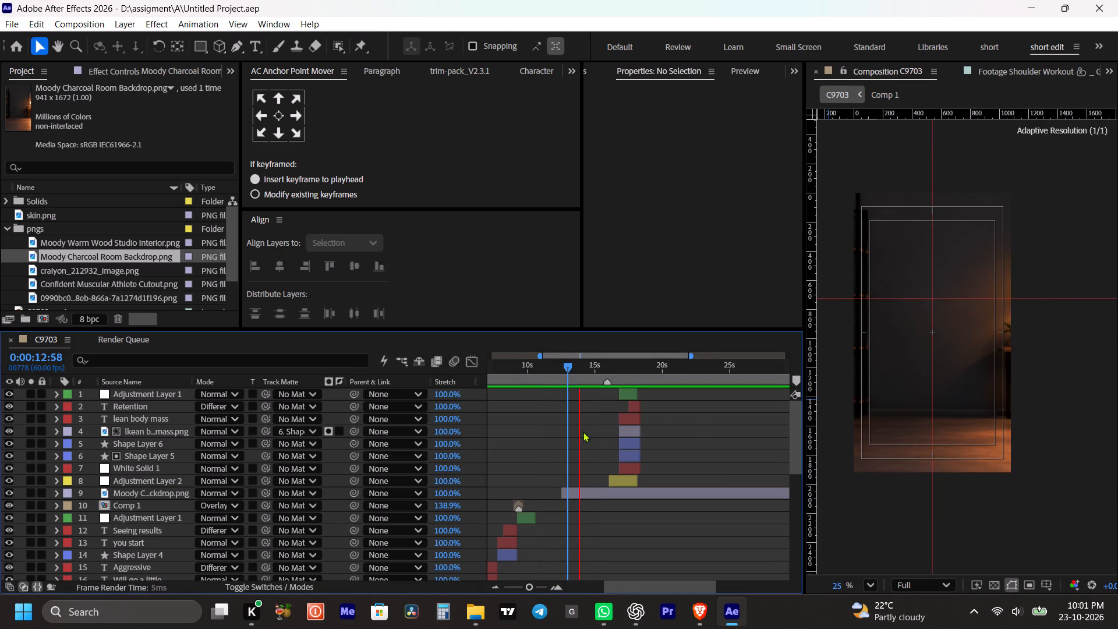
key(space)
drag(78, 266, 79, 260)
click(80, 244)
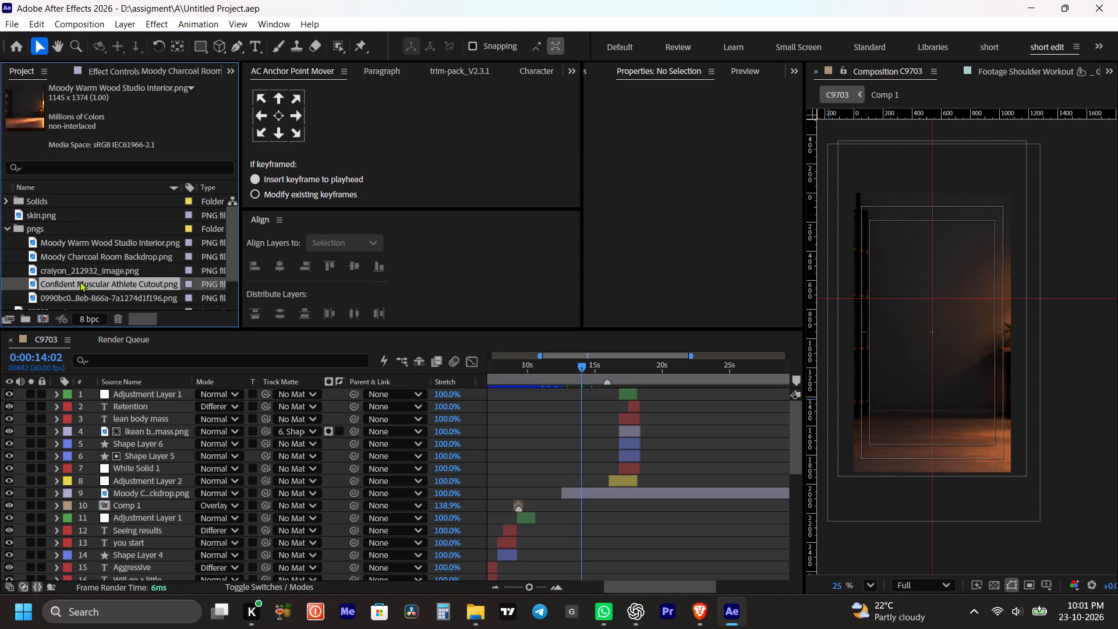
click(80, 281)
drag(81, 287, 573, 488)
drag(584, 491, 579, 493)
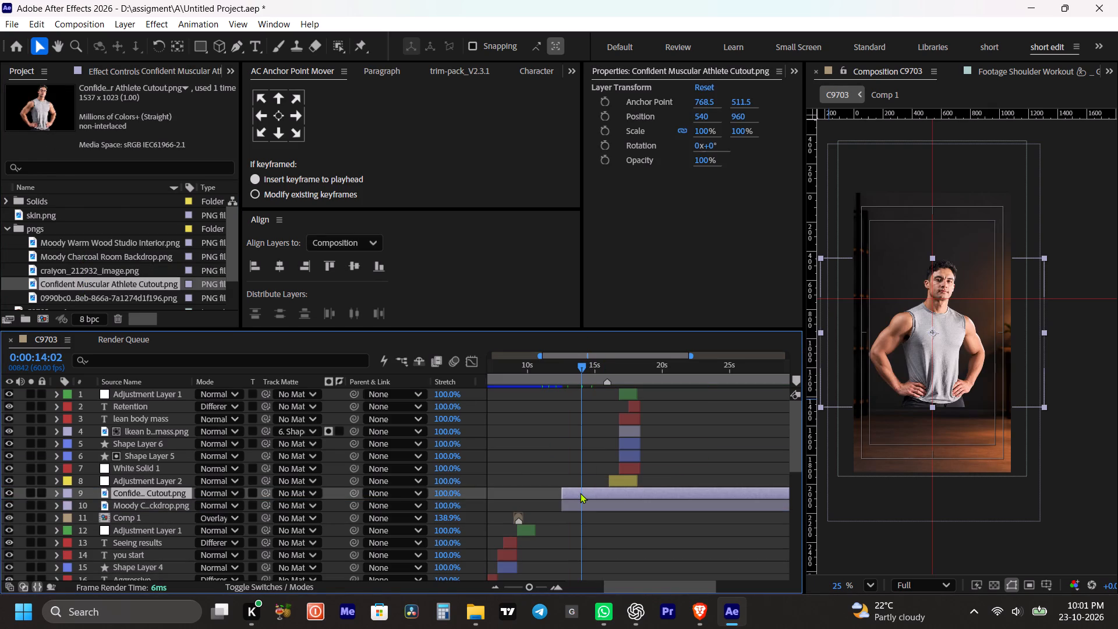
click(580, 493)
drag(705, 130, 753, 139)
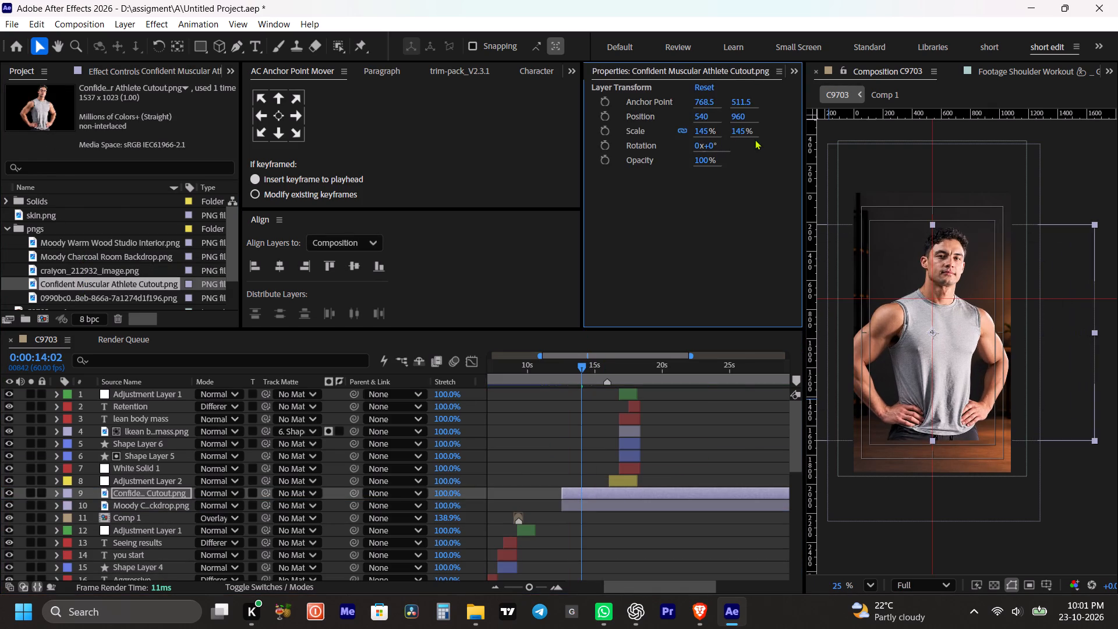
drag(740, 116, 881, 175)
Switch to Brave and browse the Envato gym photos and the "man n gym" image results for another man photo.
click(705, 620)
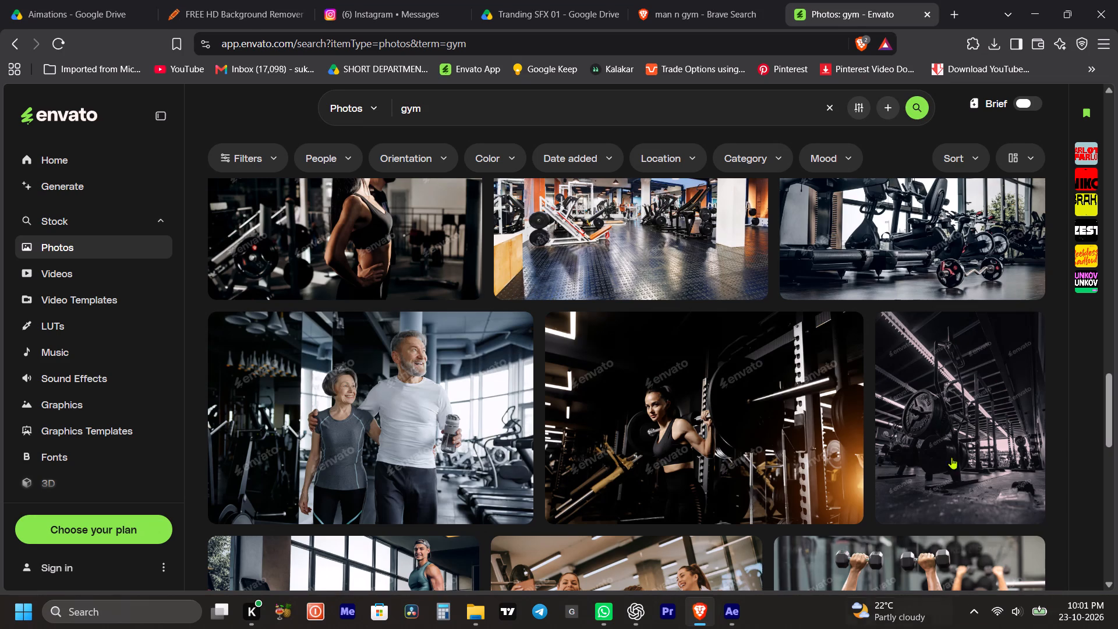
scroll(560, 444, up, 11)
scroll(643, 447, up, 5)
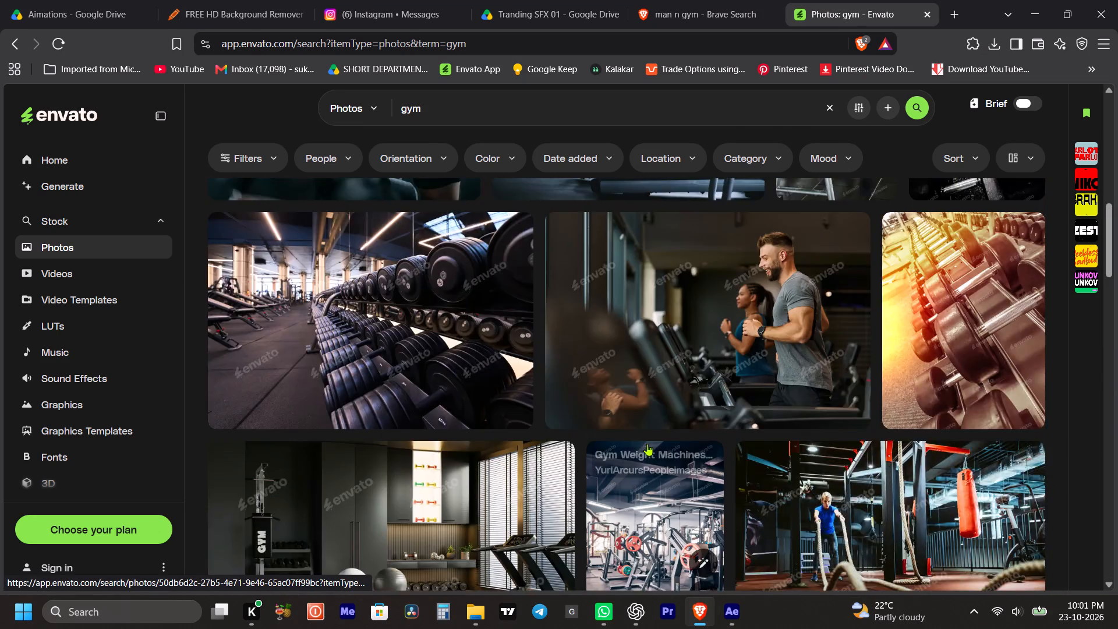
scroll(647, 444, down, 4)
scroll(647, 444, up, 4)
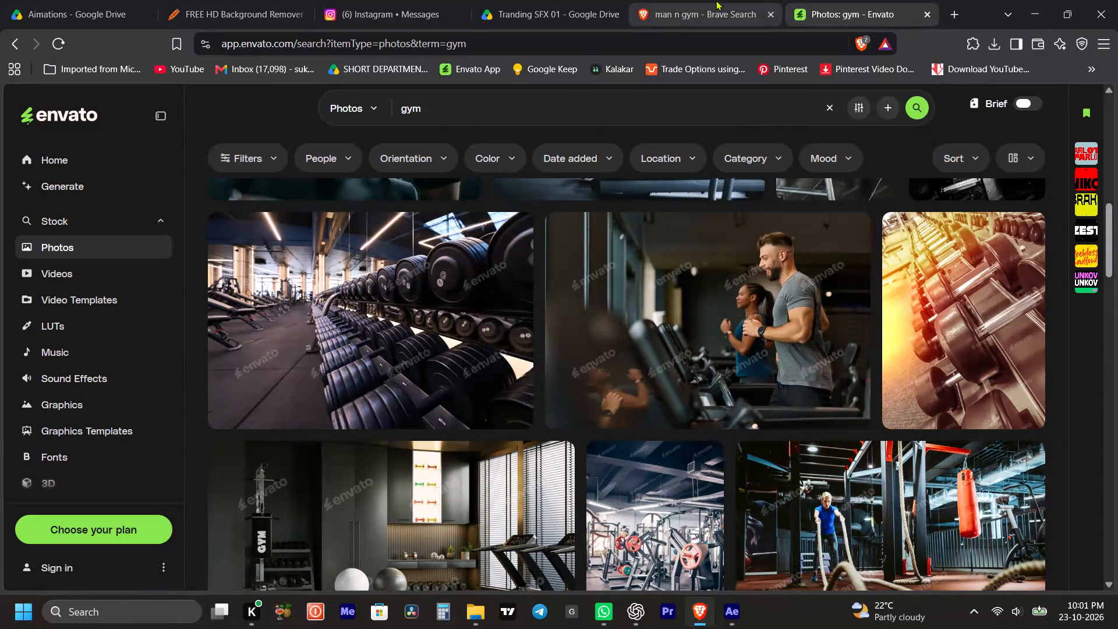
click(715, 0)
scroll(784, 508, up, 9)
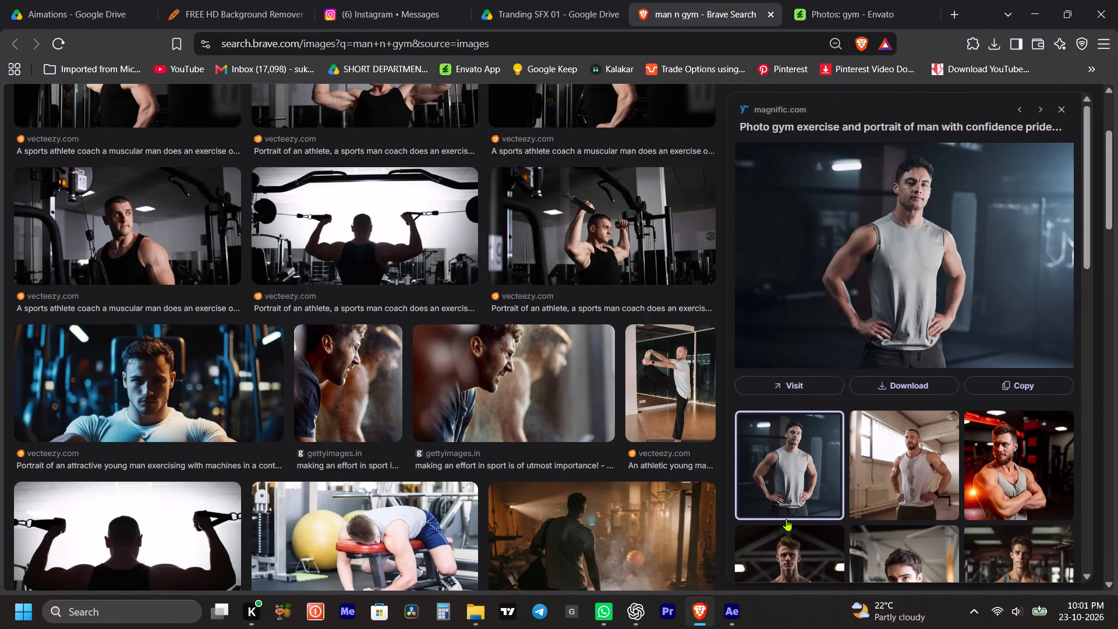
scroll(786, 519, down, 6)
scroll(436, 440, up, 4)
scroll(436, 440, down, 4)
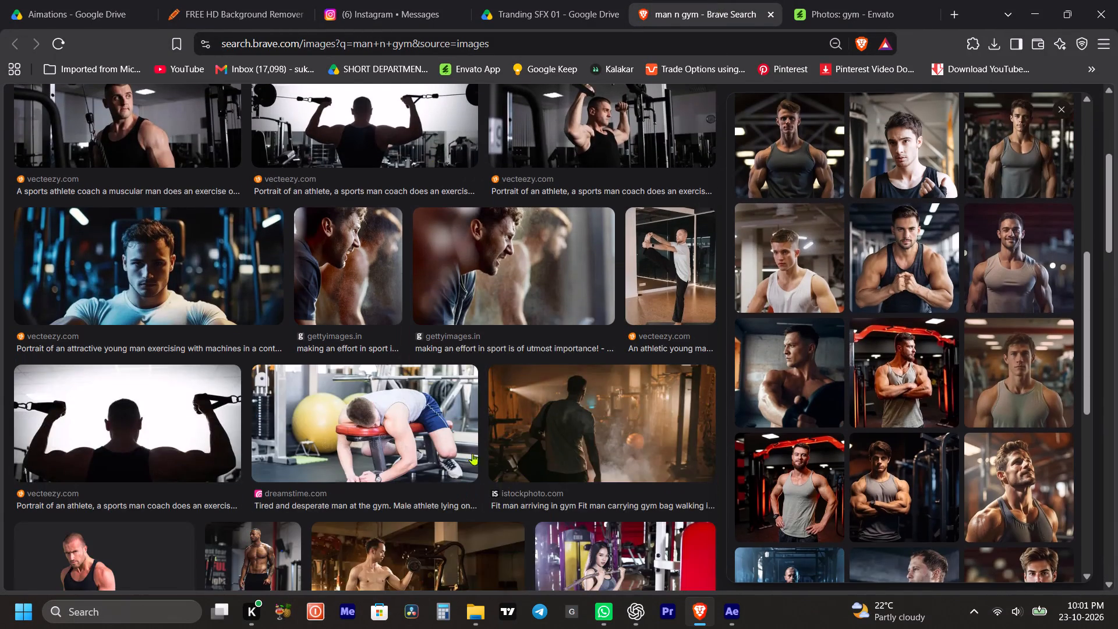
scroll(511, 461, down, 5)
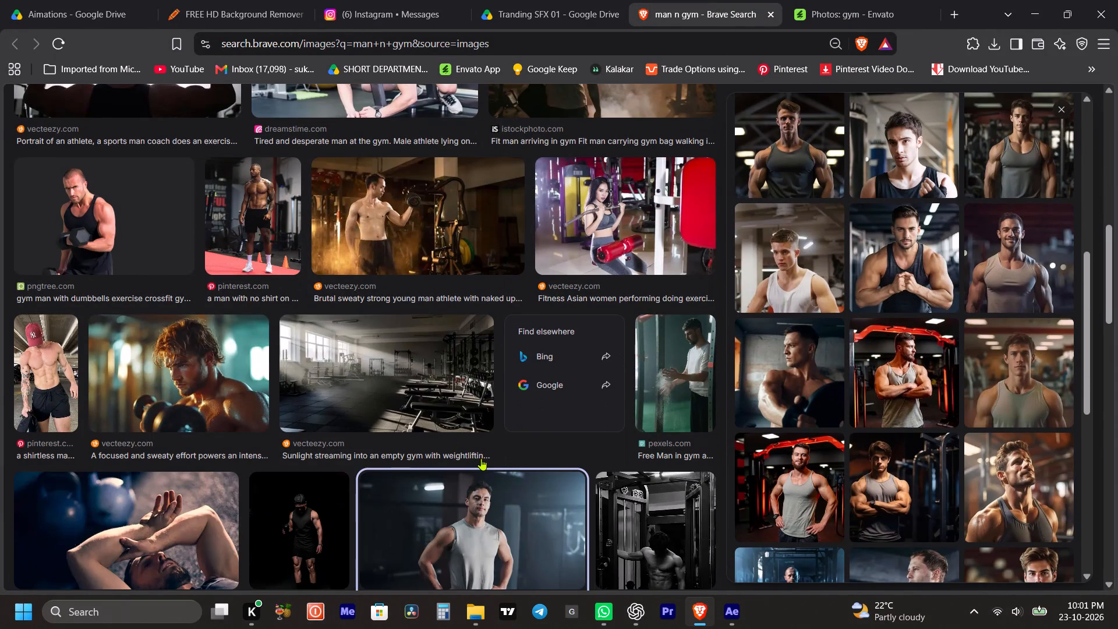
scroll(537, 428, up, 14)
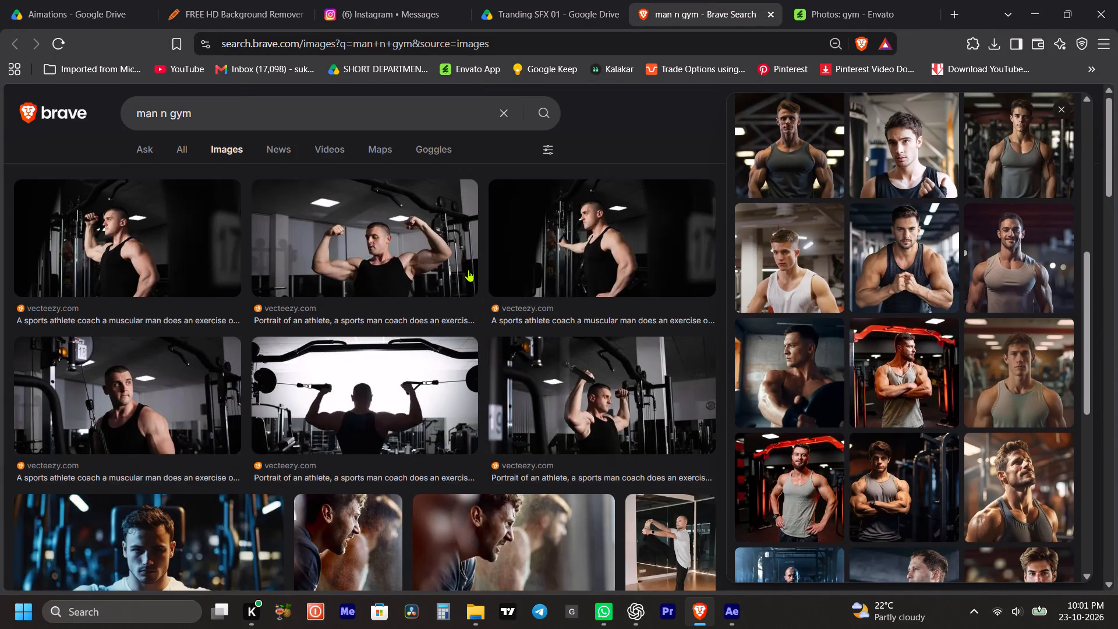
scroll(468, 270, up, 11)
Search images for "man n gym full boy in during diet" and open the full-body photo of a man resting between sets.
click(225, 114)
key(space)
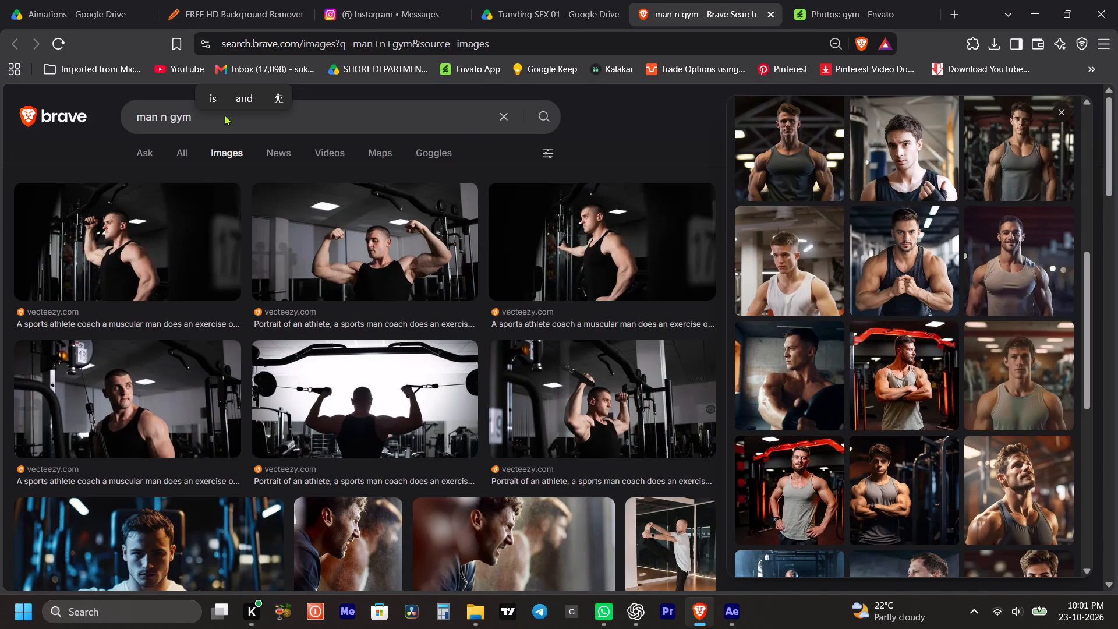
text(full boy)
key(space)
text(in)
key(space)
text(during diew)
key(BackSpace)
key(t)
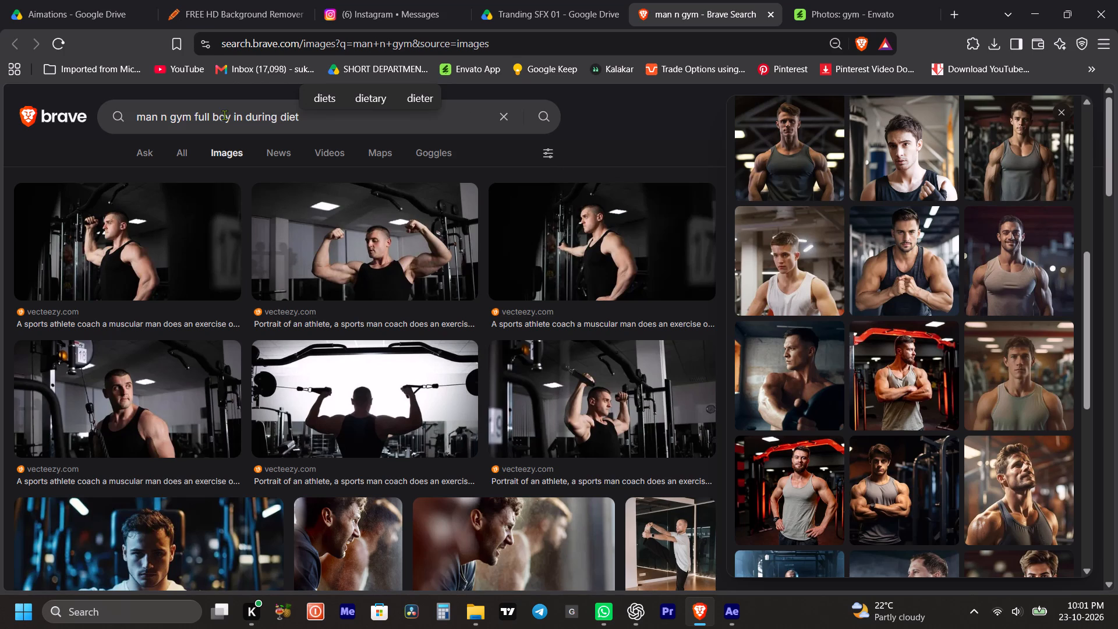
key(Return)
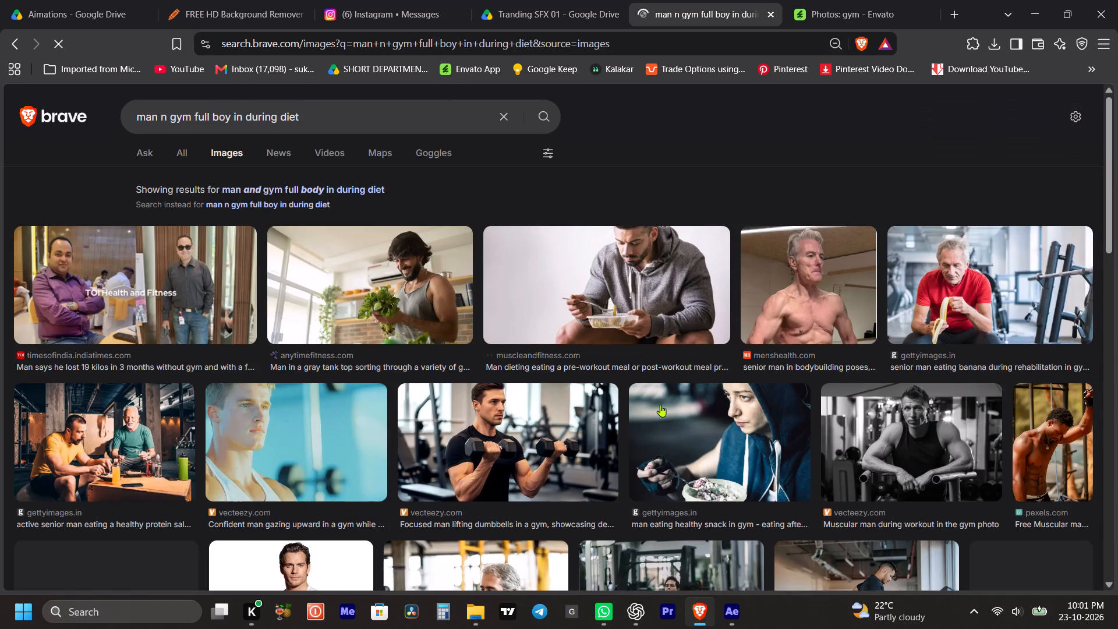
scroll(478, 466, down, 5)
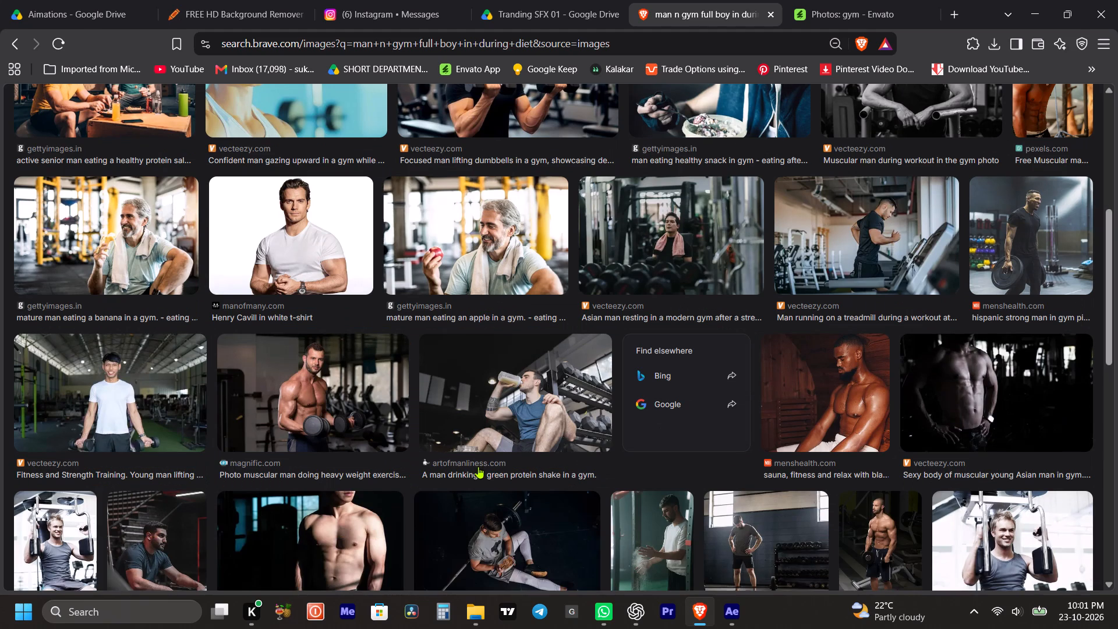
scroll(478, 467, down, 4)
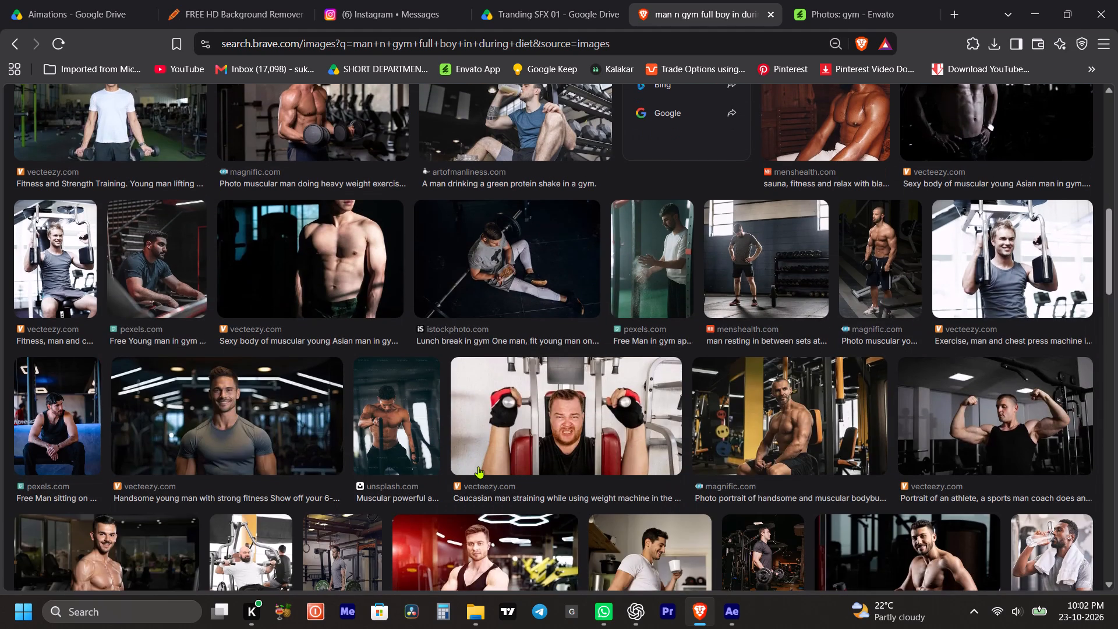
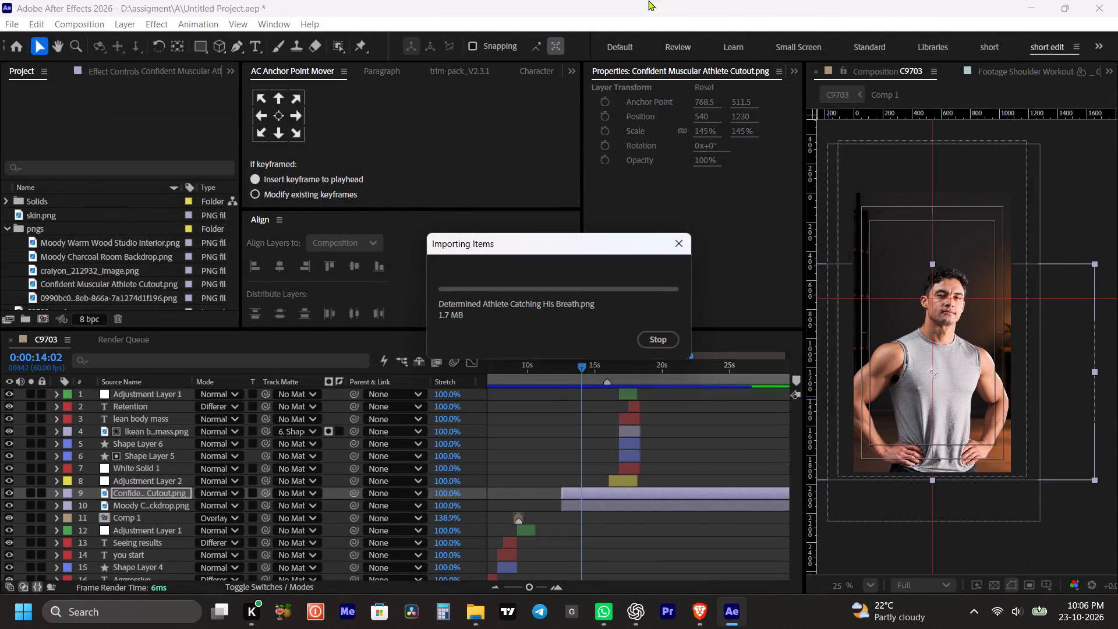
Delete the Confident Muscular Athlete Cutout layer from the C9703 timeline.
click(607, 493)
key(Delete)
Remove the craiyon_212932_image, 0990bc0 and Confident Muscular Athlete Cutout images from the project's pngs folder.
click(99, 284)
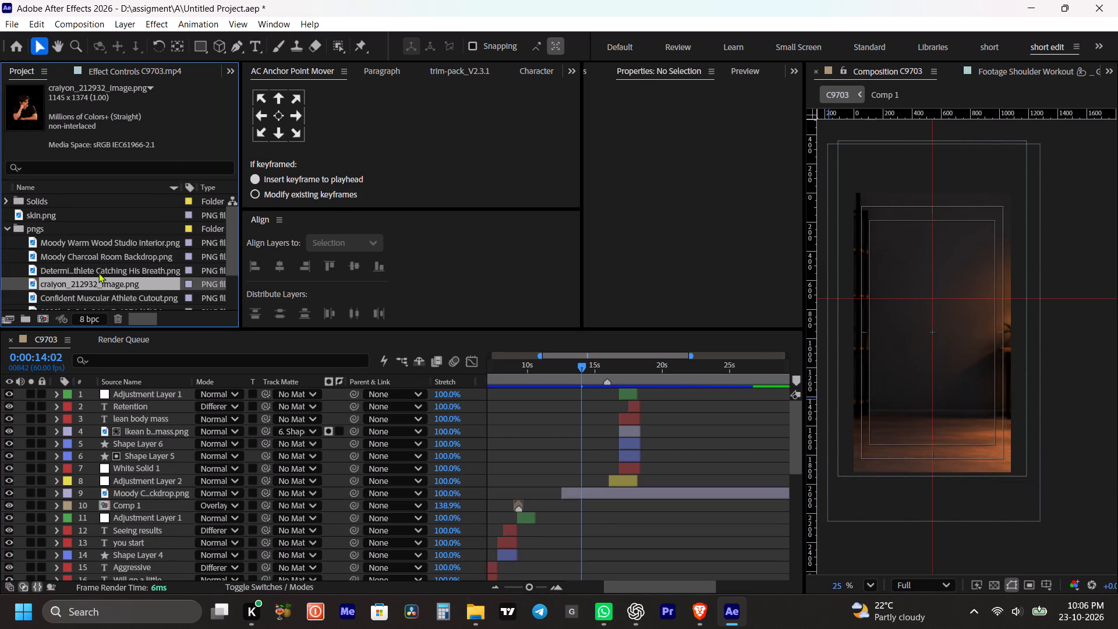
key(Delete)
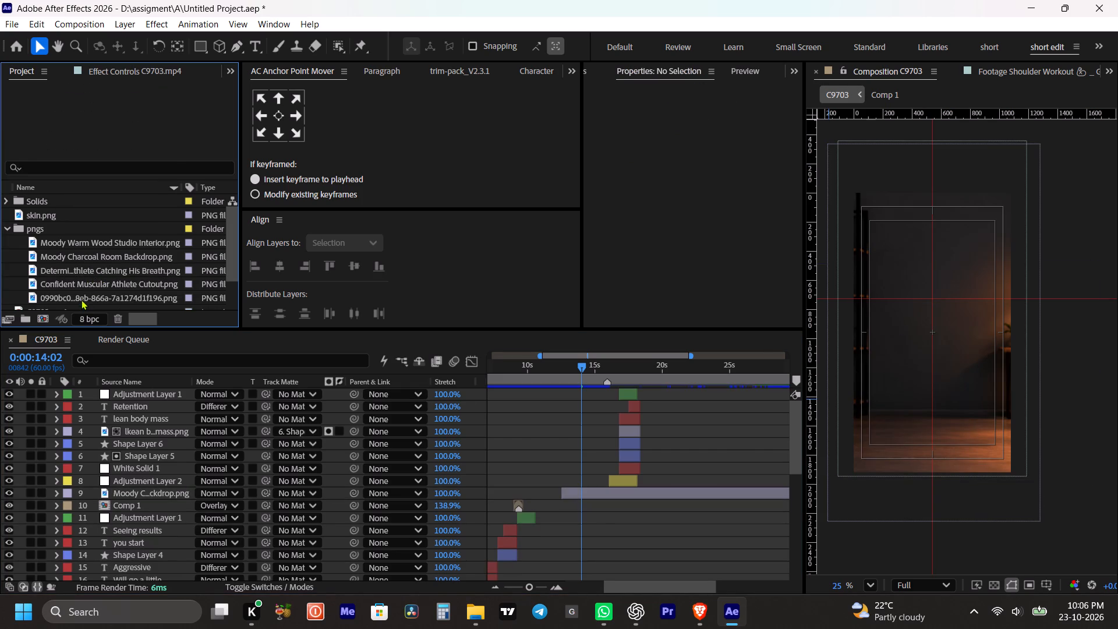
click(81, 299)
key(Delete)
click(78, 284)
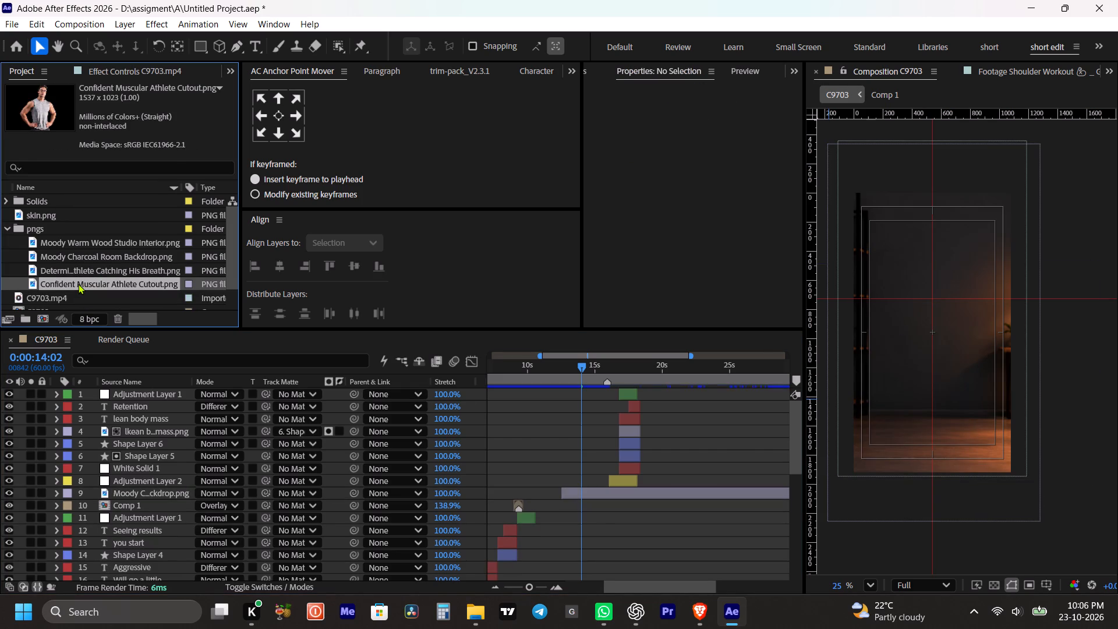
key(Delete)
Add the Determined Athlete Catching His Breath image to the C9703 timeline directly above the Moody Charcoal Room Backdrop layer.
click(78, 274)
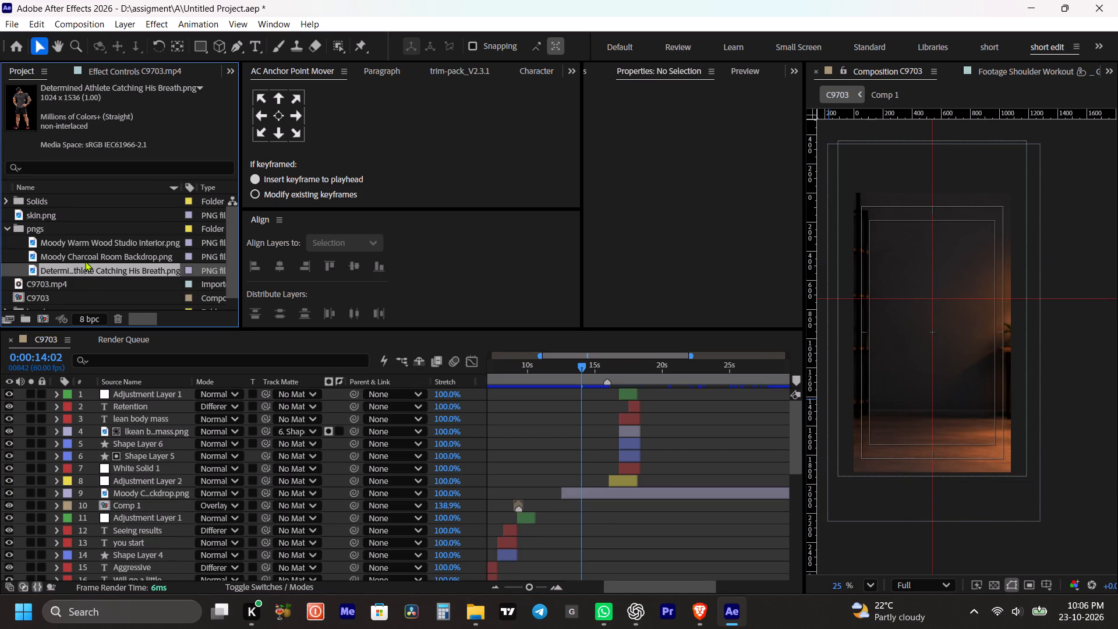
click(85, 260)
click(92, 243)
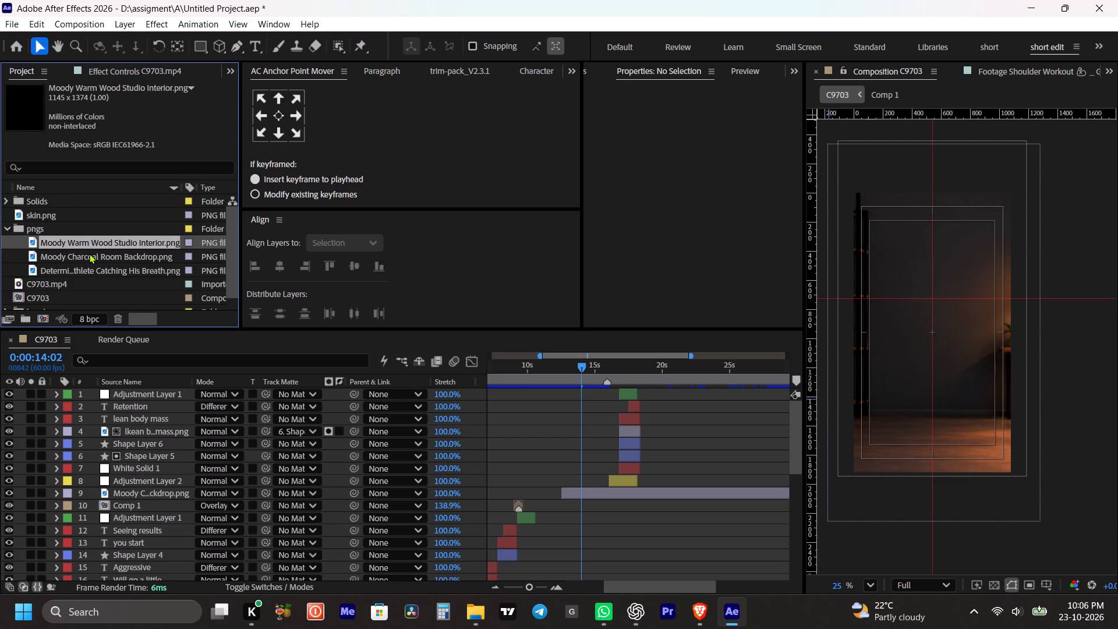
click(89, 255)
click(87, 269)
drag(85, 271, 631, 540)
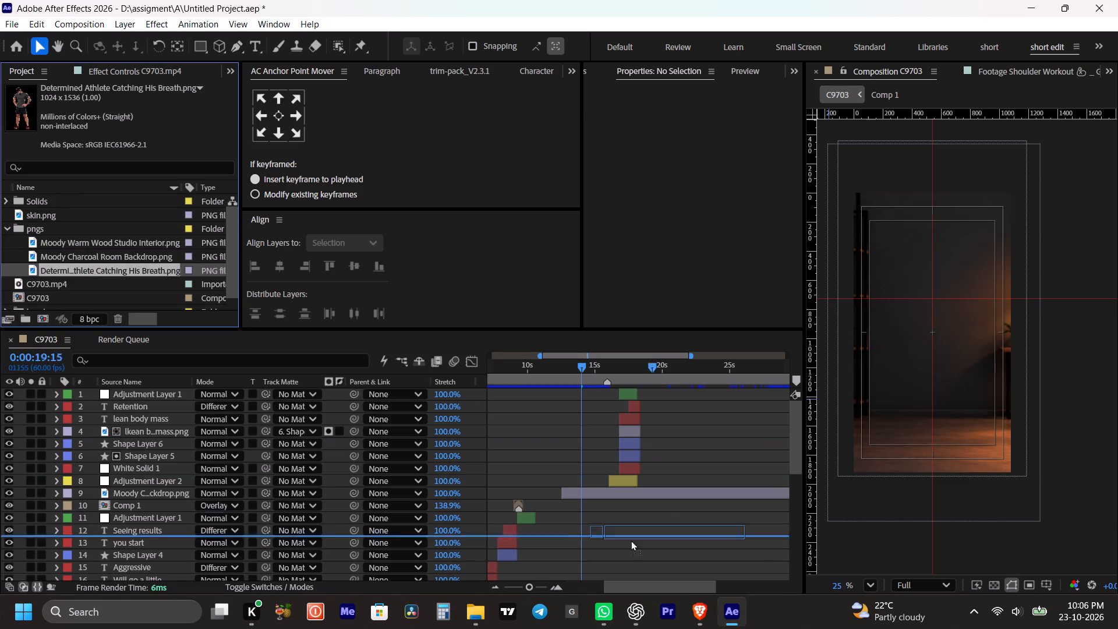
drag(631, 540, 566, 488)
Move the athlete layer's start to 0:00:12:34, matching the start of the backdrop layer.
shift+drag(582, 391, 562, 393)
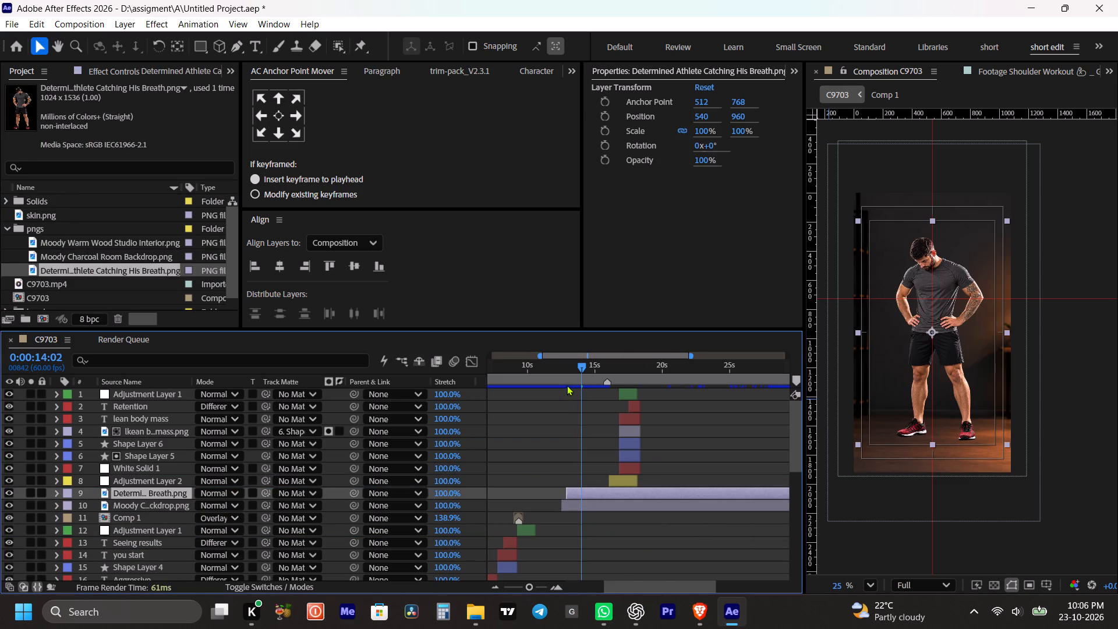
shift+drag(574, 373, 561, 374)
click(580, 494)
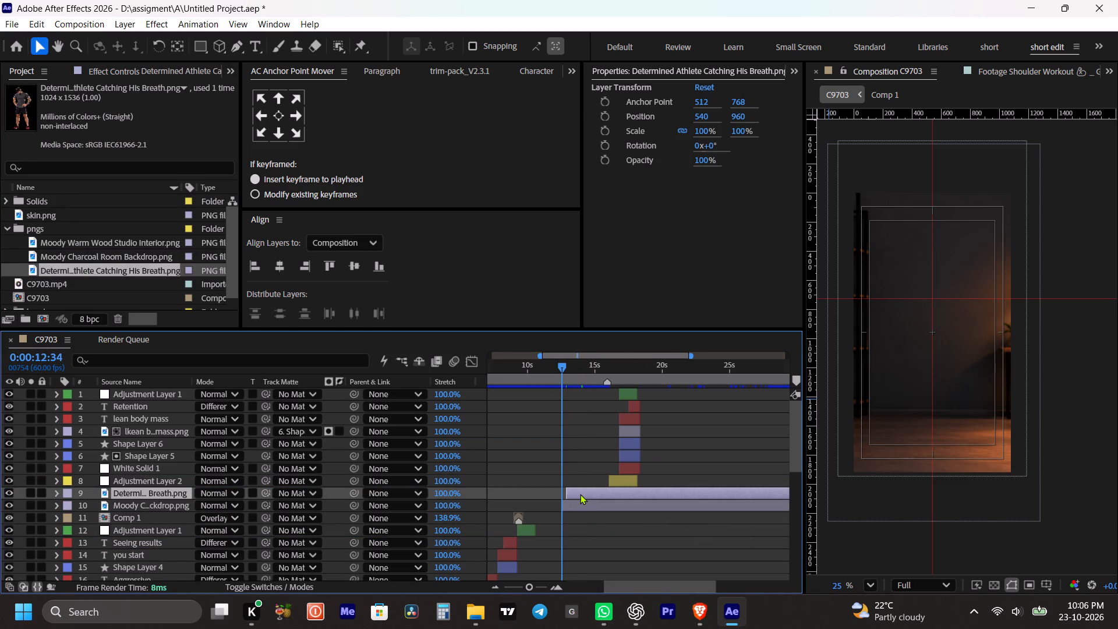
text(][)
click(579, 494)
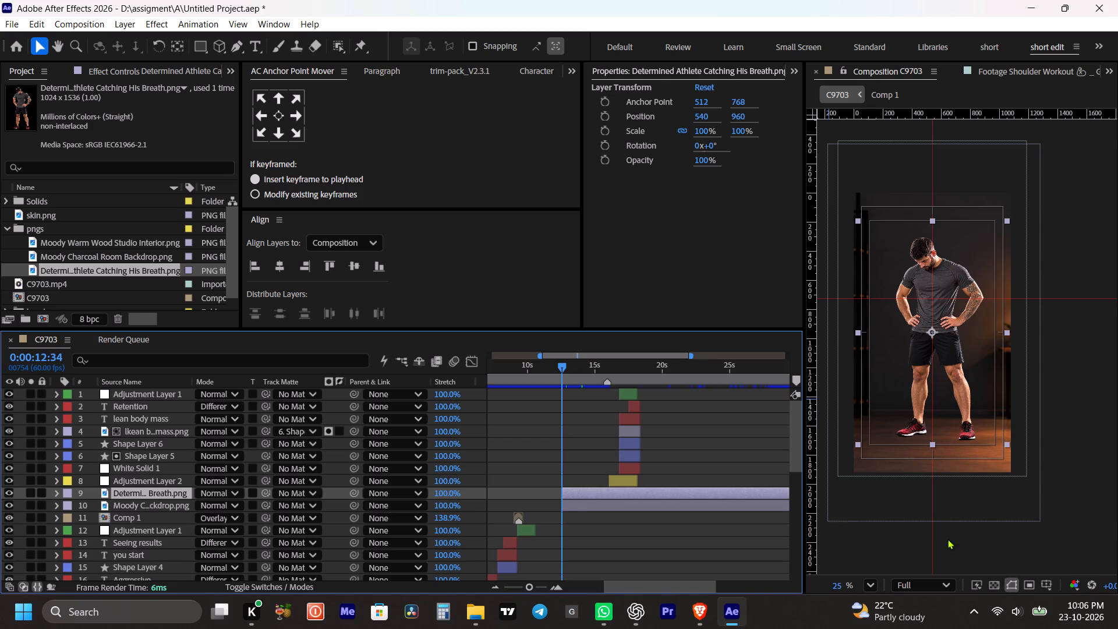
Lower the athlete layer to Y position 1044 and scale it up to about 126% so he fills the frame.
scroll(988, 440, up, 3)
scroll(949, 418, down, 3)
key(space)
key(space)
key(space)
key(space)
key(space)
key(space)
key(space)
key(space)
key(space)
drag(961, 327, 970, 386)
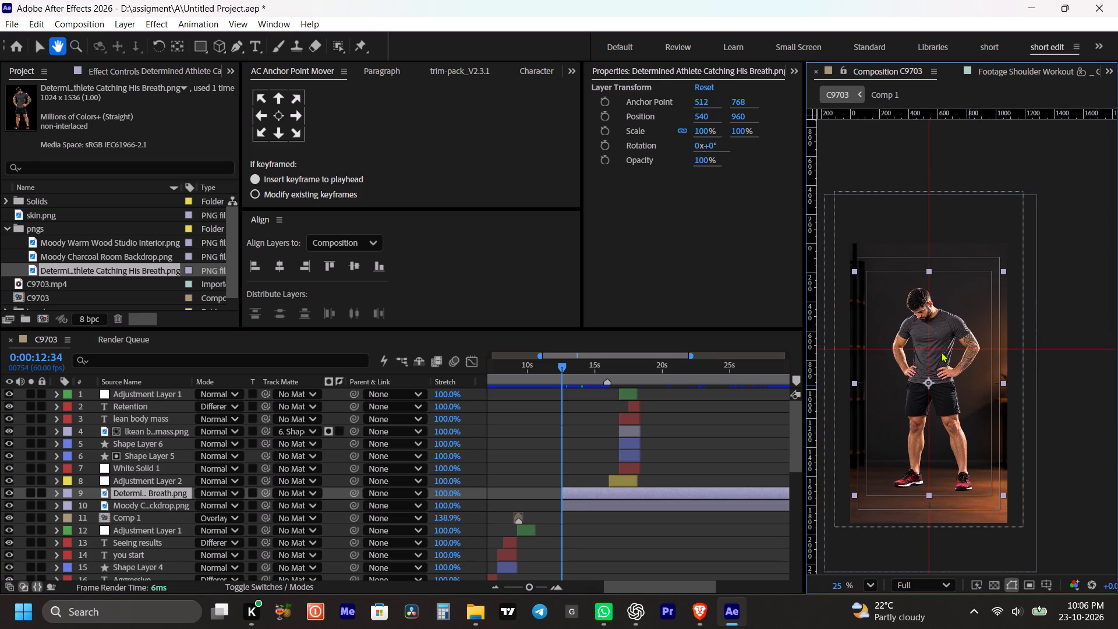
drag(737, 114, 792, 126)
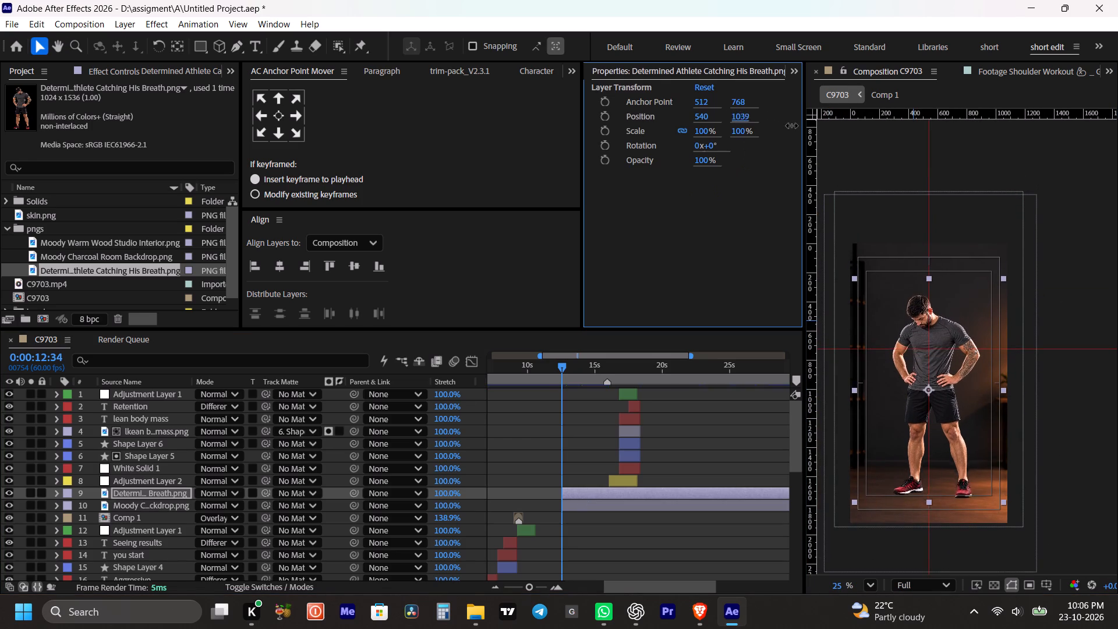
drag(792, 126, 794, 126)
drag(705, 130, 732, 130)
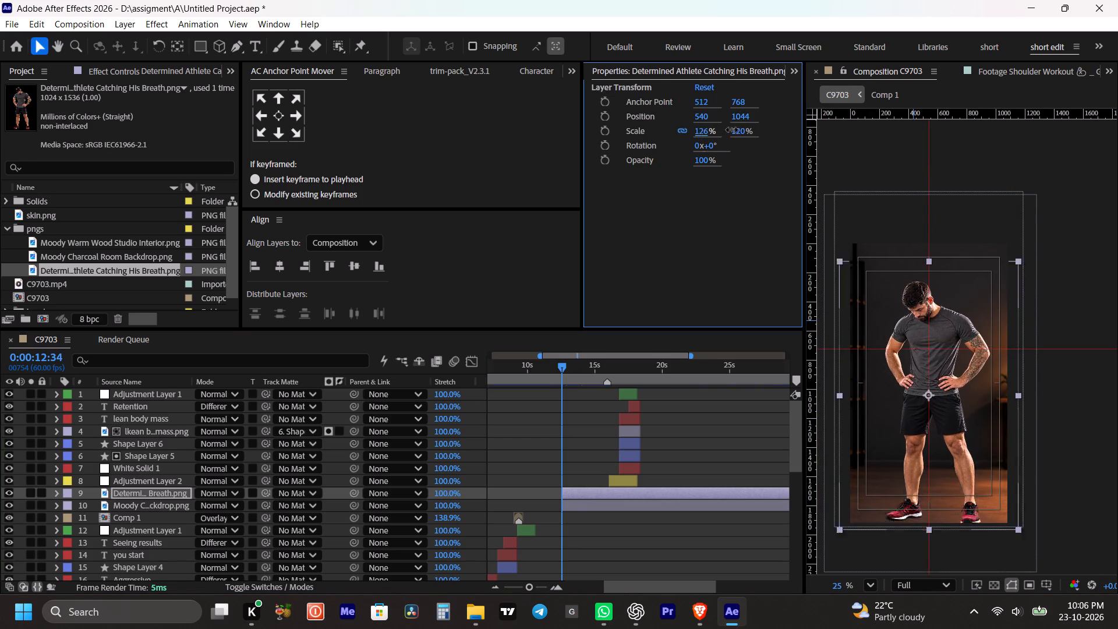
drag(732, 130, 727, 130)
Make both the athlete and the Moody Charcoal Room Backdrop layers 3D.
shift+click(586, 504)
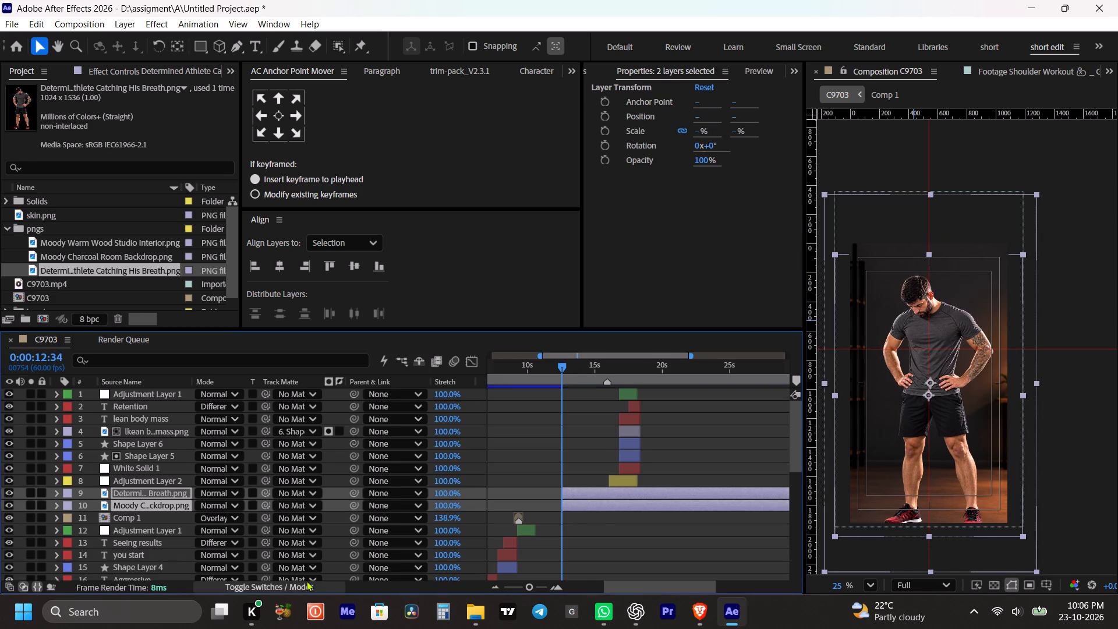
click(306, 581)
drag(278, 494, 282, 512)
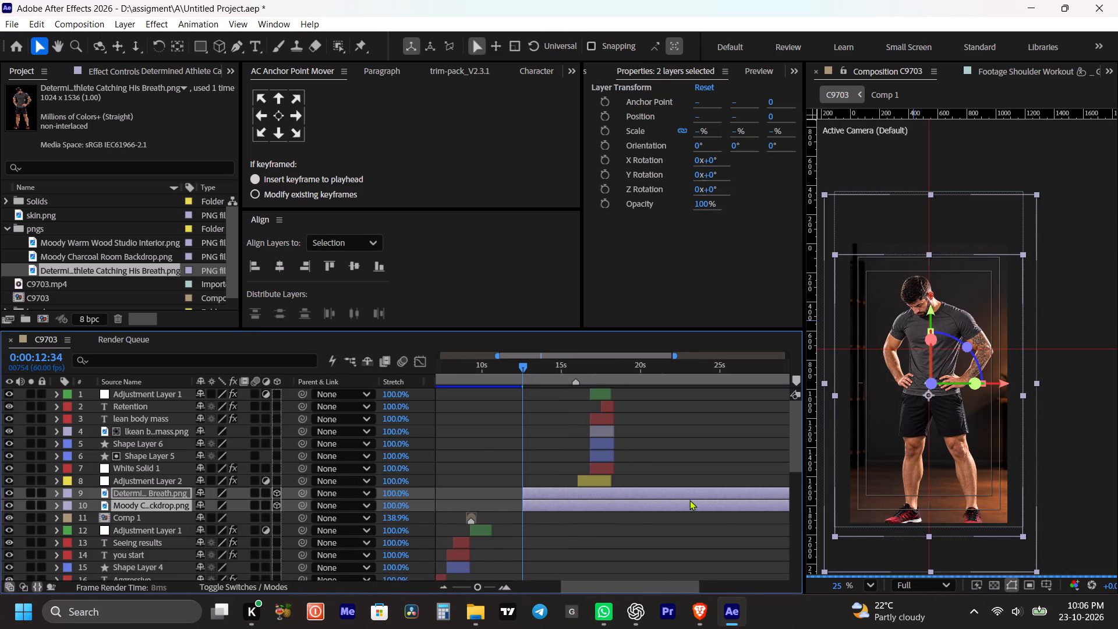
click(685, 447)
Scale the Moody Charcoal Room Backdrop layer to 256% and push it back to Z position 519.
click(560, 505)
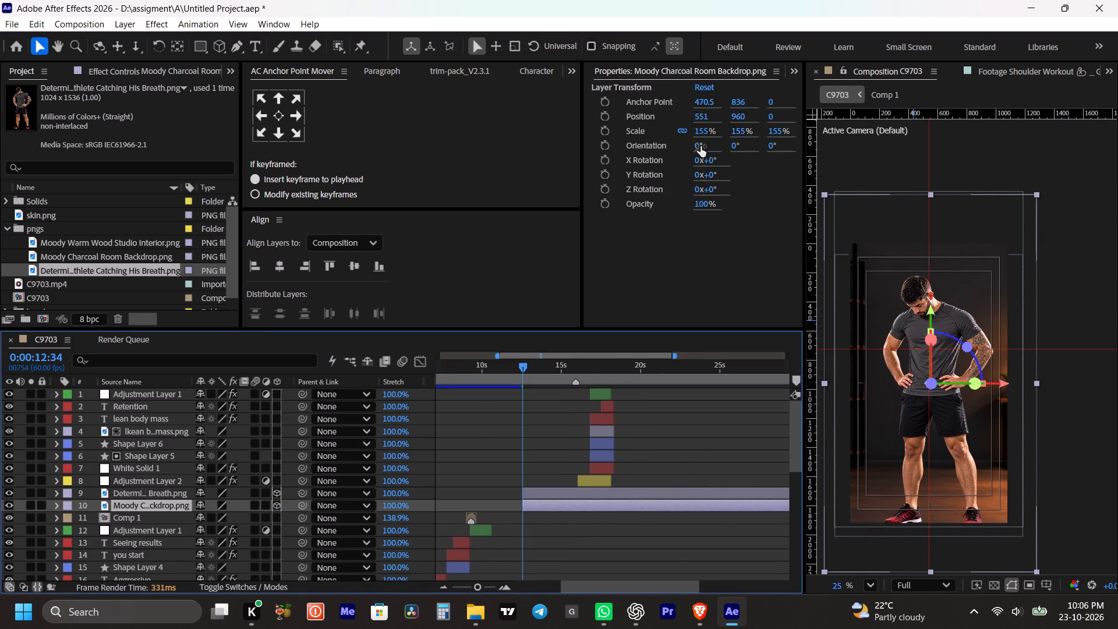
drag(702, 130, 784, 135)
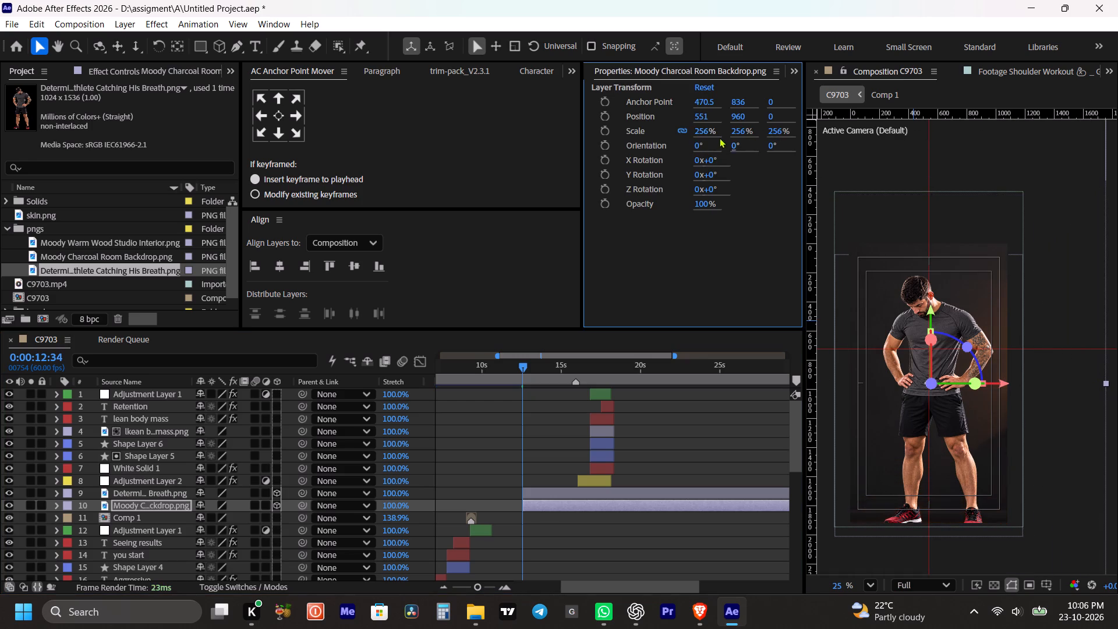
drag(772, 117, 749, 129)
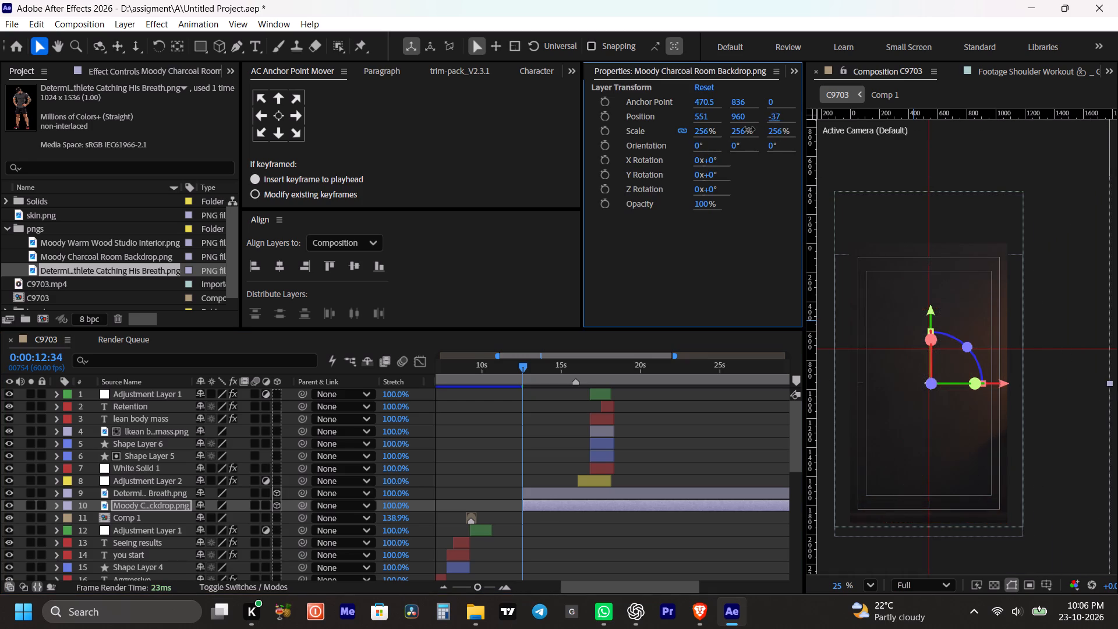
drag(749, 129, 1000, 203)
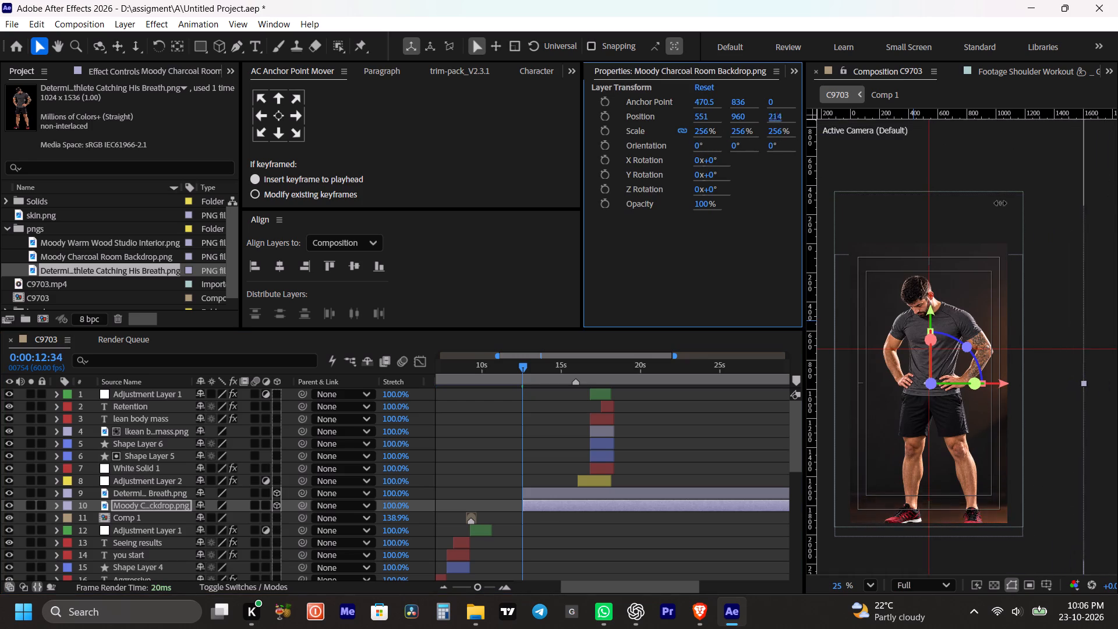
drag(1000, 203, 1117, 207)
scroll(988, 278, down, 3)
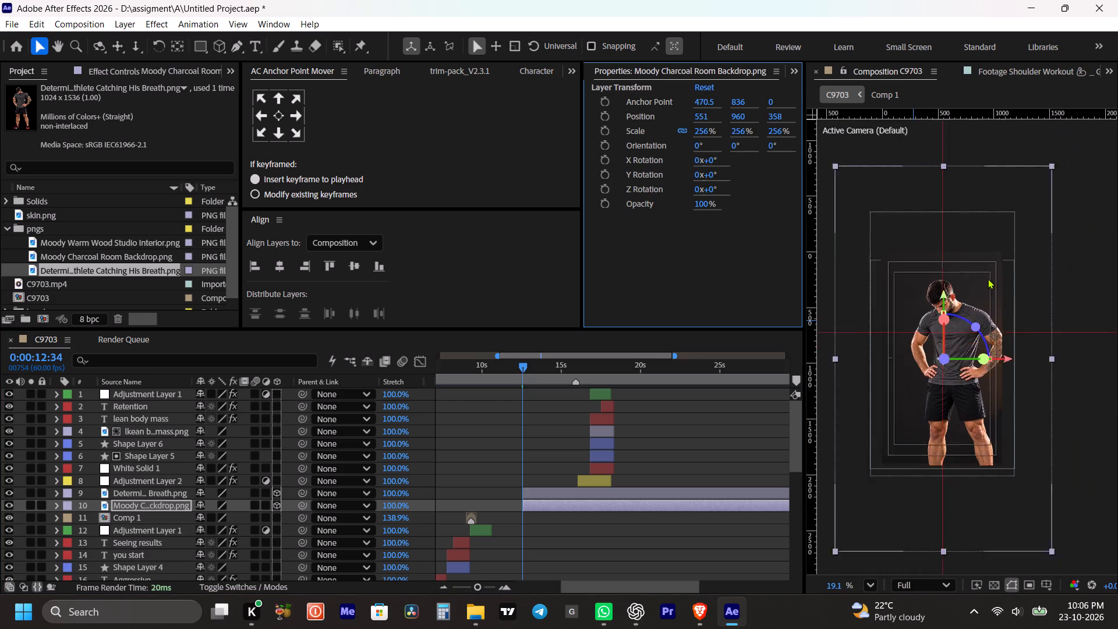
drag(774, 115, 904, 123)
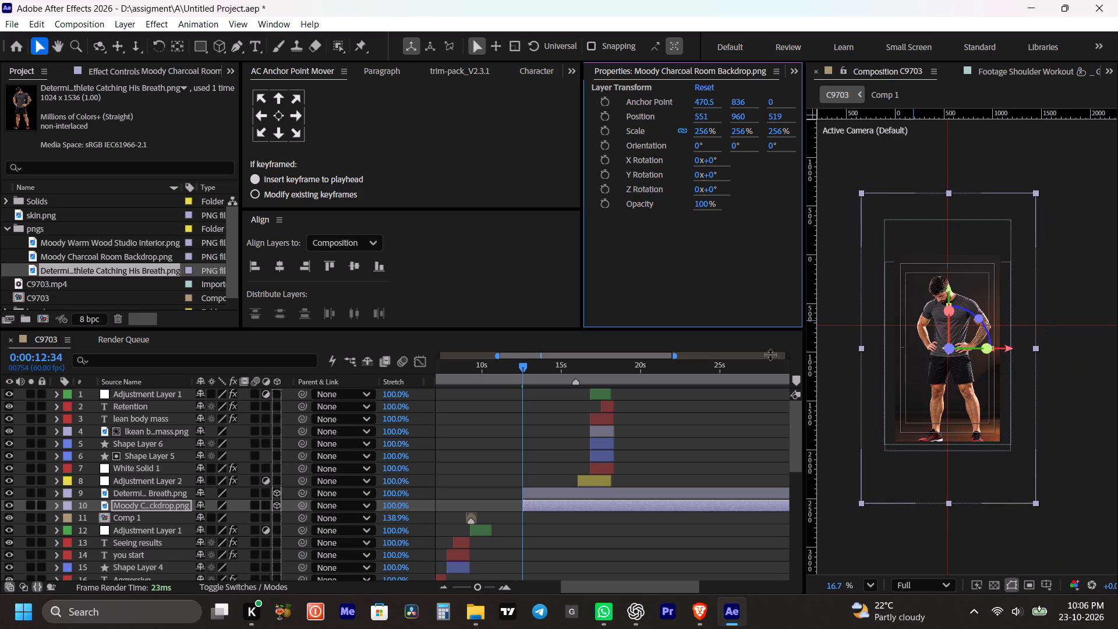
Adjust the backdrop's depth in the enlarged composition view, moving it back to Z position 559.
click(572, 504)
key(grave)
scroll(486, 381, up, 3)
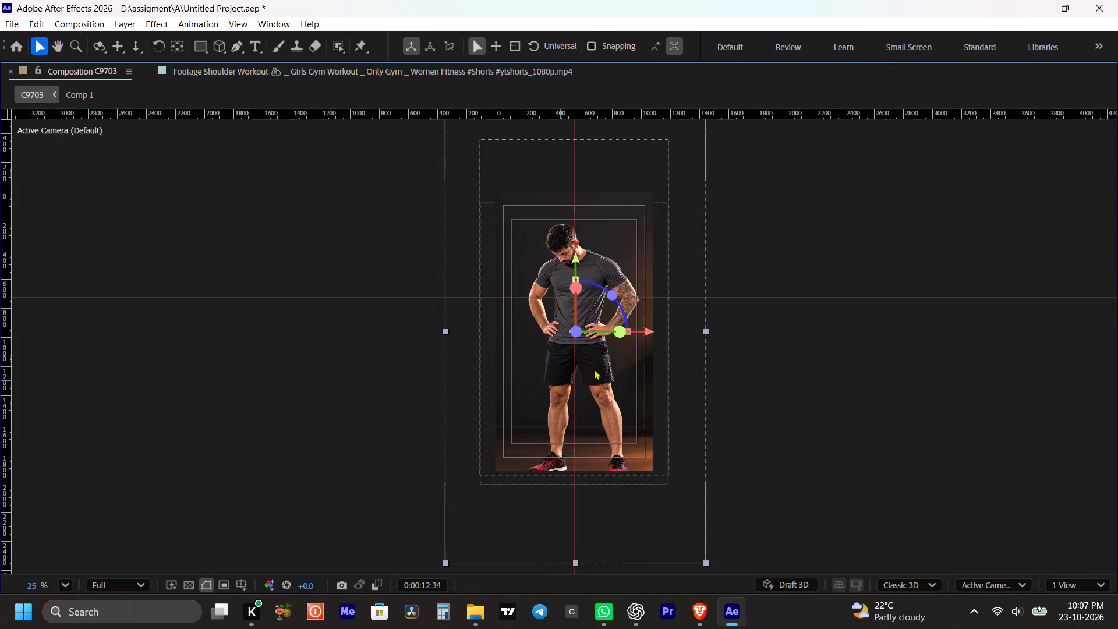
key(space)
key(space)
key(space)
key(space)
key(space)
drag(597, 337, 582, 416)
drag(559, 414, 558, 402)
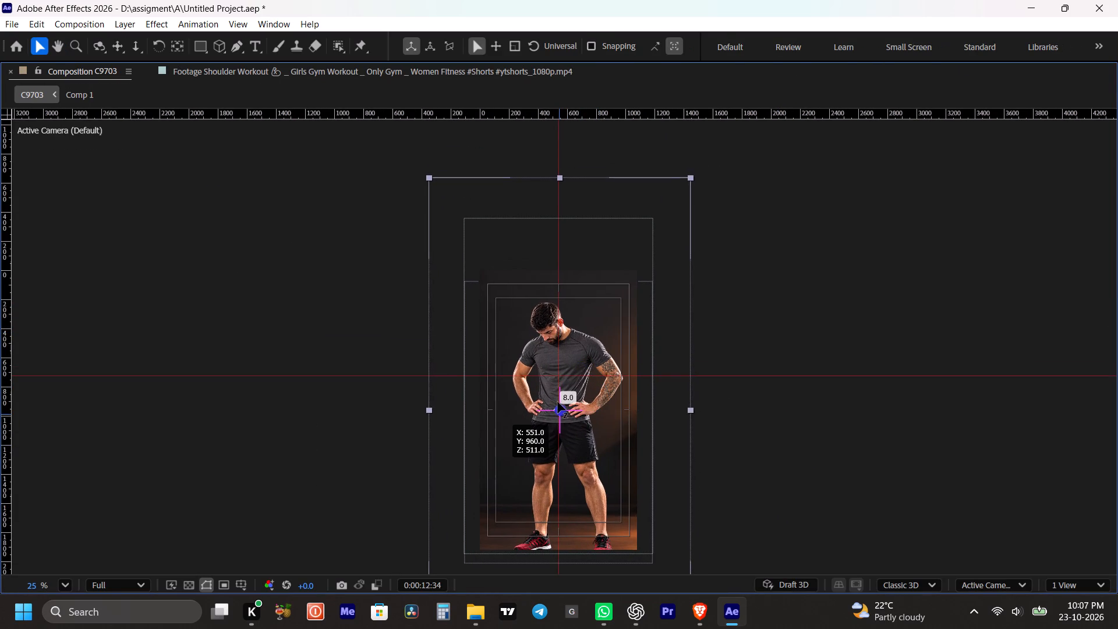
drag(558, 402, 550, 419)
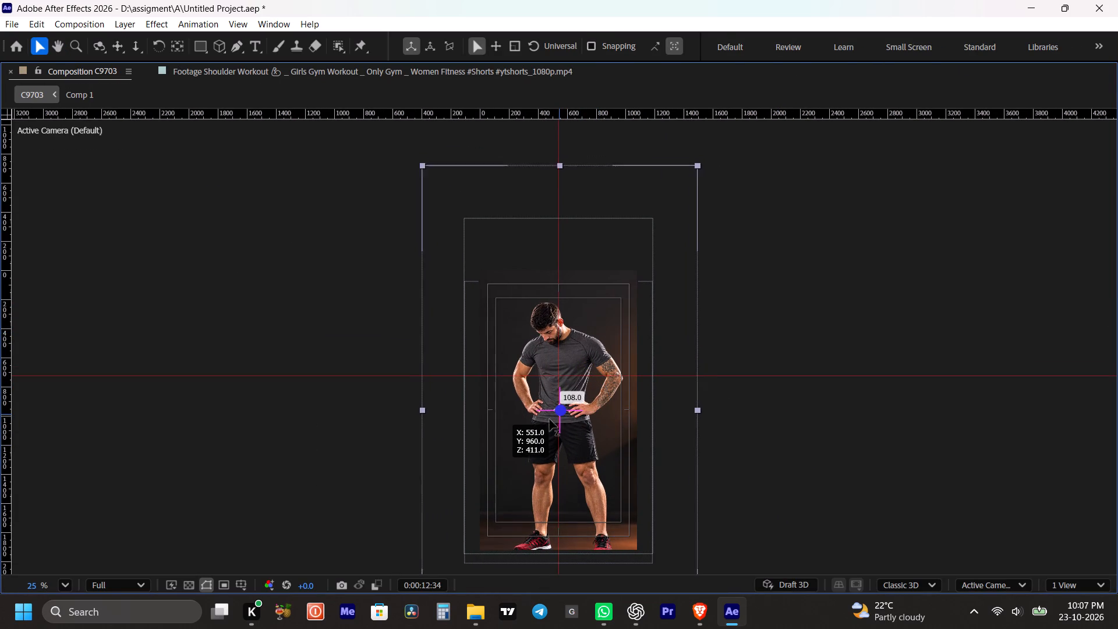
drag(550, 419, 565, 613)
key(grave)
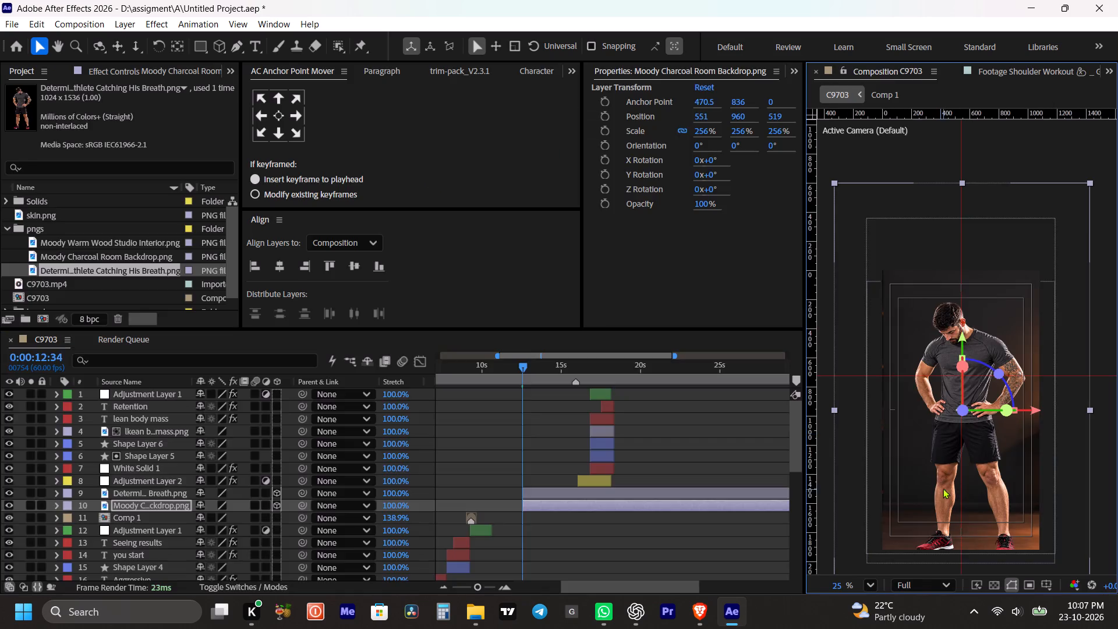
Change the composition viewer to the 2 Views layout and activate the Top view beside the Active Camera view.
key(grave)
click(1072, 588)
click(1052, 515)
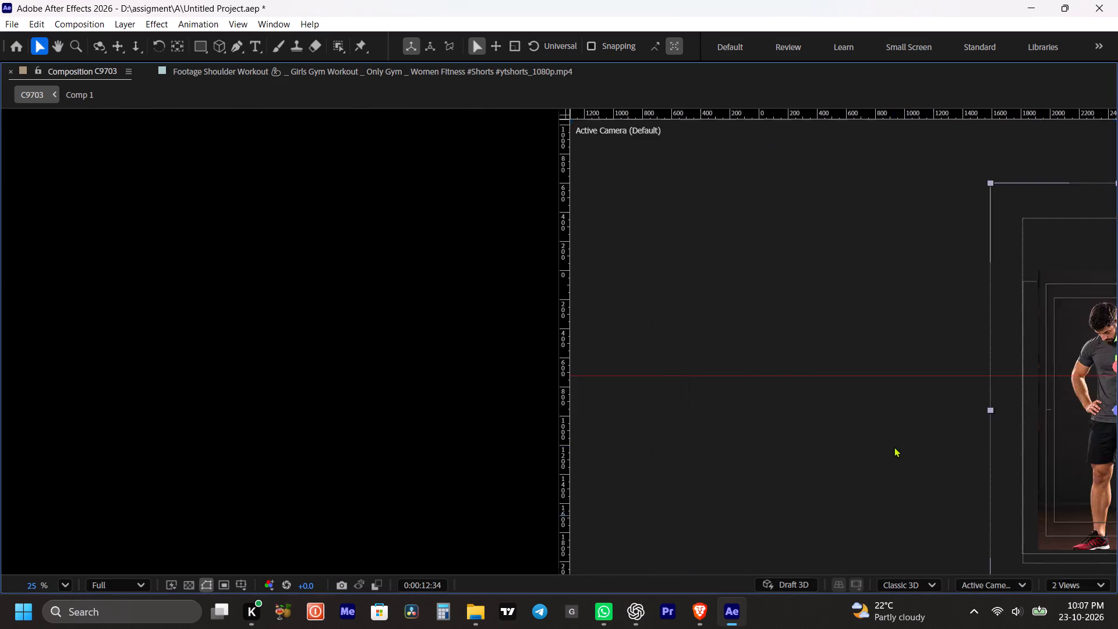
click(398, 419)
key(grave)
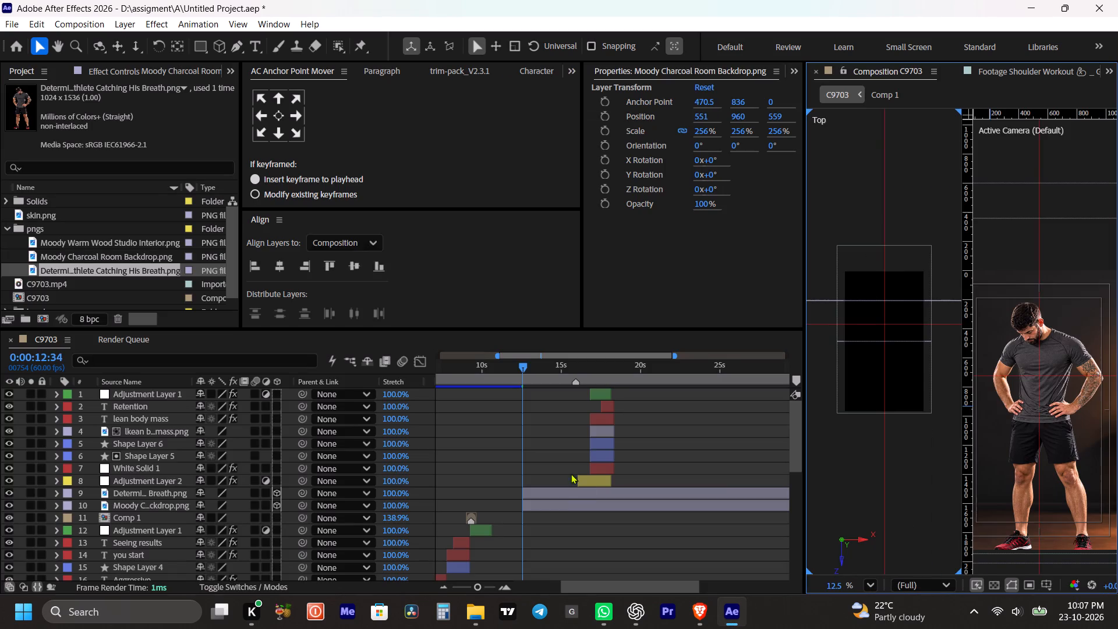
Push the Moody Charcoal Room Backdrop layer further back along Z in the Top view, beyond the frame outline, and save the project.
click(574, 504)
key(grave)
key(grave)
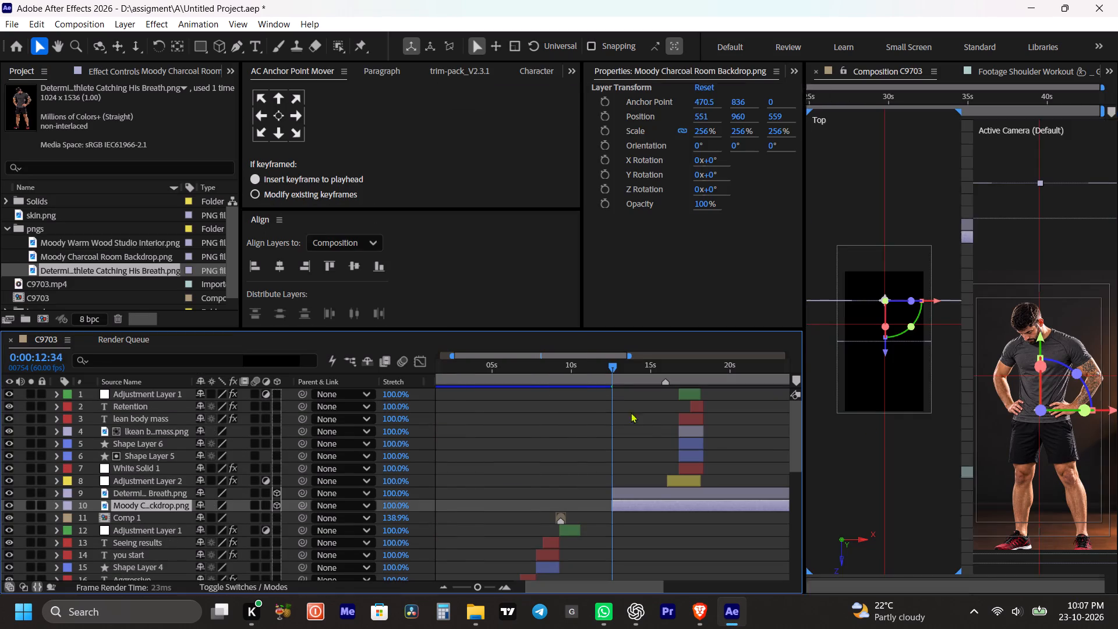
key(grave)
key(grave)
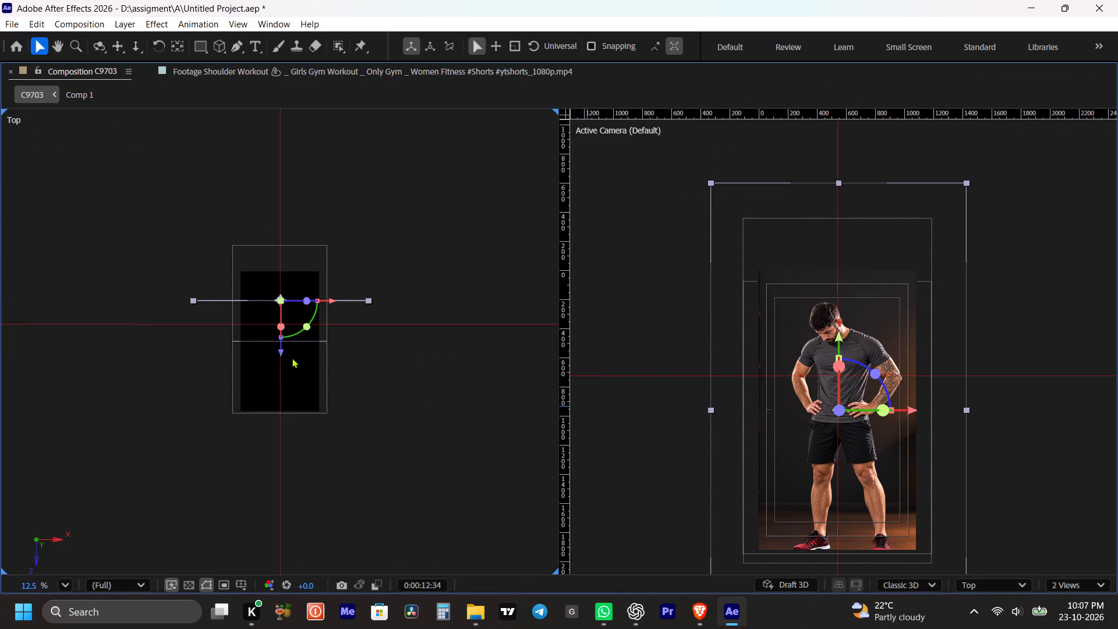
drag(281, 353, 281, 320)
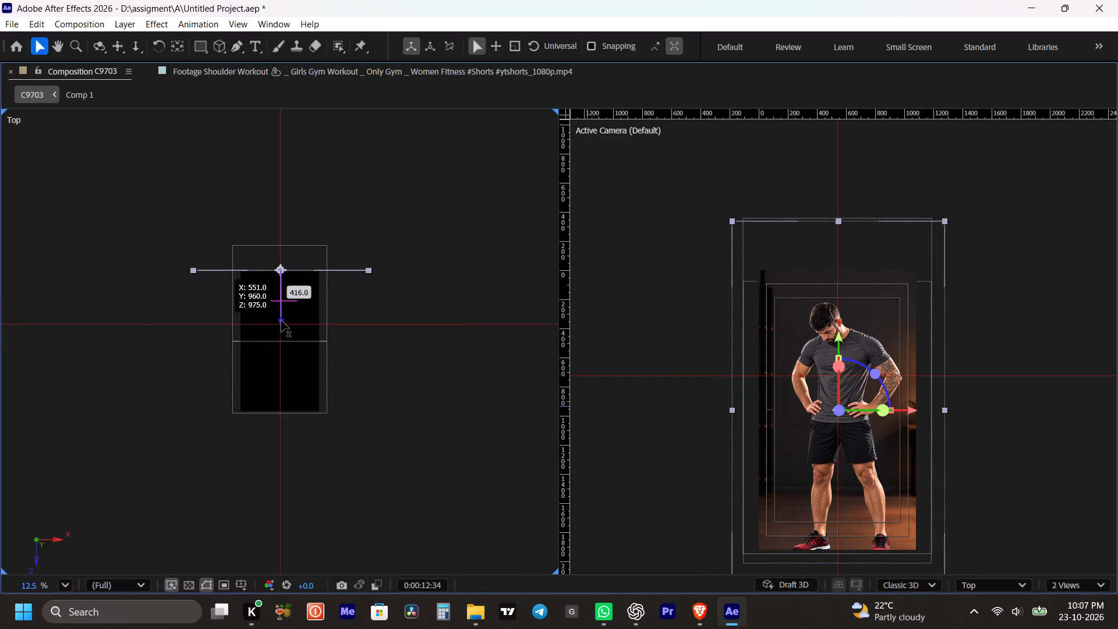
drag(281, 320, 281, 268)
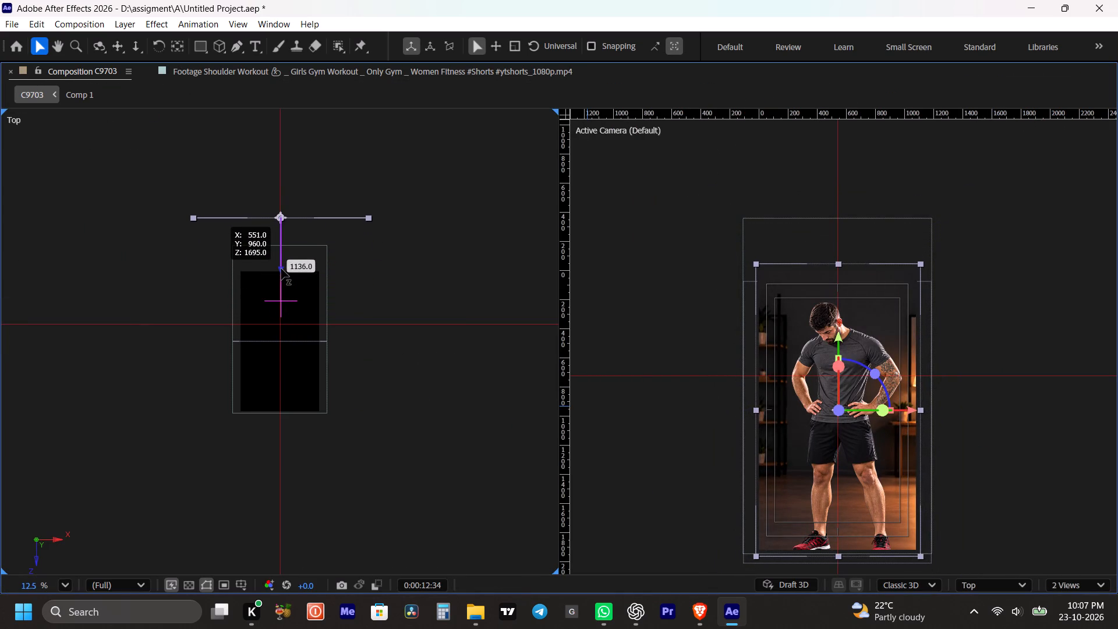
drag(281, 268, 292, 273)
key(grave)
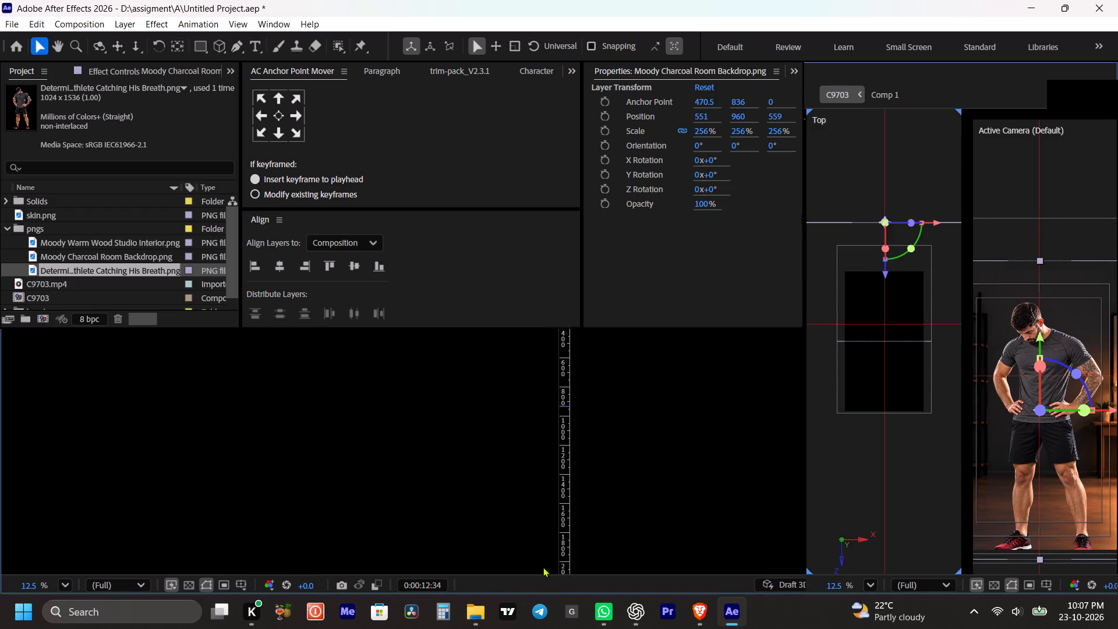
click(614, 540)
key(ctrl+s)
click(690, 561)
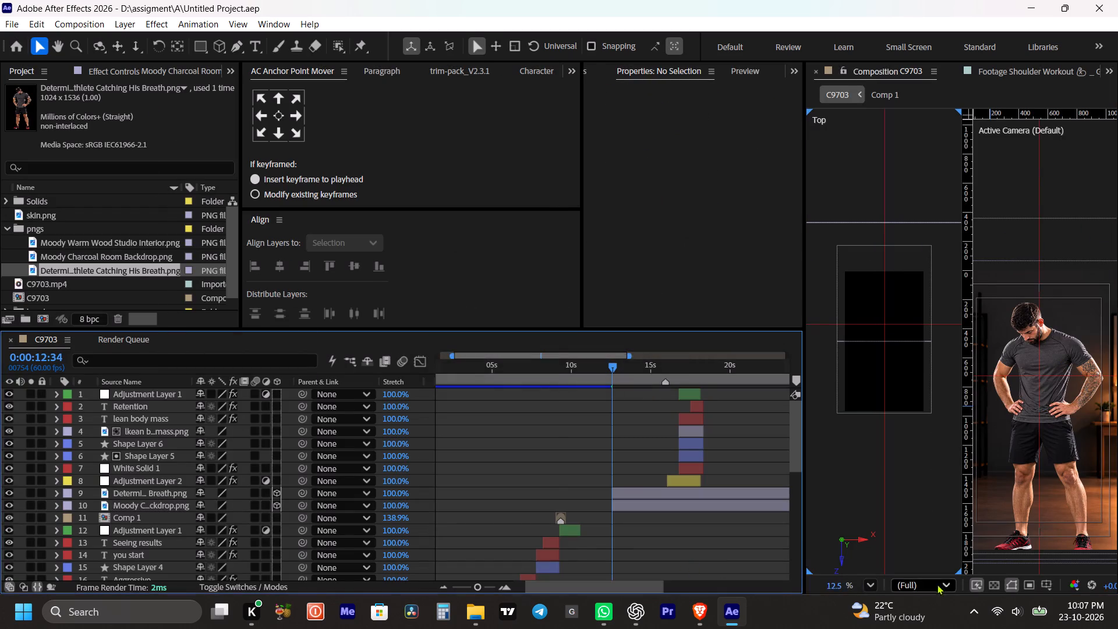
Push the athlete cutout layer back to about Z 590 in the Top view.
key(grave)
key(grave)
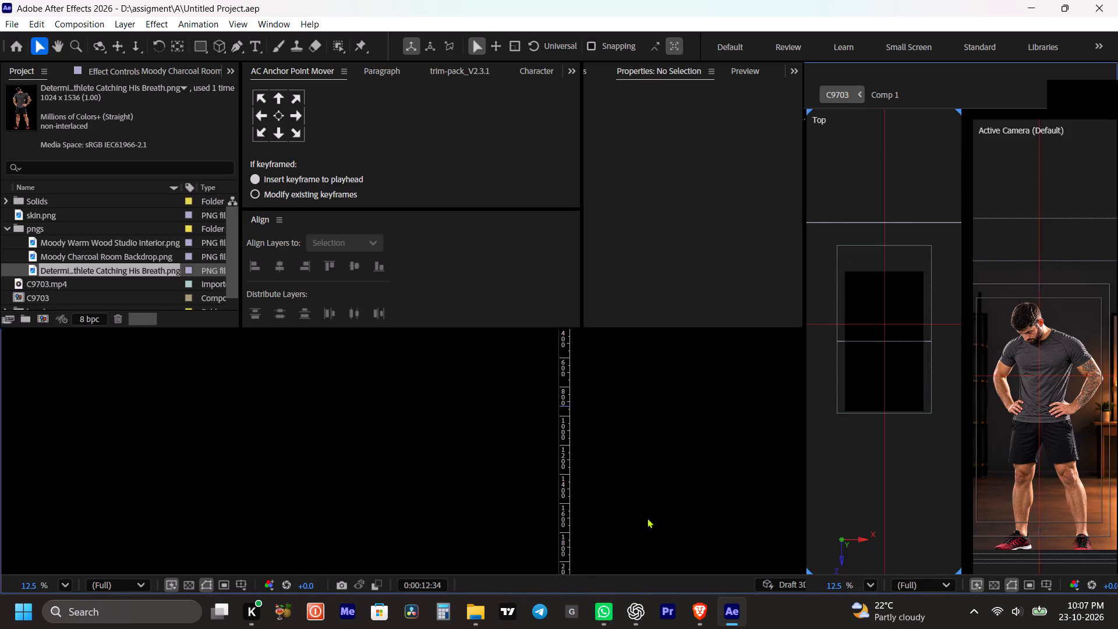
click(654, 499)
key(grave)
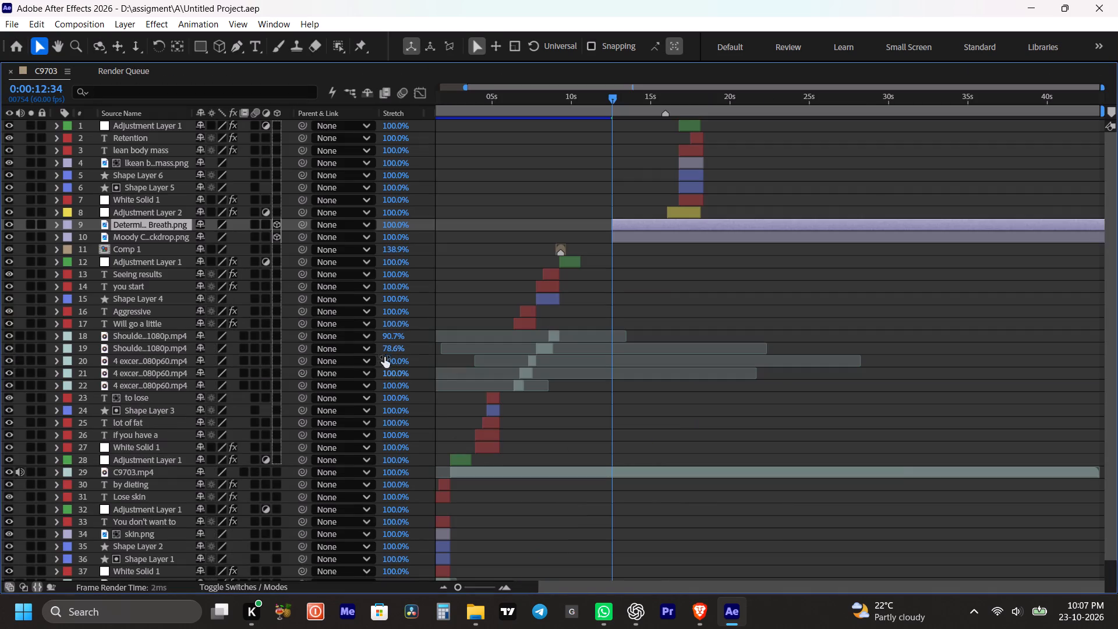
key(grave)
key(grave)
key(grave)
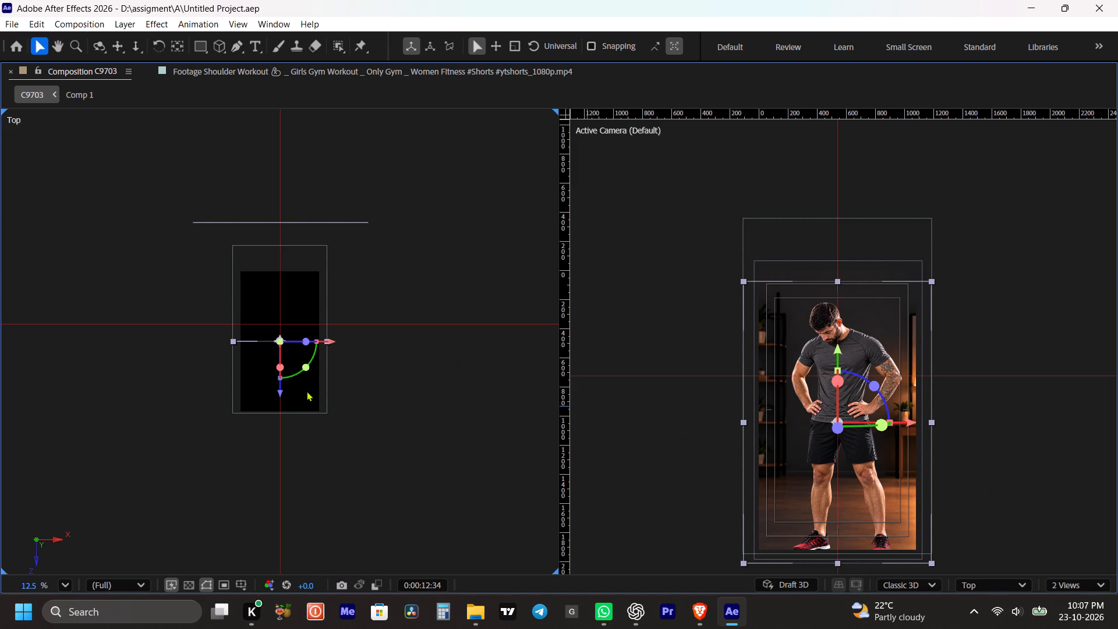
drag(284, 394, 284, 391)
drag(284, 391, 284, 361)
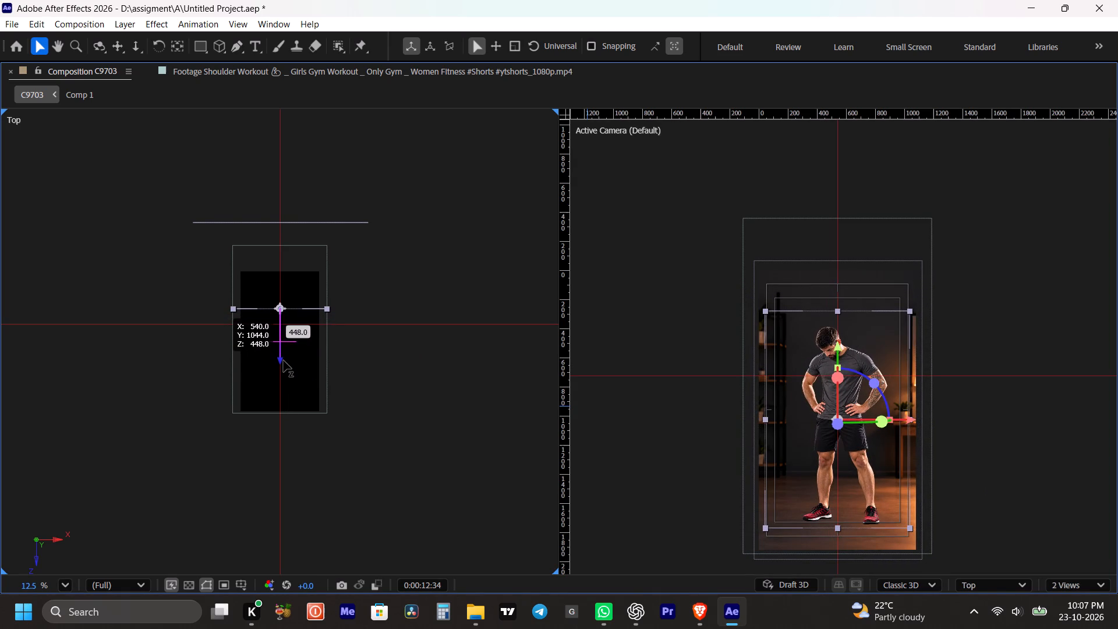
drag(284, 361, 284, 349)
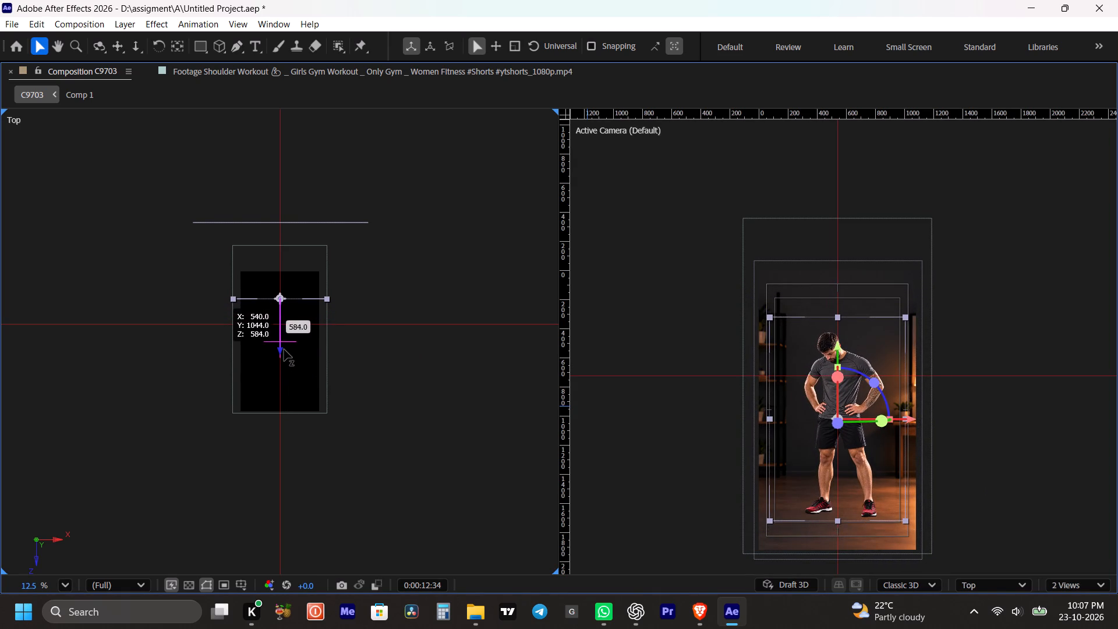
drag(284, 349, 284, 351)
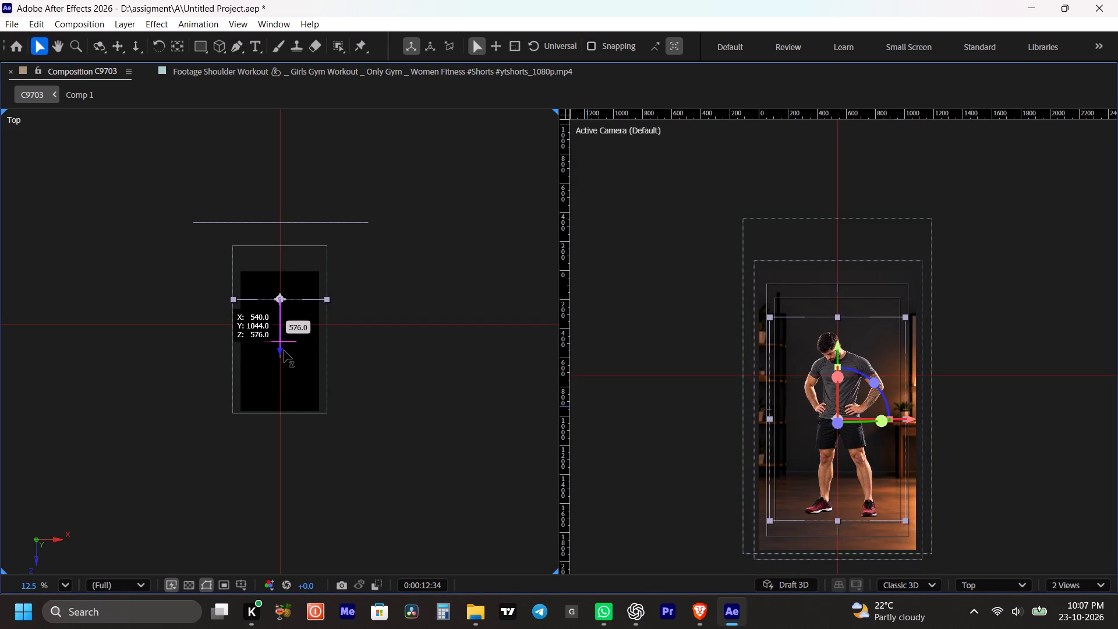
drag(284, 351, 282, 349)
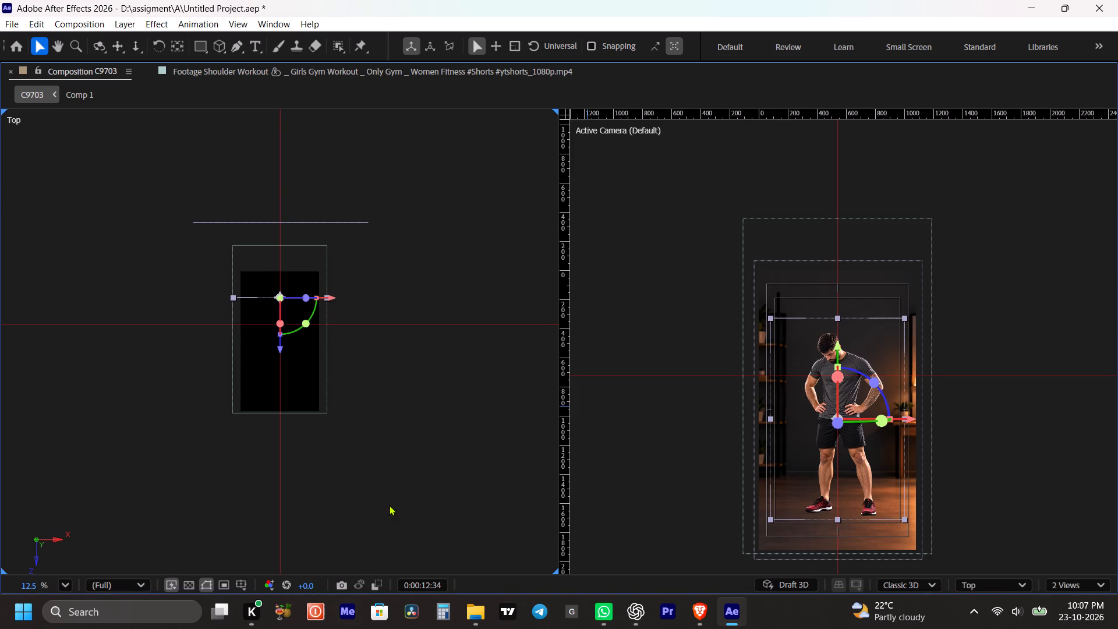
click(389, 505)
Widen the composition viewer and enlarge its Active Camera view to 28.1%, centred on the athlete.
key(grave)
click(668, 539)
key(space)
key(space)
key(space)
key(space)
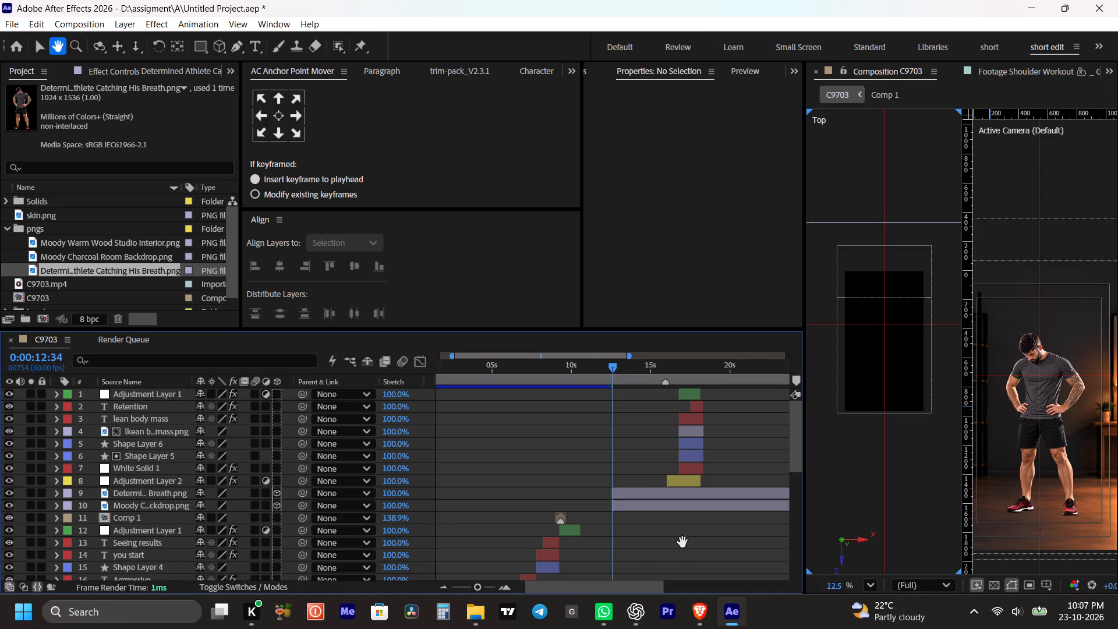
drag(690, 546, 668, 546)
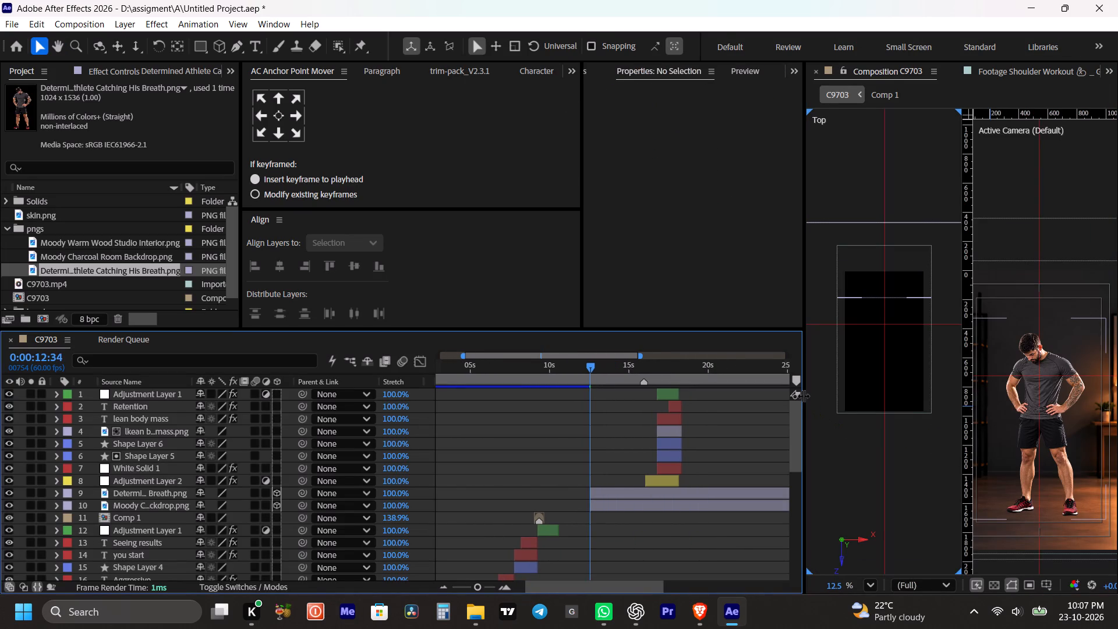
drag(803, 395, 751, 407)
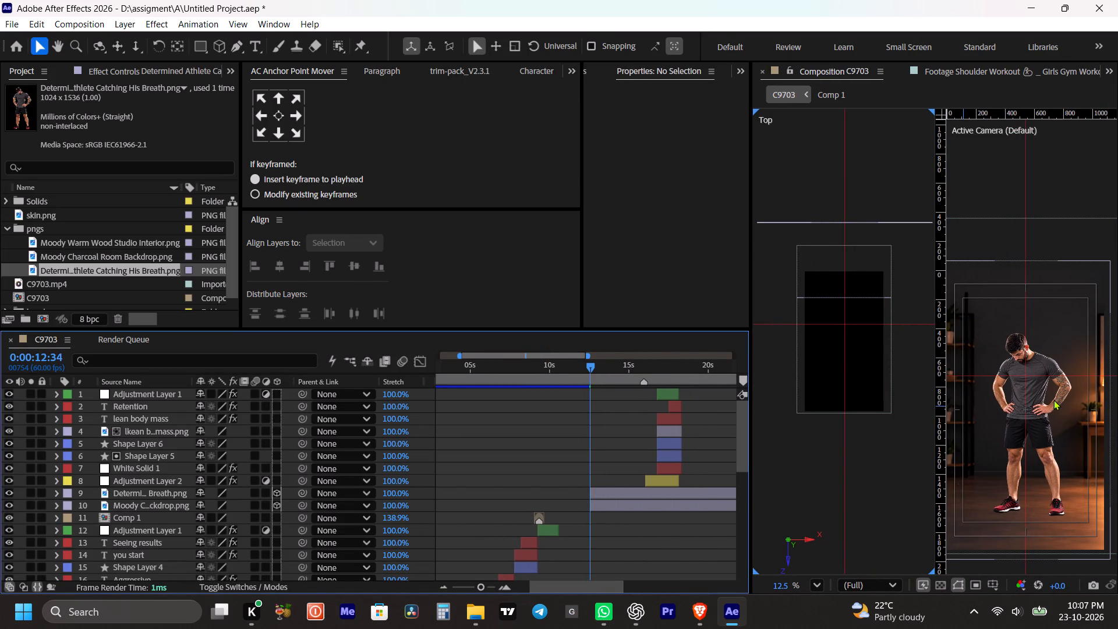
scroll(1053, 400, up, 1)
key(space)
key(space)
key(space)
key(space)
key(space)
key(space)
key(space)
key(space)
key(space)
key(space)
key(space)
key(space)
key(space)
key(space)
key(space)
key(space)
key(space)
key(space)
key(space)
key(space)
drag(1049, 408, 1066, 354)
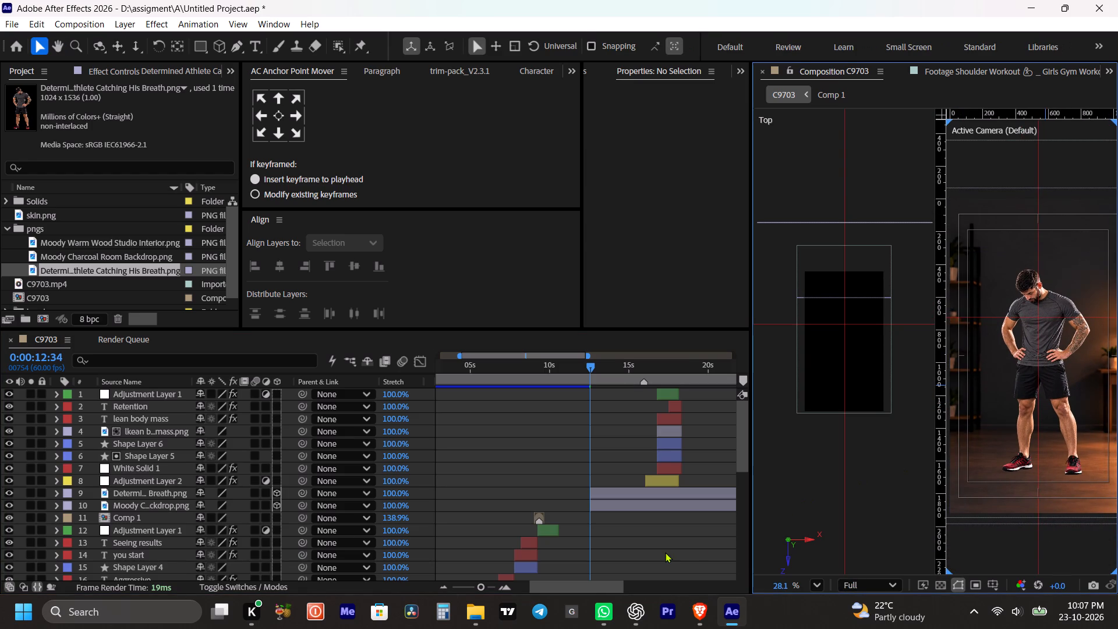
Play the composition from just before the athlete shot, trim the athlete and backdrop layers to end at 0:00:14:54, and save.
click(665, 552)
click(578, 369)
key(space)
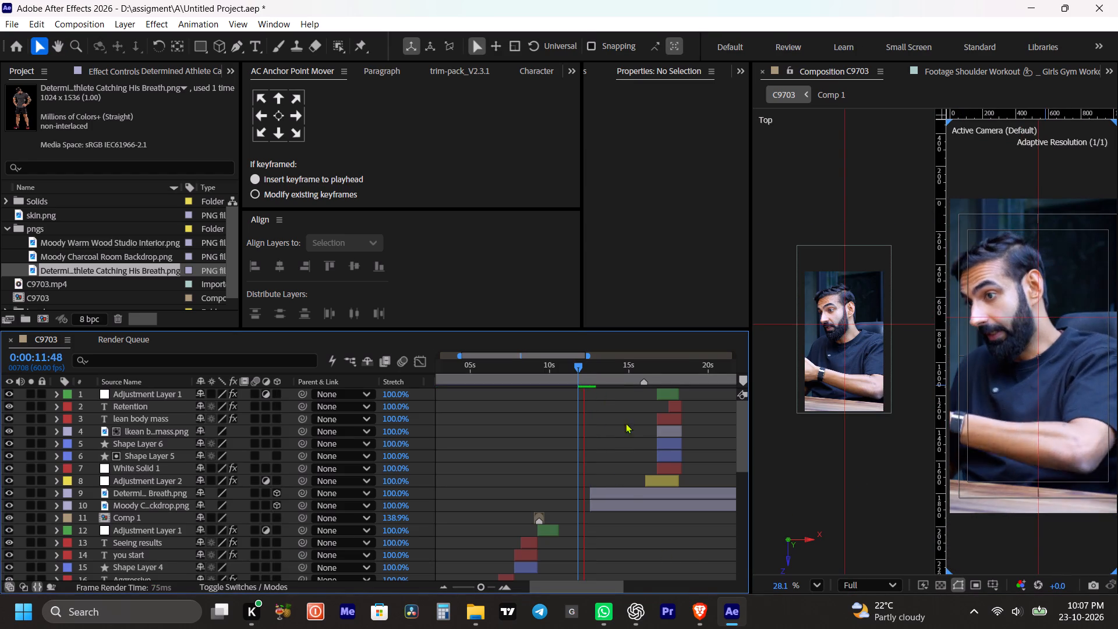
key(space)
key(space)
key(space)
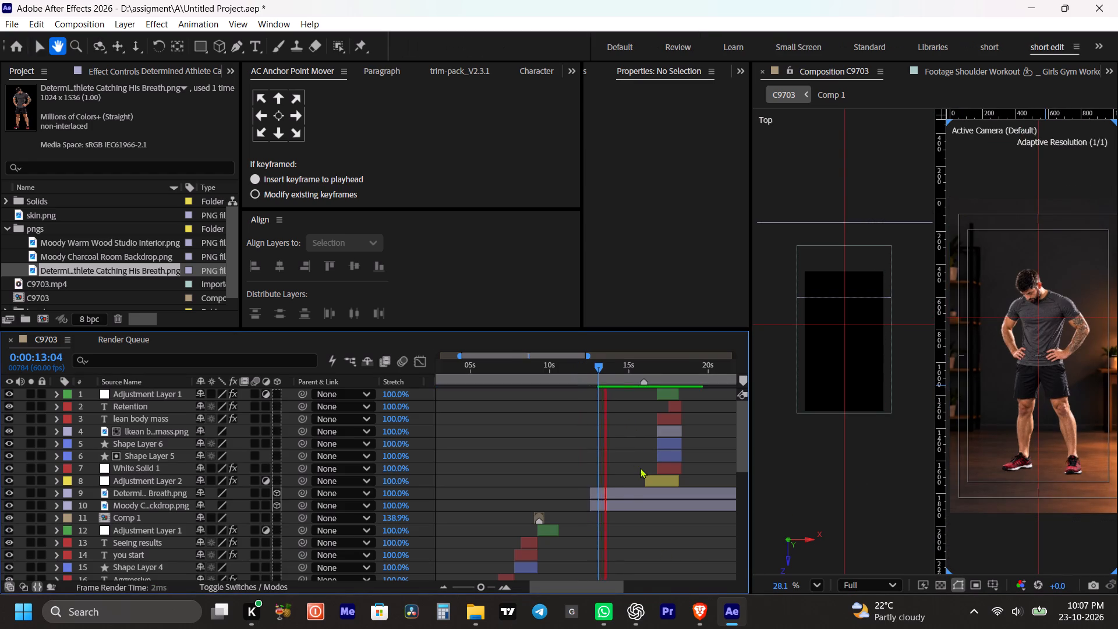
key(space)
key(space)
key(space)
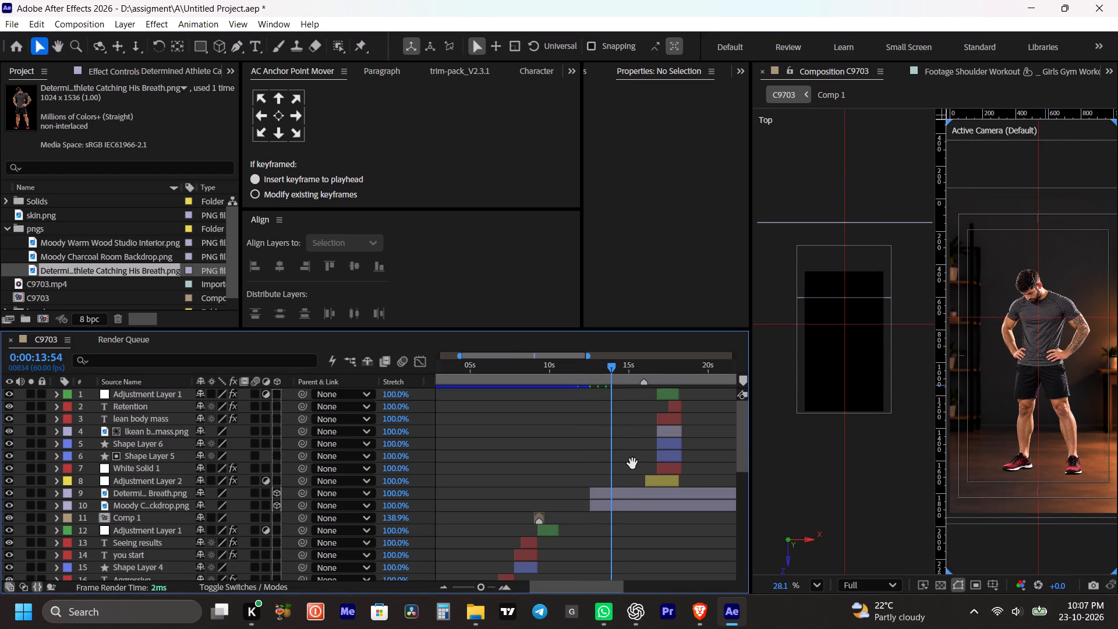
key(space)
key(space)
key(space)
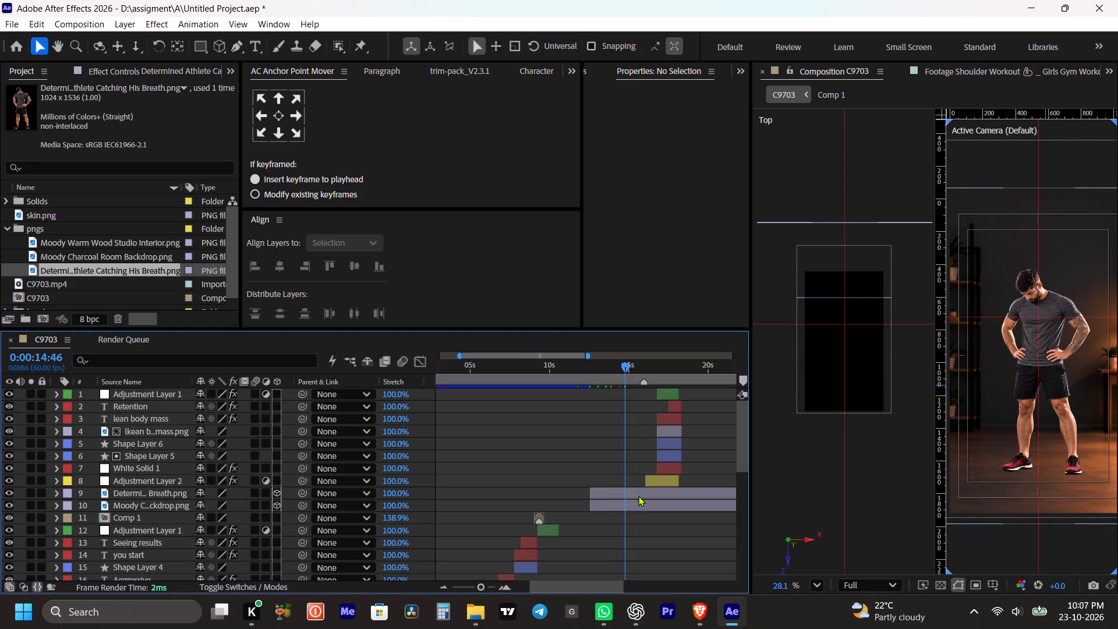
key(space)
key(space)
shift+click(638, 496)
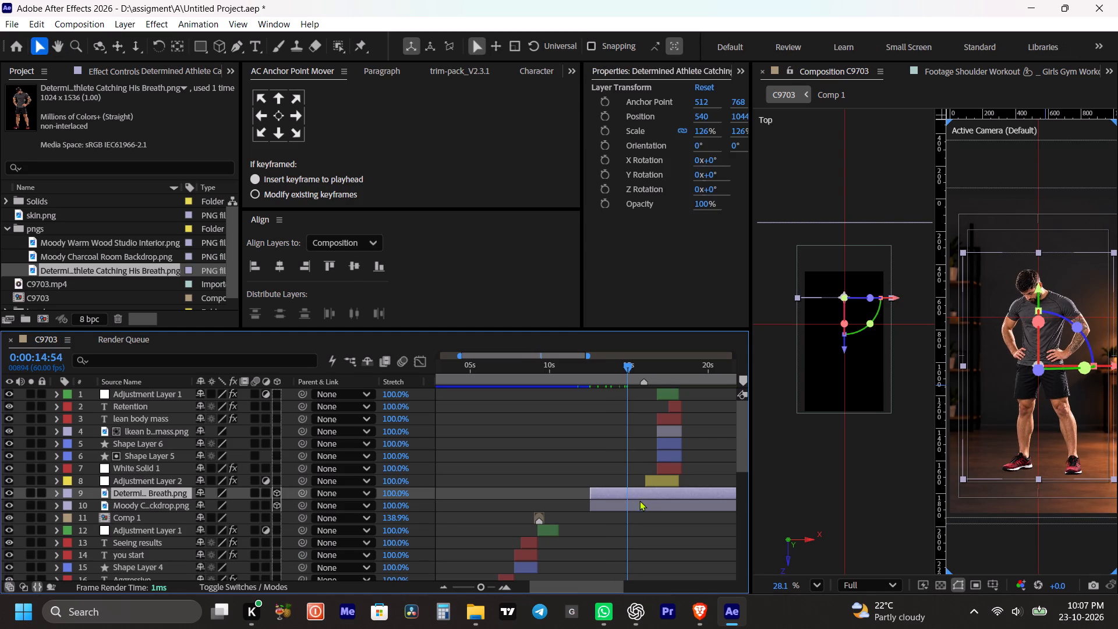
shift+click(640, 504)
key(alt+bracketright)
key(ctrl+s)
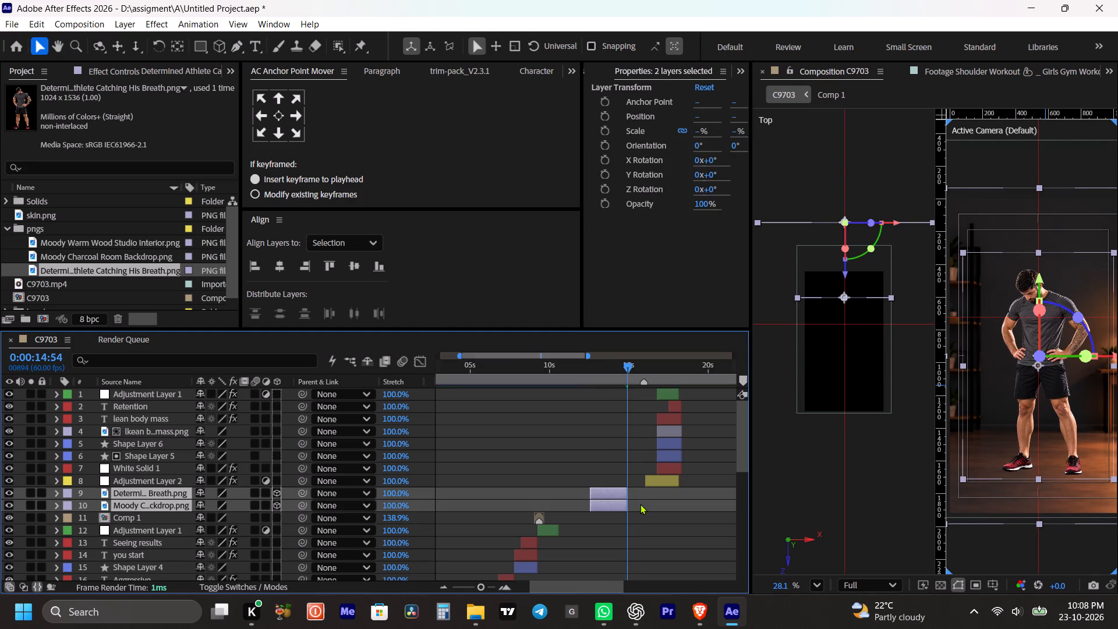
Extend the ends of the athlete and backdrop layers together to slightly past 15 seconds.
alt+scroll(637, 505, up, 2)
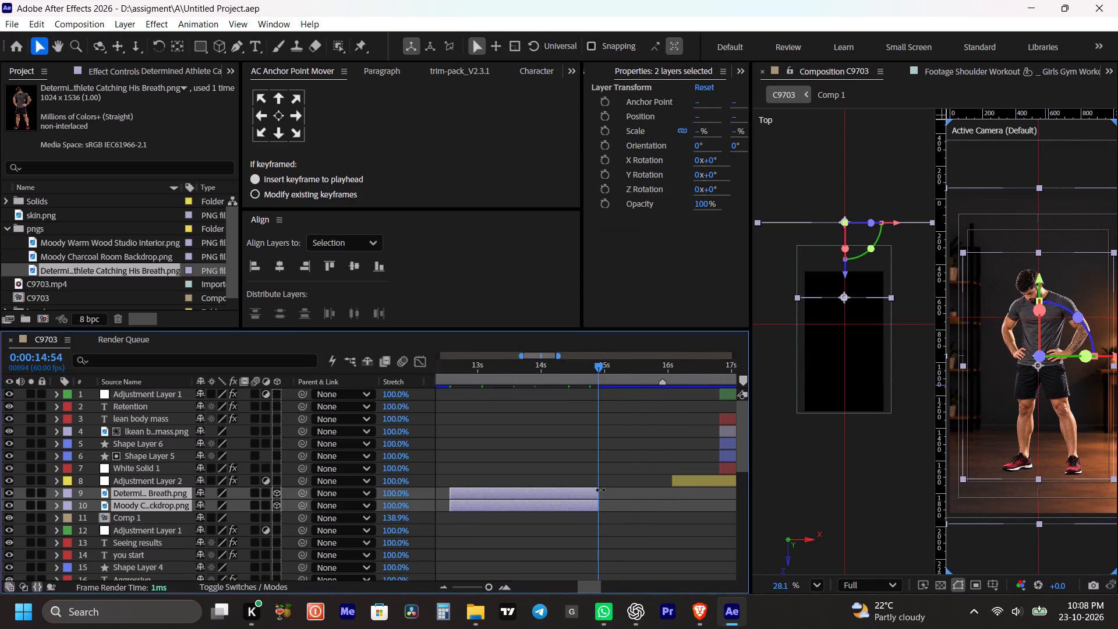
drag(600, 490, 625, 500)
Play back the end and start of the athlete shot to check its timing against the talking footage, and save the project.
key(space)
key(space)
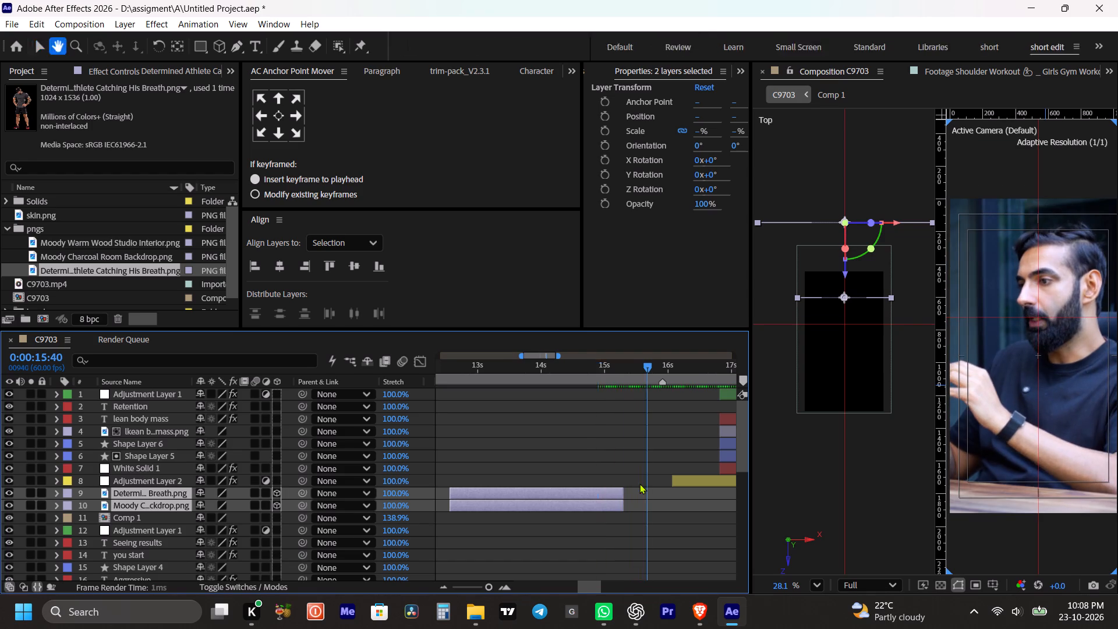
alt+scroll(639, 483, down, 2)
key(space)
key(space)
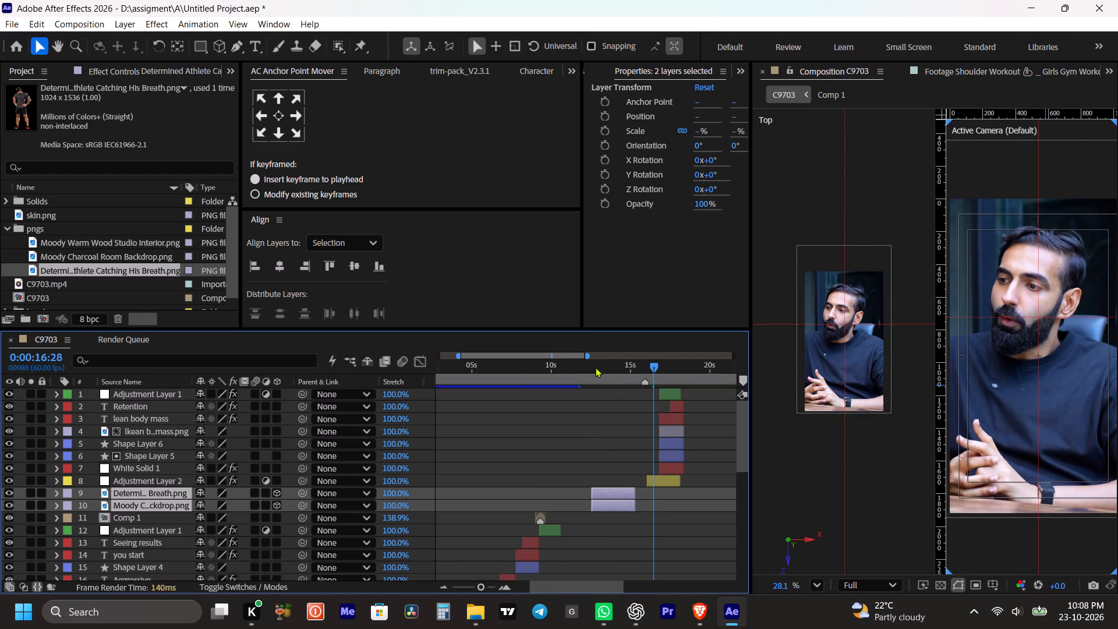
drag(595, 368, 585, 372)
key(space)
alt+scroll(606, 435, up, 1)
key(space)
key(space)
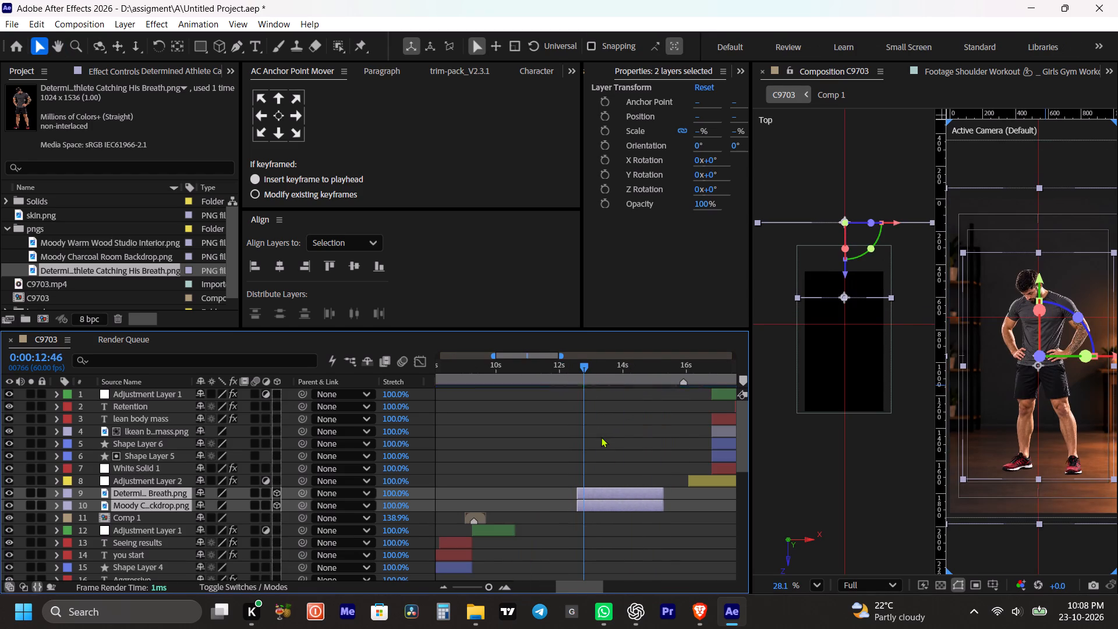
key(space)
key(ctrl+s)
Add a null object above the athlete layer, start it at 0:00:12:34, and make it a 3D layer.
shift+drag(597, 377, 585, 377)
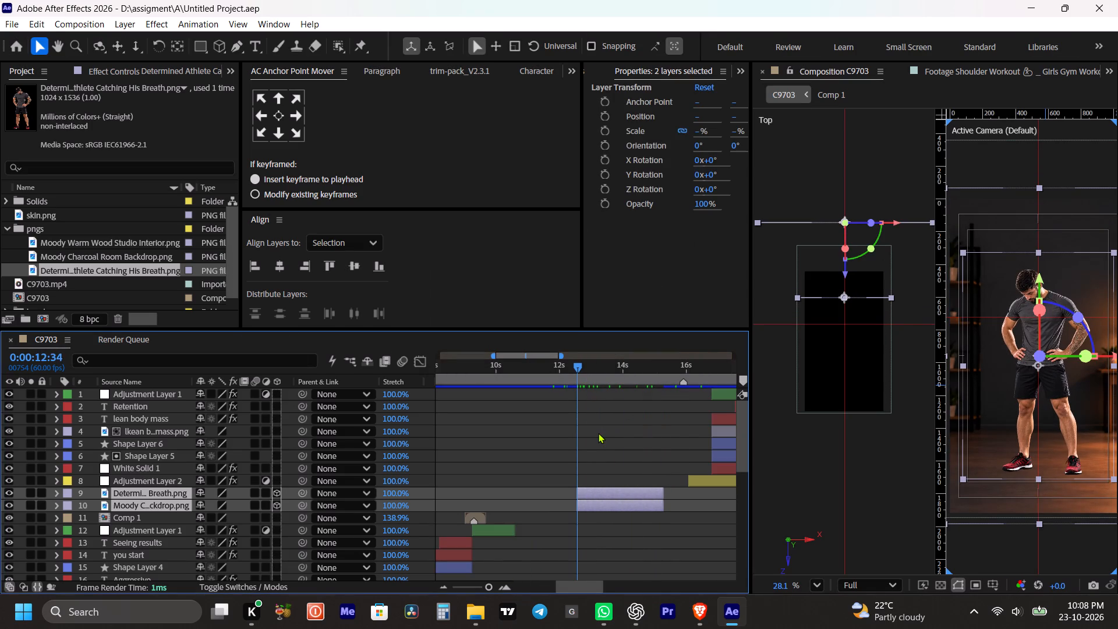
click(598, 433)
key(ctrl+s)
ctrl+click(601, 437)
click(615, 461)
click(601, 489)
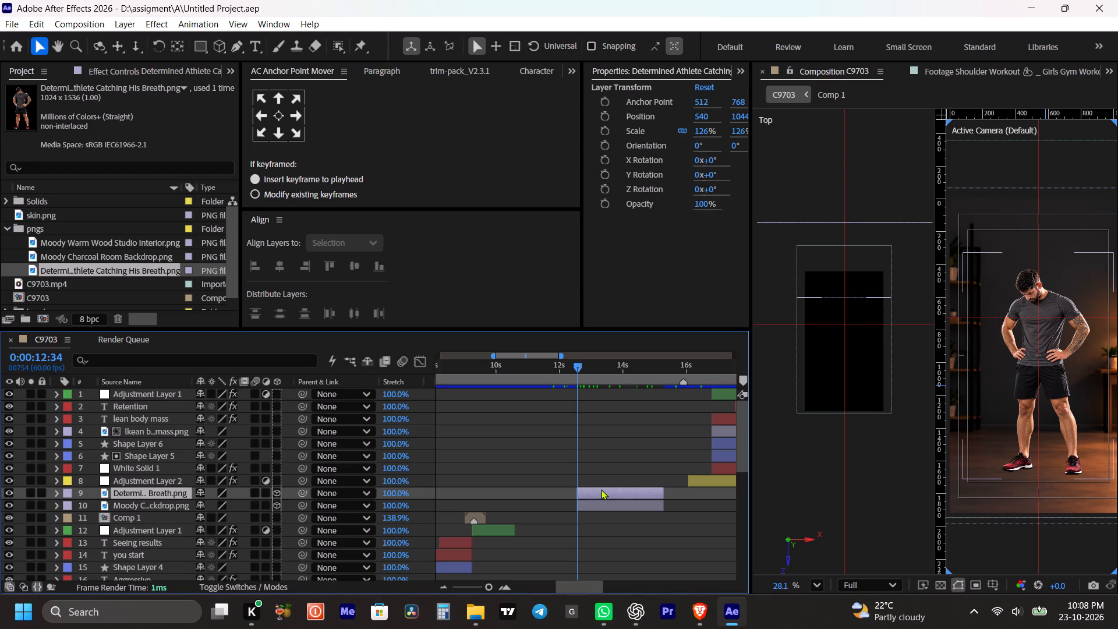
key(3)
click(601, 489)
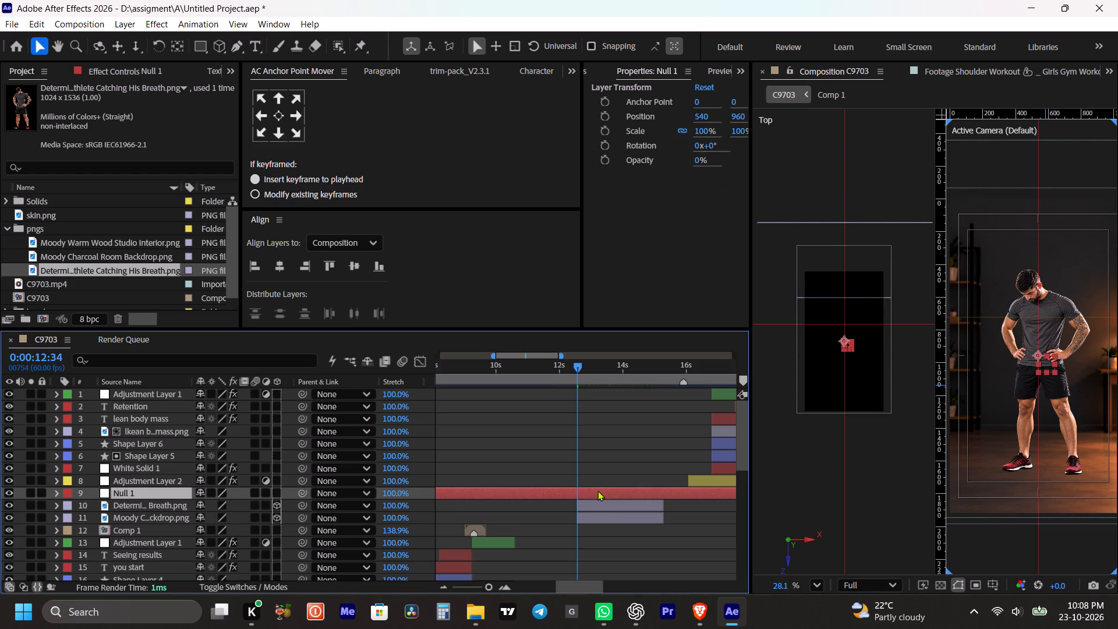
key(bracketleft)
click(597, 490)
click(278, 496)
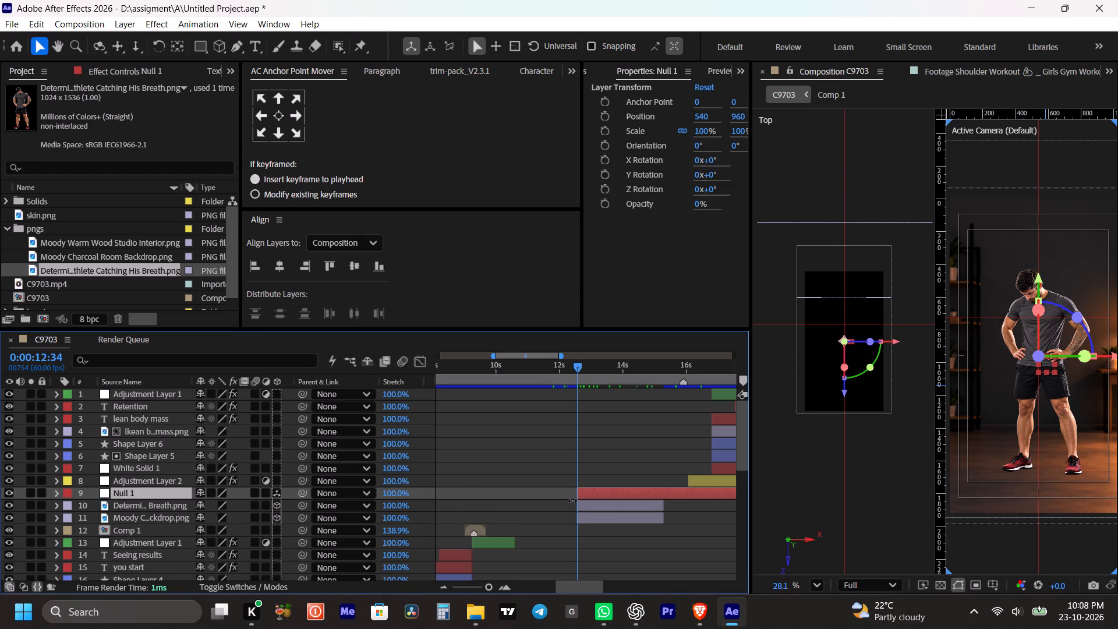
Add a two-node 50 mm camera directly above the athlete layer and start it at 0:00:12:34.
click(593, 512)
click(594, 510)
right_click(593, 500)
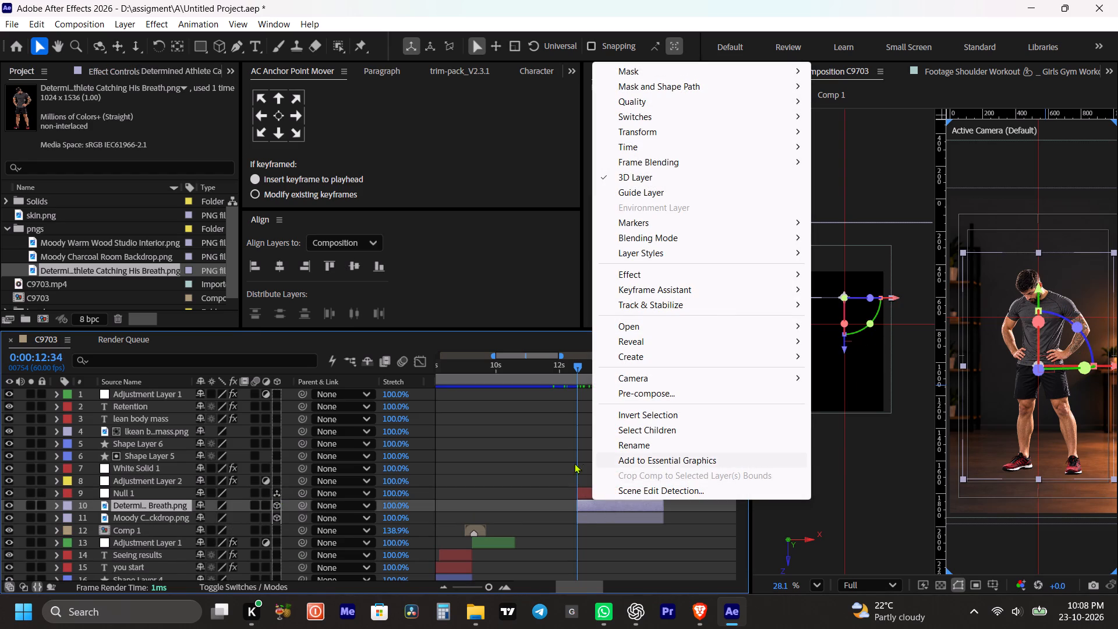
click(582, 507)
click(125, 26)
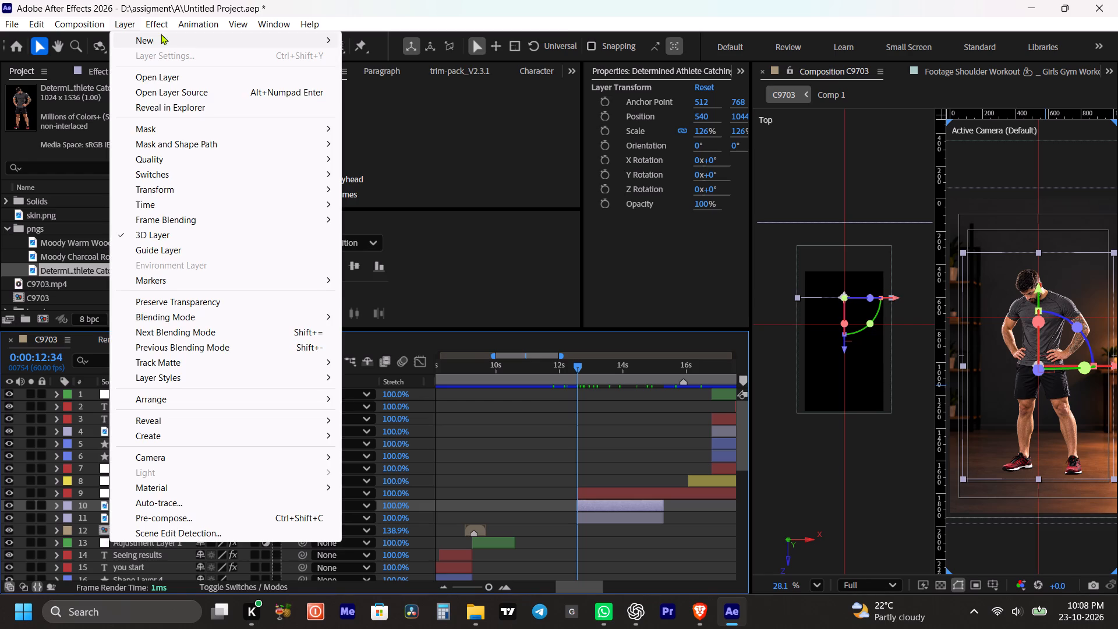
click(166, 43)
drag(481, 125, 389, 88)
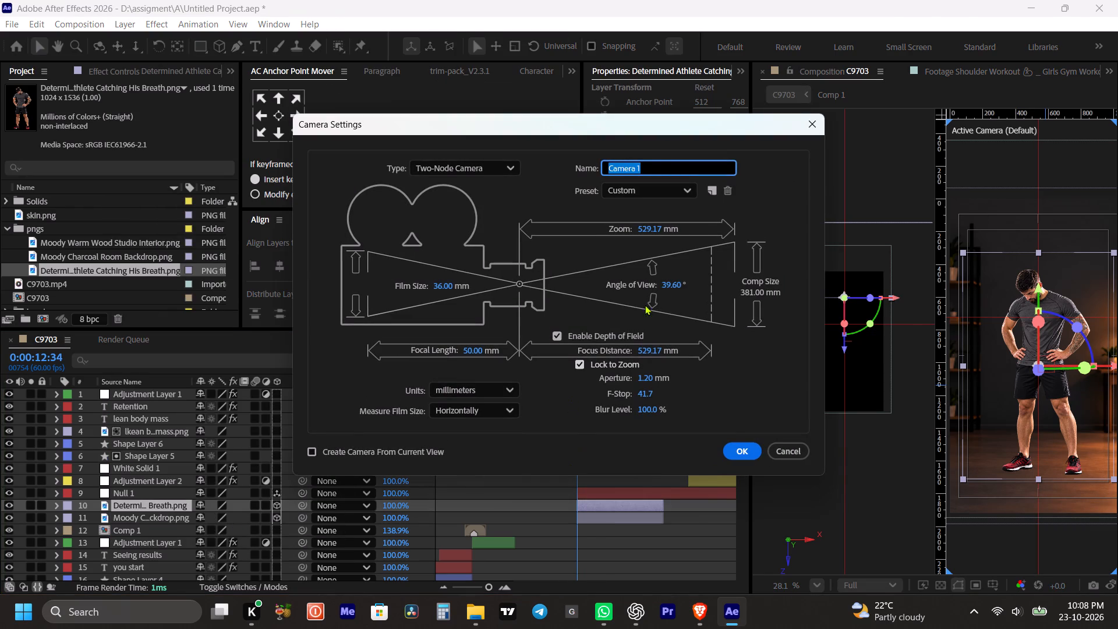
click(734, 449)
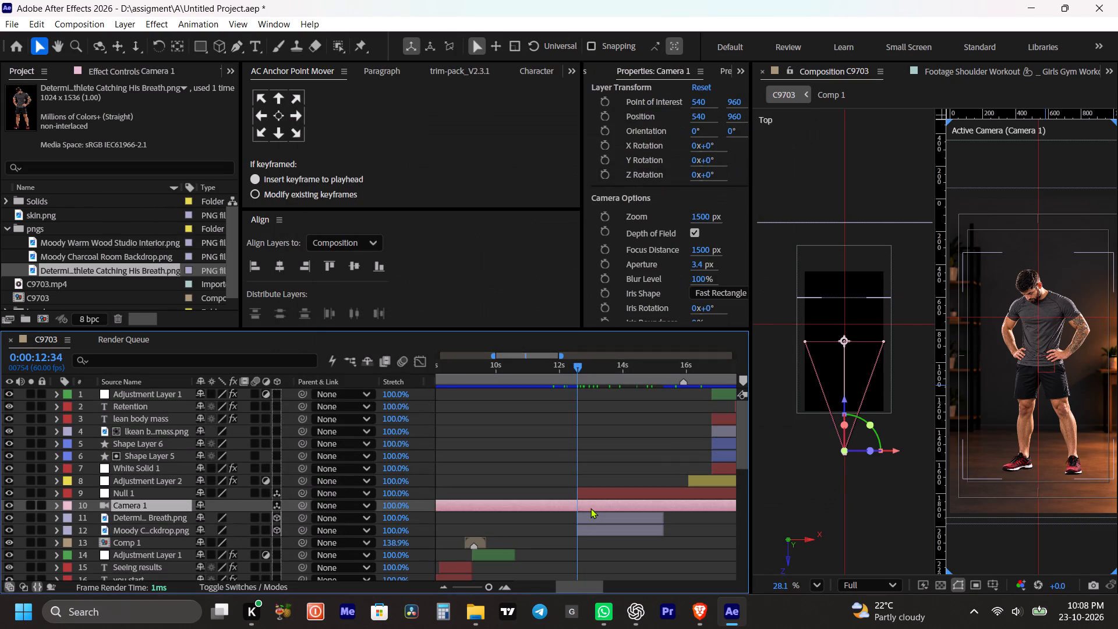
key(bracketleft)
Parent the new camera to the Null 1 layer.
click(590, 508)
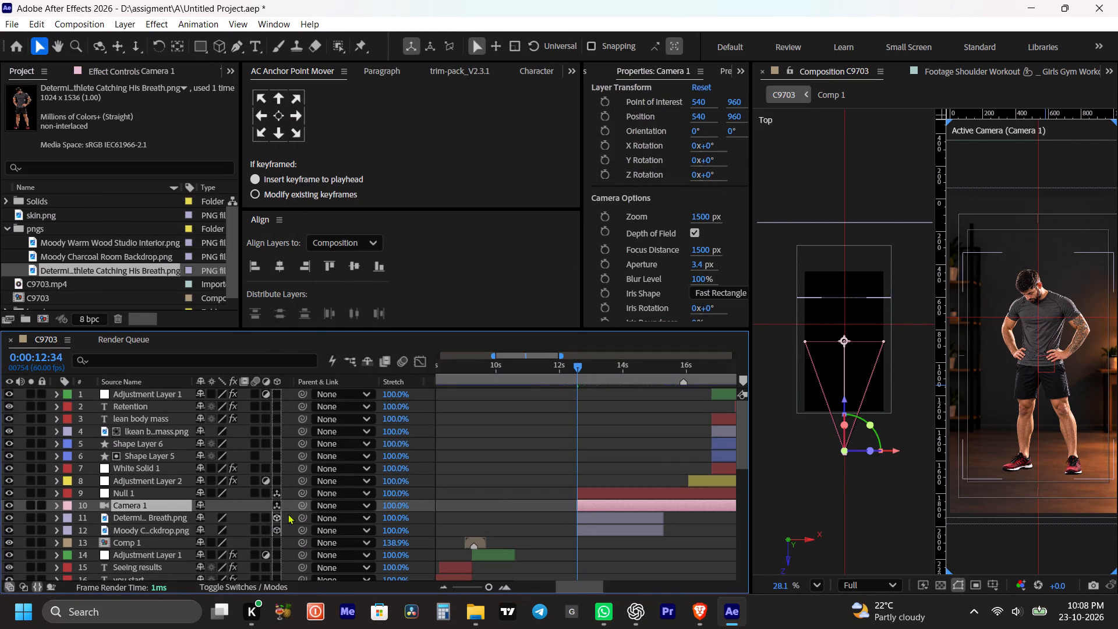
drag(300, 505, 180, 493)
Move Null 1 closer to the athlete and off to one side, to about 924, 492, 576, for the starting framing.
click(180, 493)
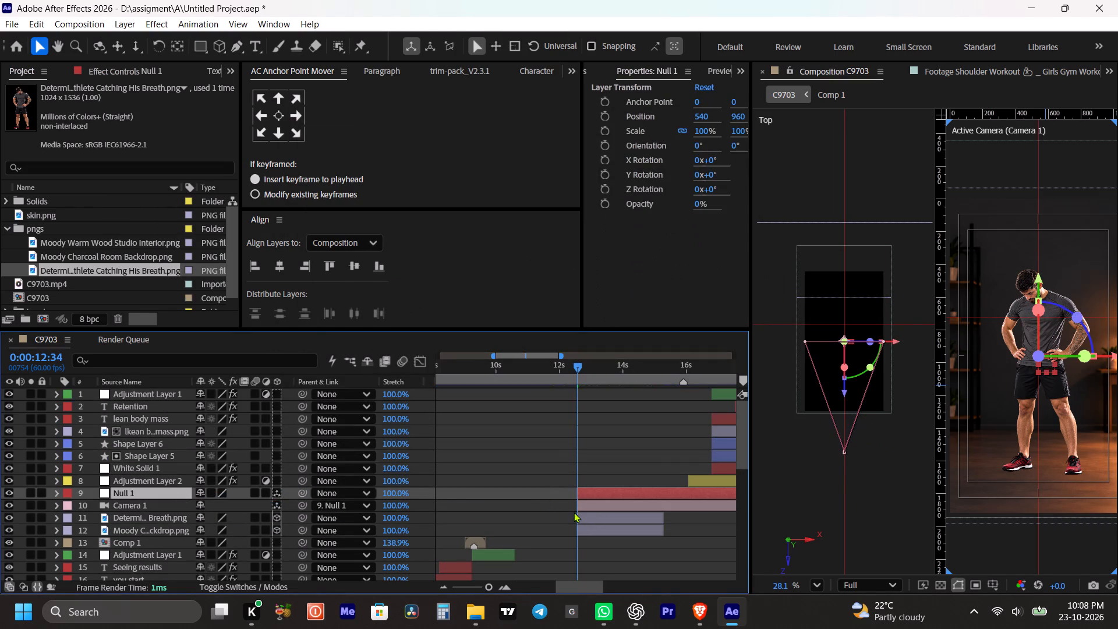
click(603, 492)
click(614, 457)
click(609, 490)
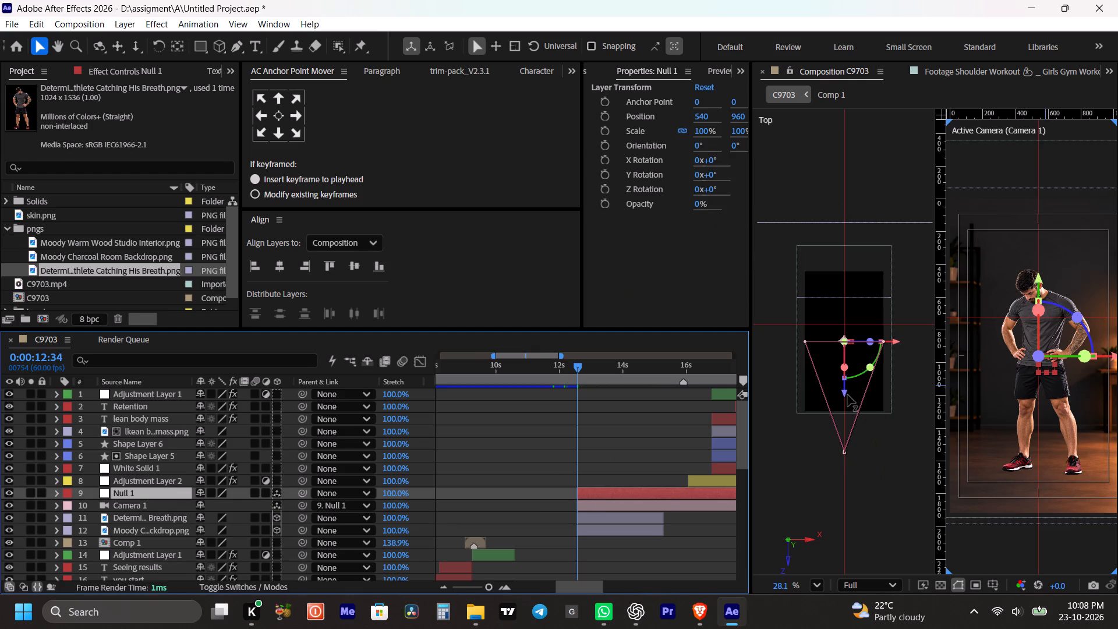
drag(844, 392, 845, 348)
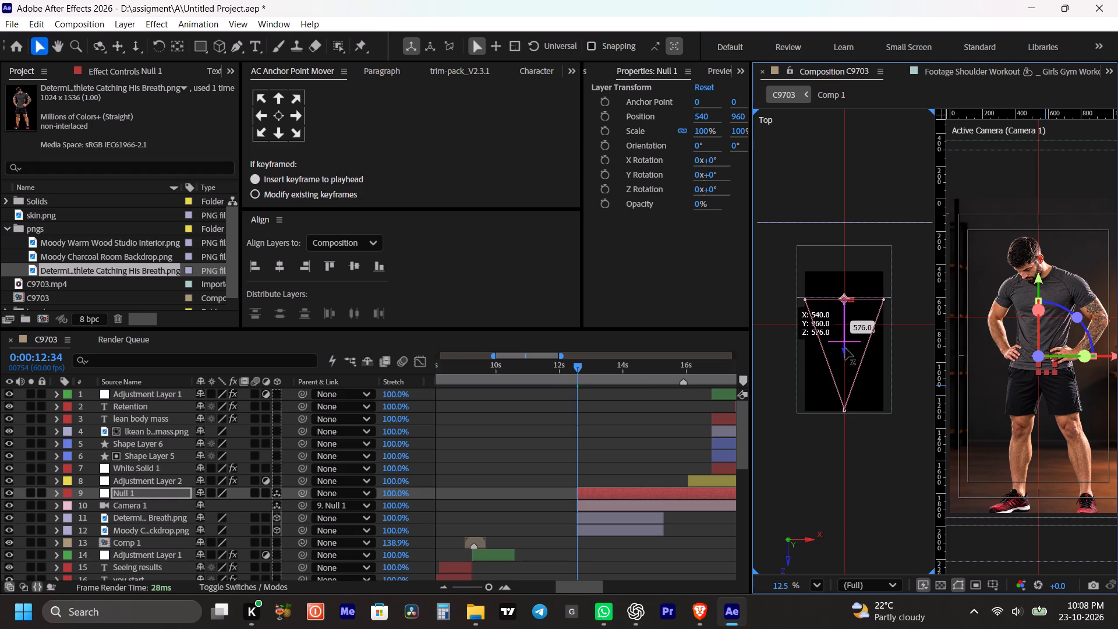
drag(845, 348, 847, 348)
drag(847, 348, 847, 348)
drag(896, 302, 910, 302)
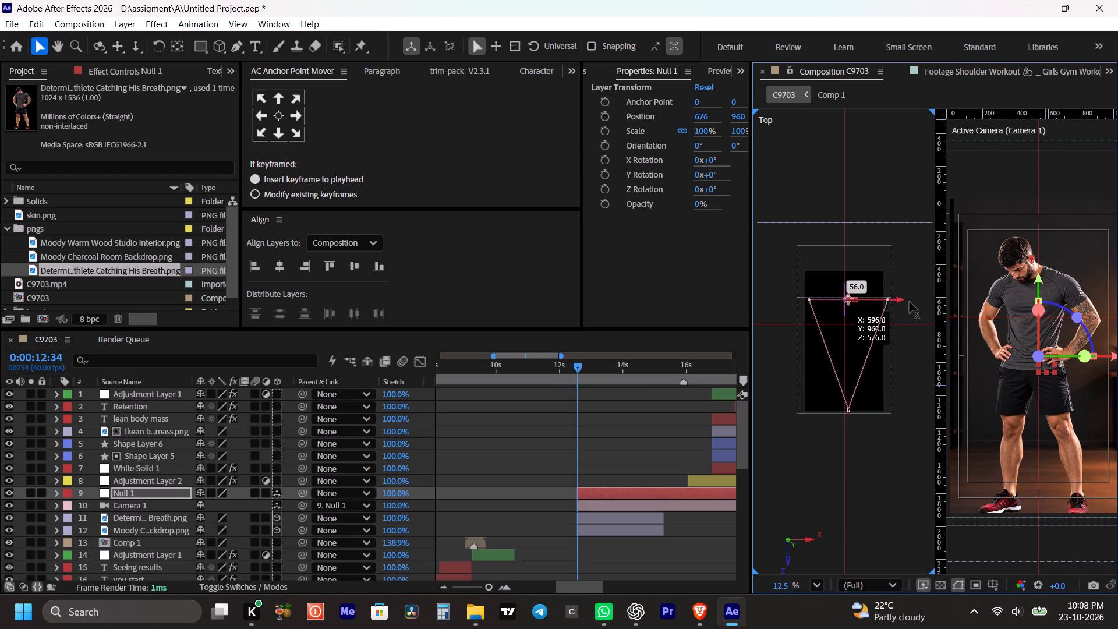
drag(910, 302, 926, 297)
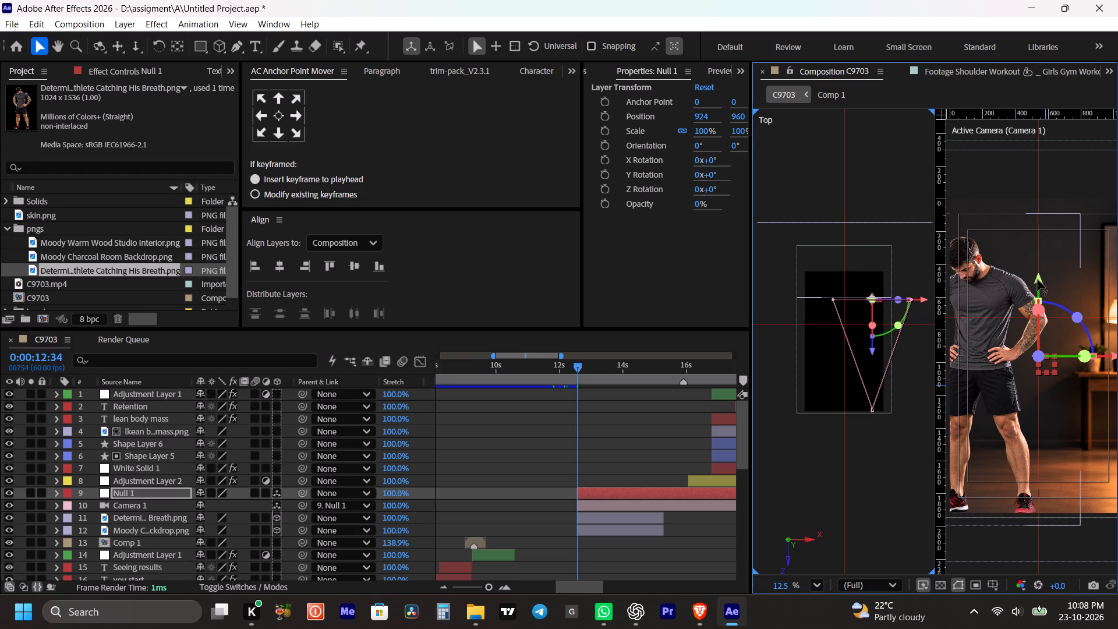
drag(1040, 277, 1039, 264)
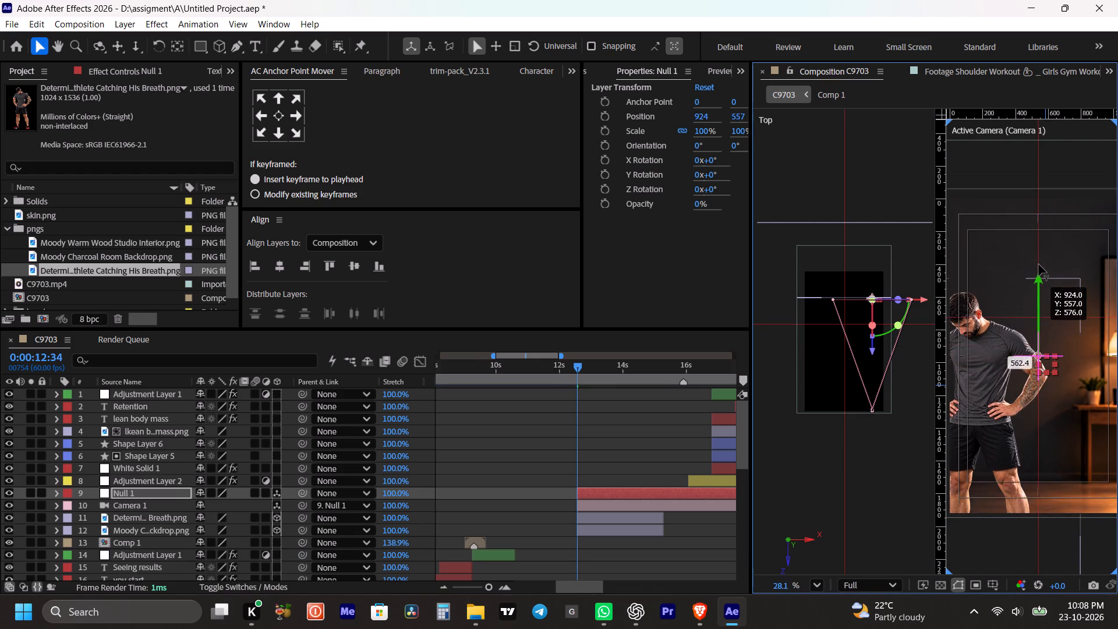
drag(1039, 264, 1037, 261)
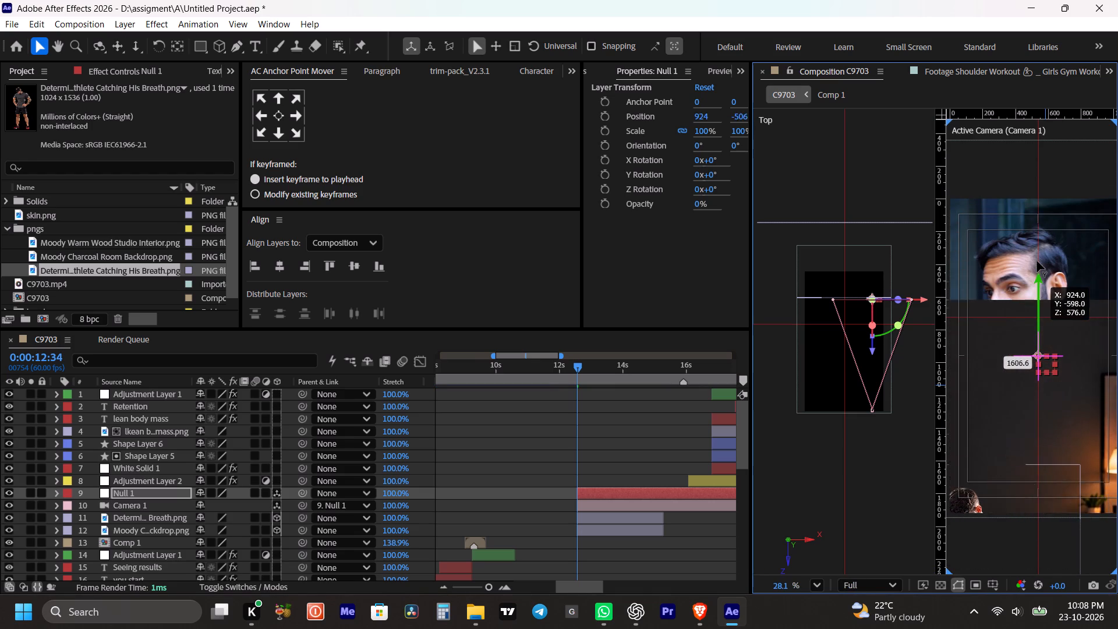
drag(1037, 261, 1039, 297)
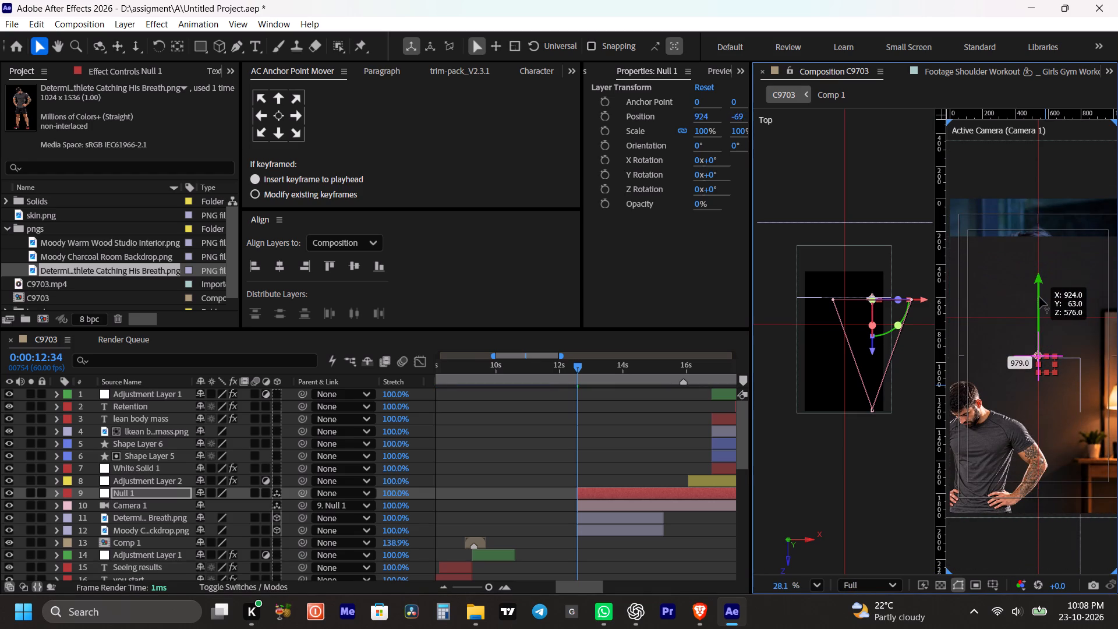
drag(1039, 297, 1040, 298)
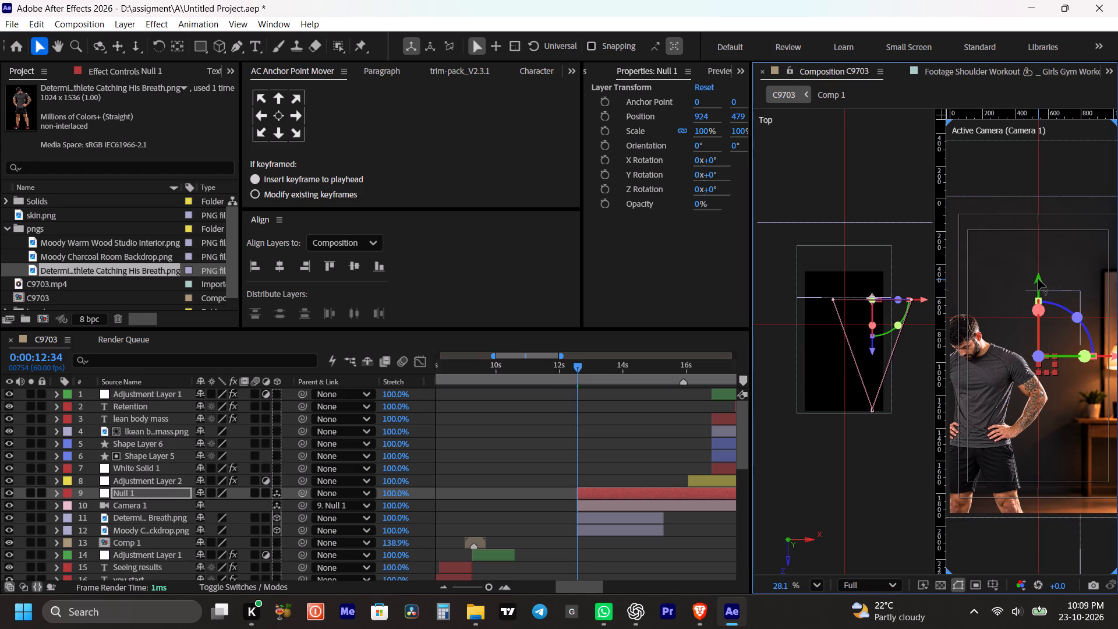
click(1038, 279)
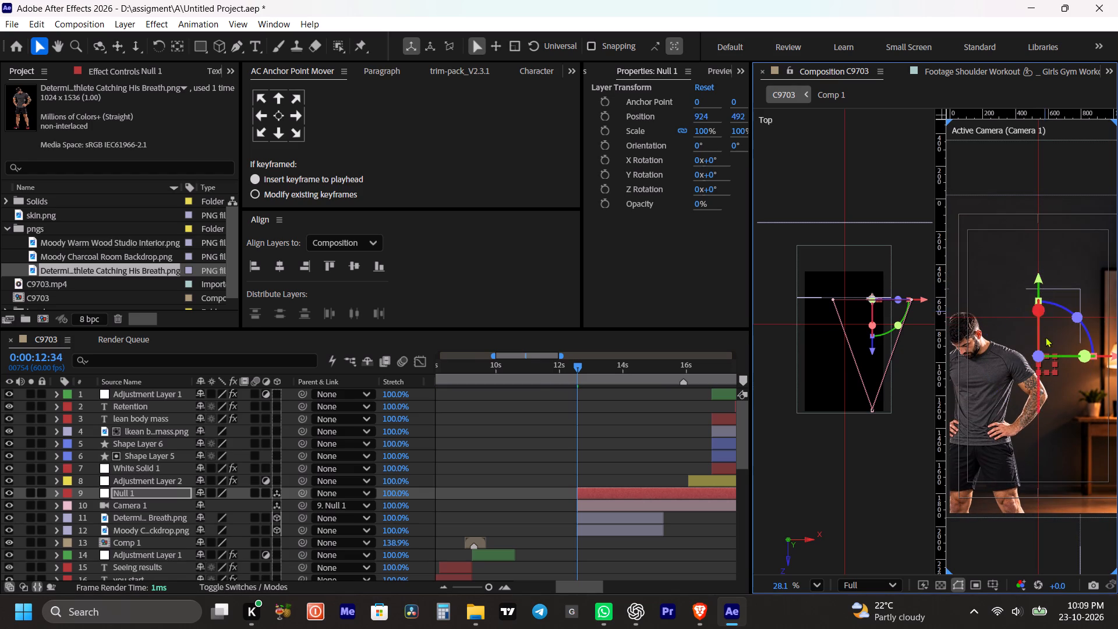
click(696, 527)
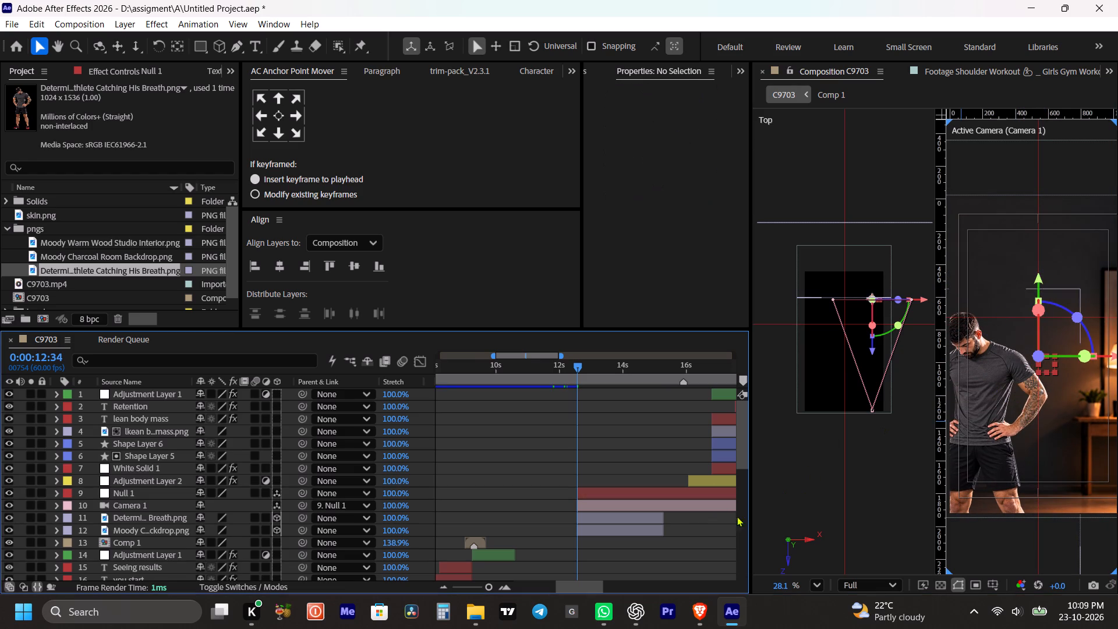
Save the project.
scroll(1030, 368, down, 3)
key(space)
key(space)
key(space)
key(space)
key(space)
key(space)
key(space)
key(space)
key(space)
key(space)
key(space)
key(space)
key(space)
key(space)
key(space)
key(space)
drag(1016, 326, 1023, 315)
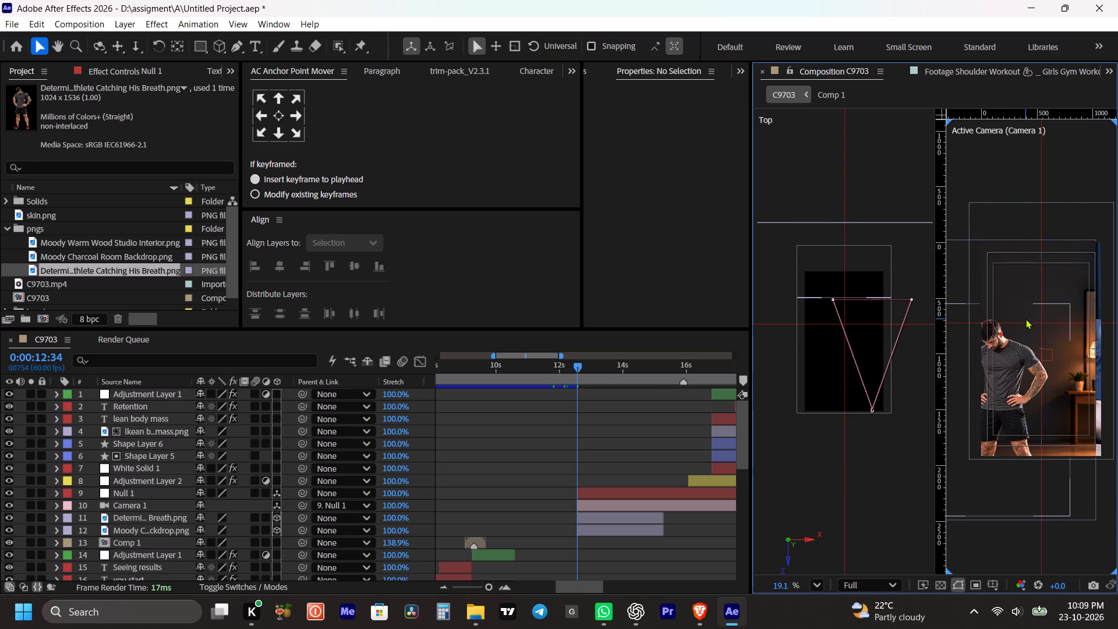
key(ctrl+s)
key(ctrl+s)
Set starting position and scale keyframes on Null 1 at 0:00:12:34.
click(618, 436)
click(578, 492)
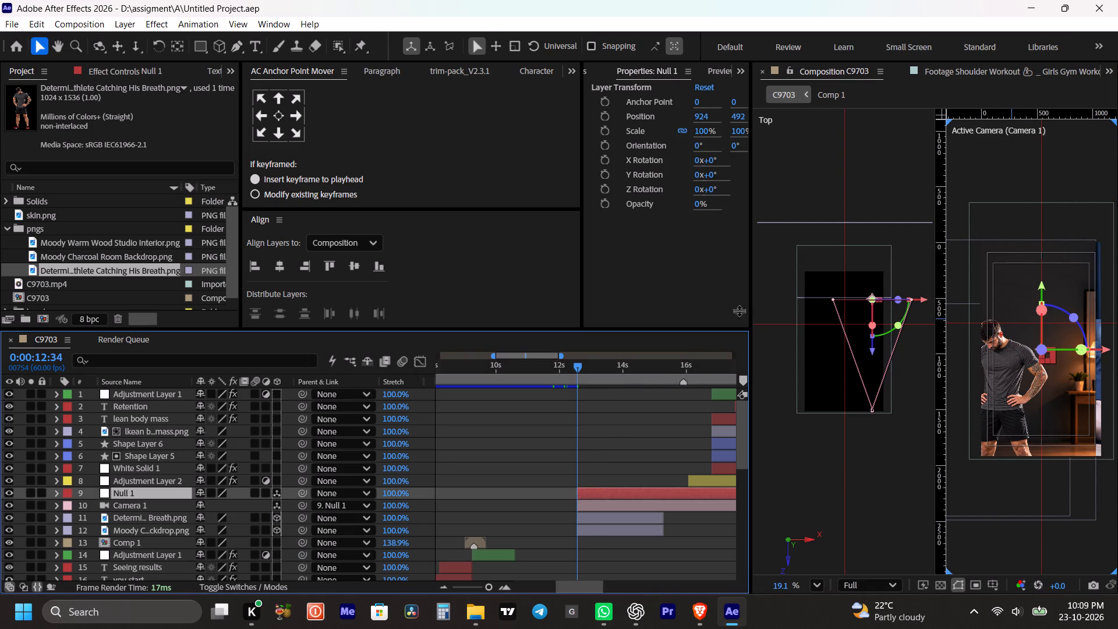
click(606, 114)
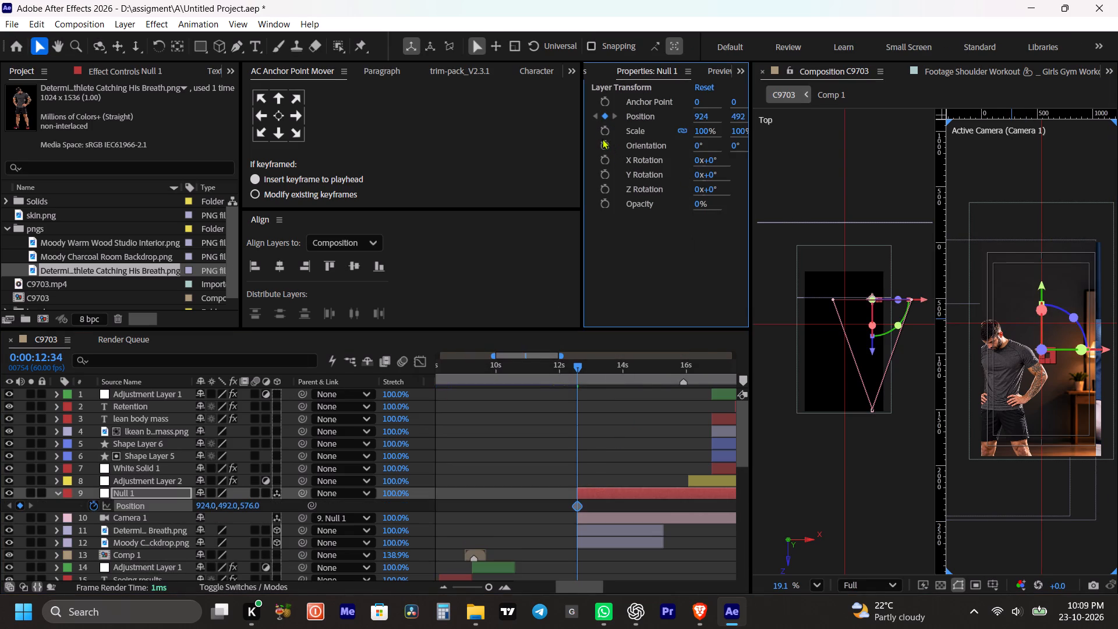
click(605, 130)
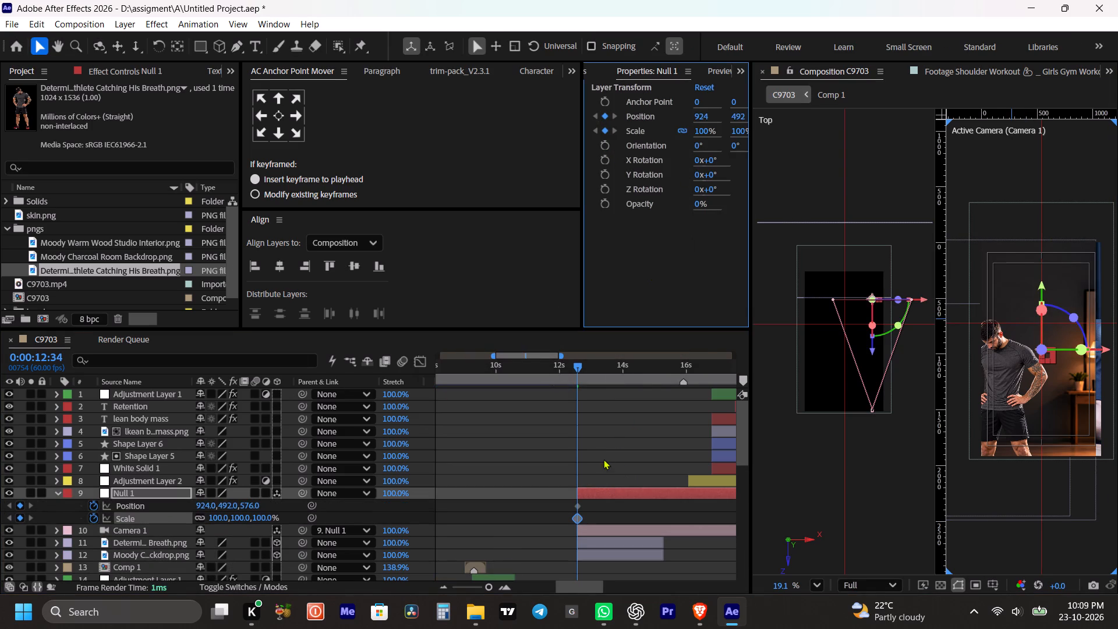
Go to 0:00:14:16, save the project, and keyframe Null 1's position at about 638, 492, 320 to reframe the athlete.
drag(582, 365, 615, 384)
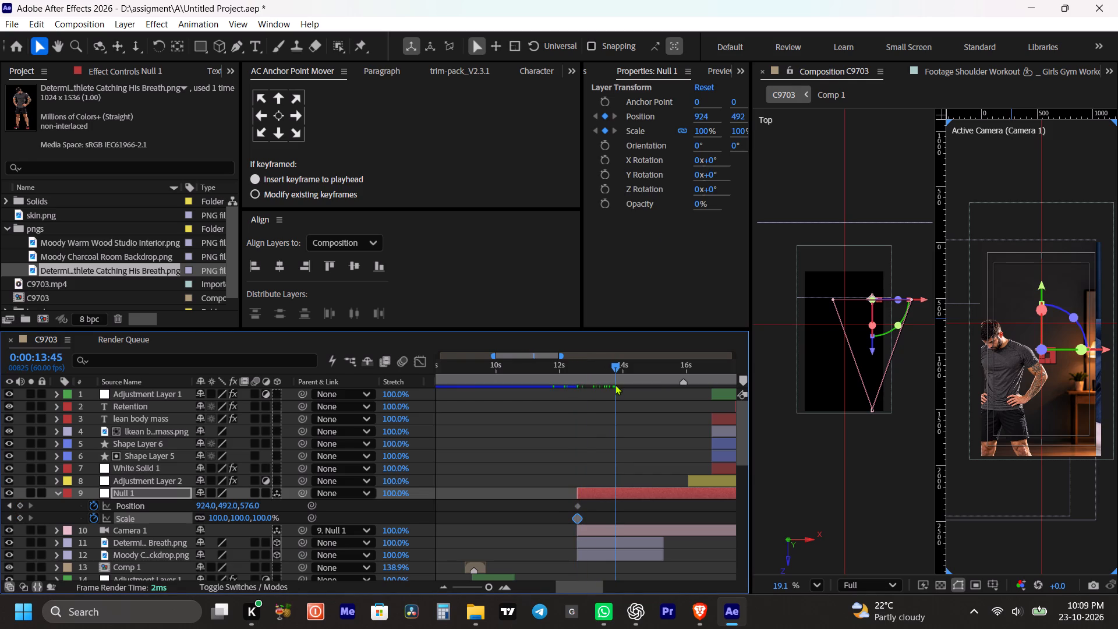
drag(615, 384, 631, 391)
key(v)
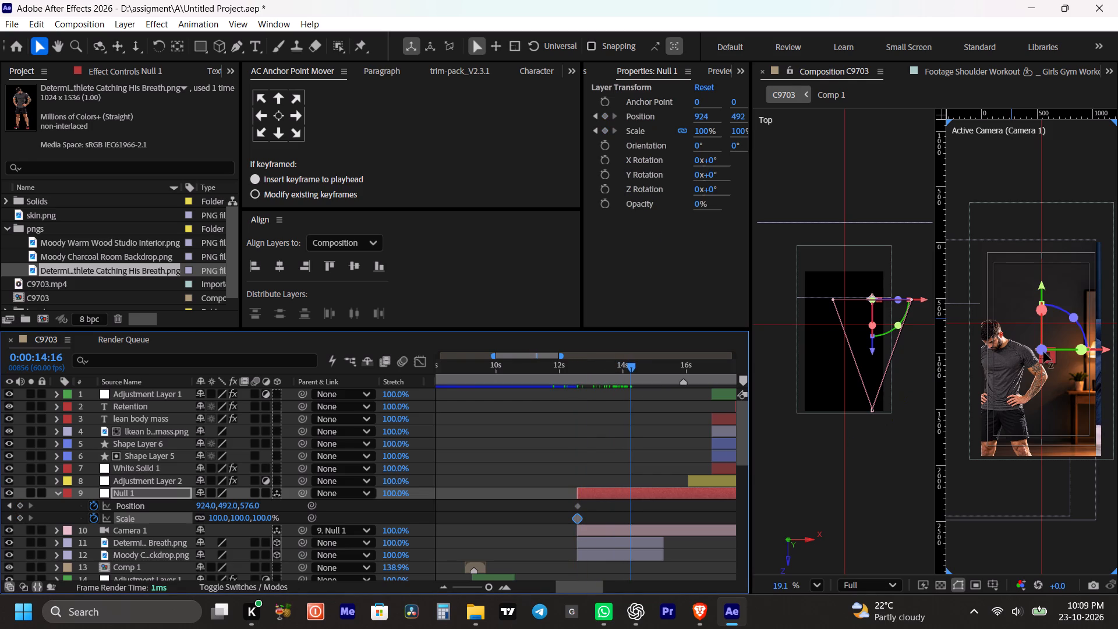
key(ctrl+s)
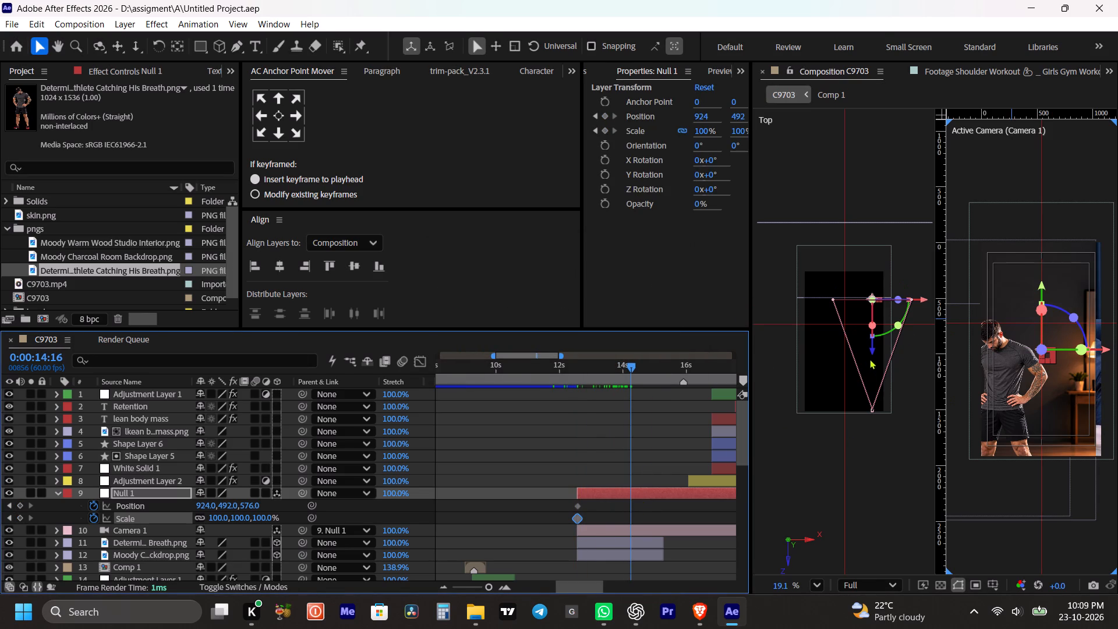
drag(873, 352, 873, 360)
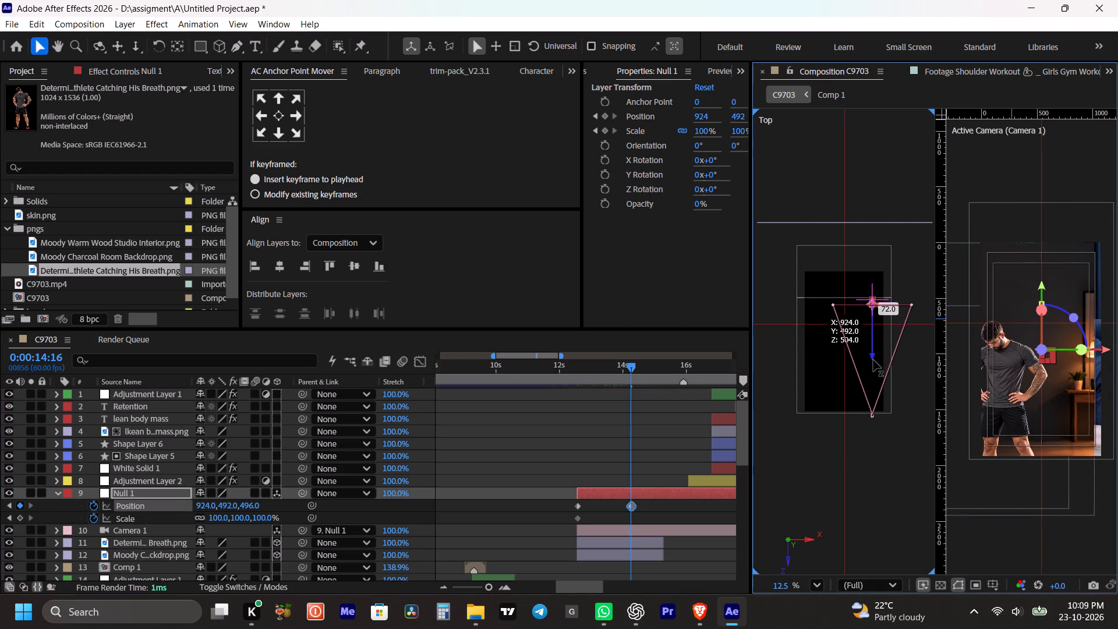
drag(873, 360, 873, 368)
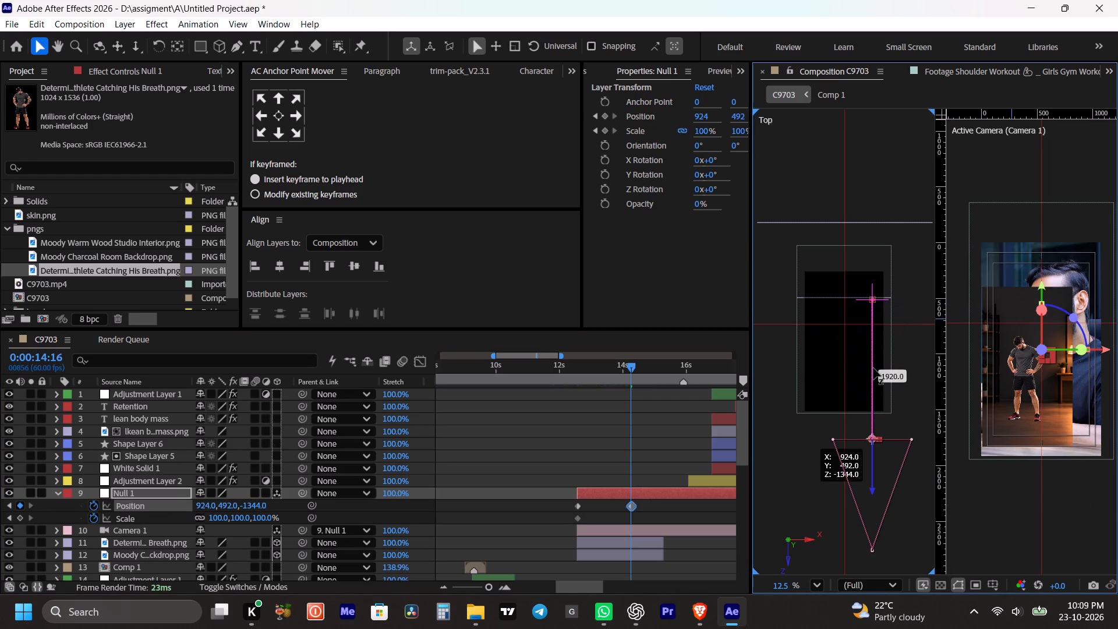
drag(873, 368, 873, 373)
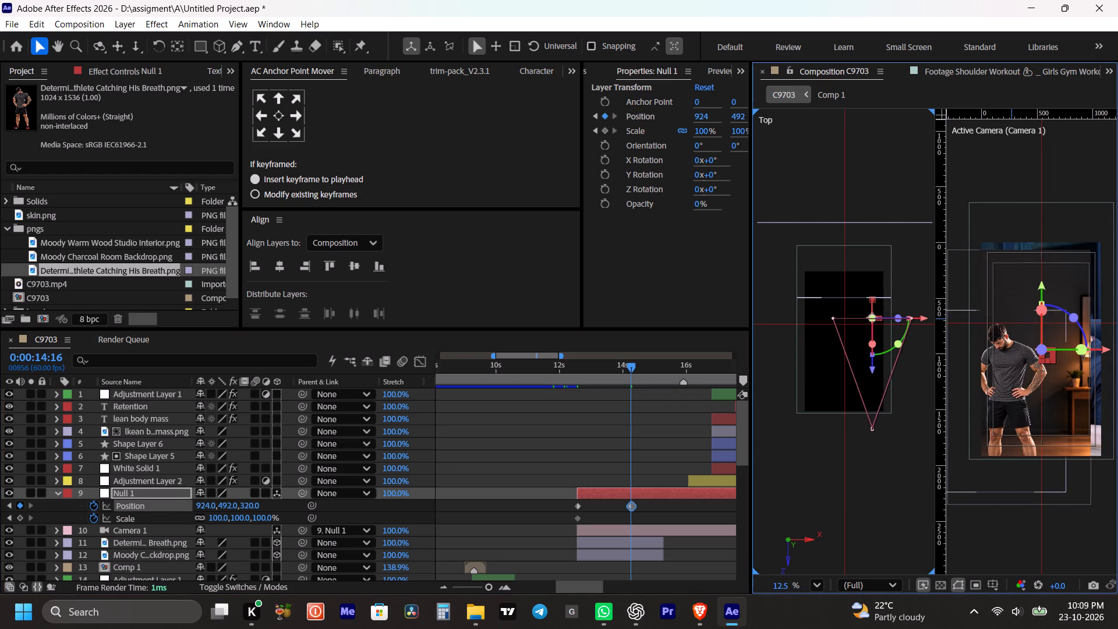
drag(1106, 350, 1098, 350)
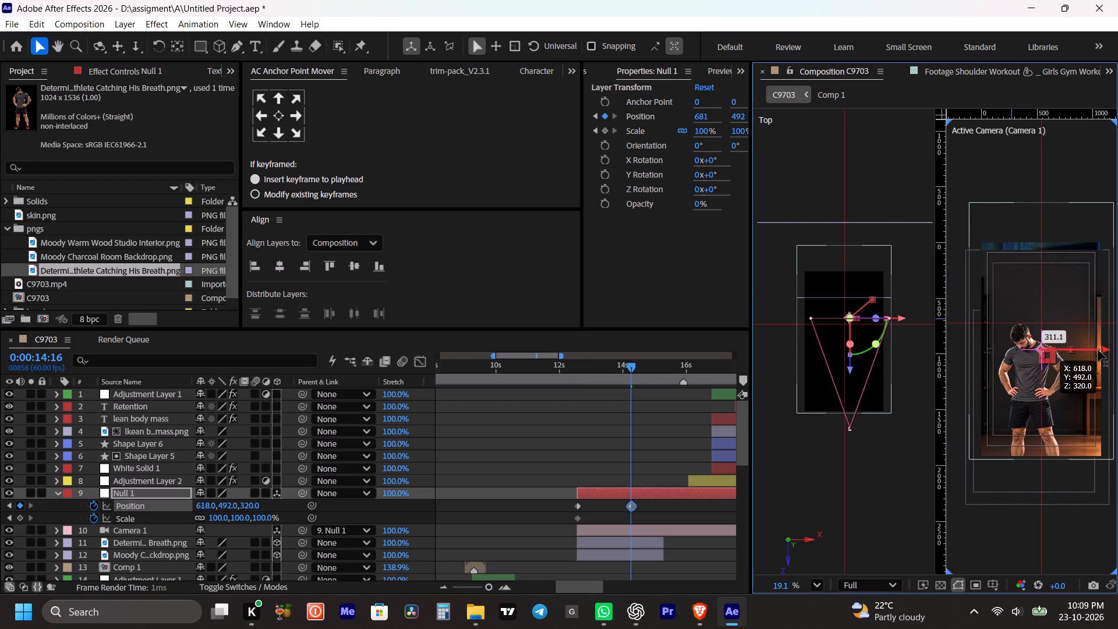
drag(1098, 350, 1102, 350)
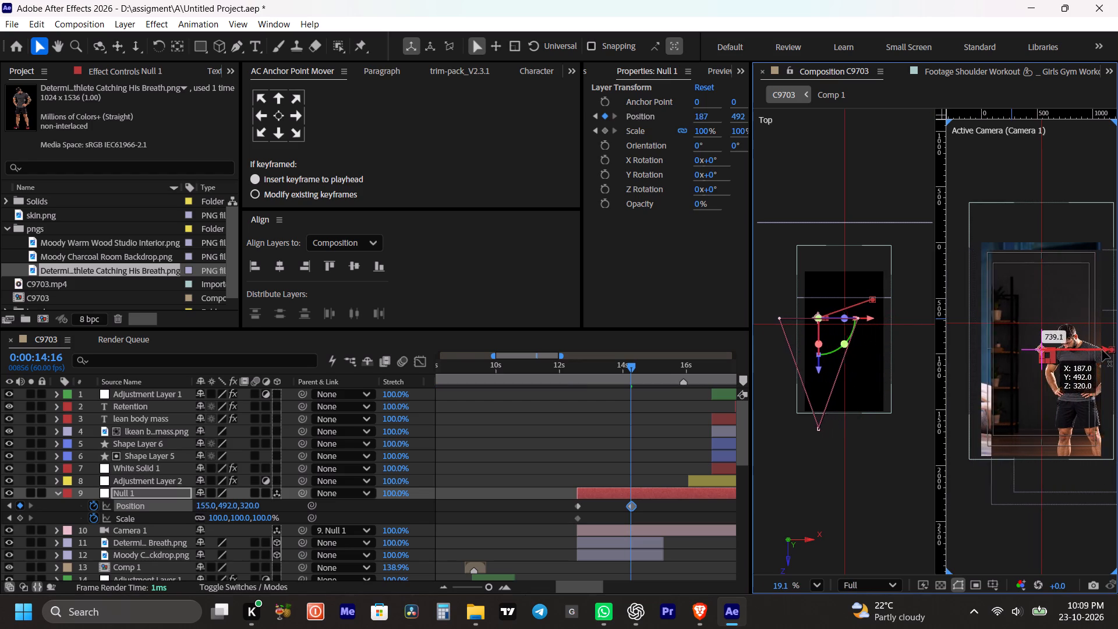
drag(1102, 350, 1113, 350)
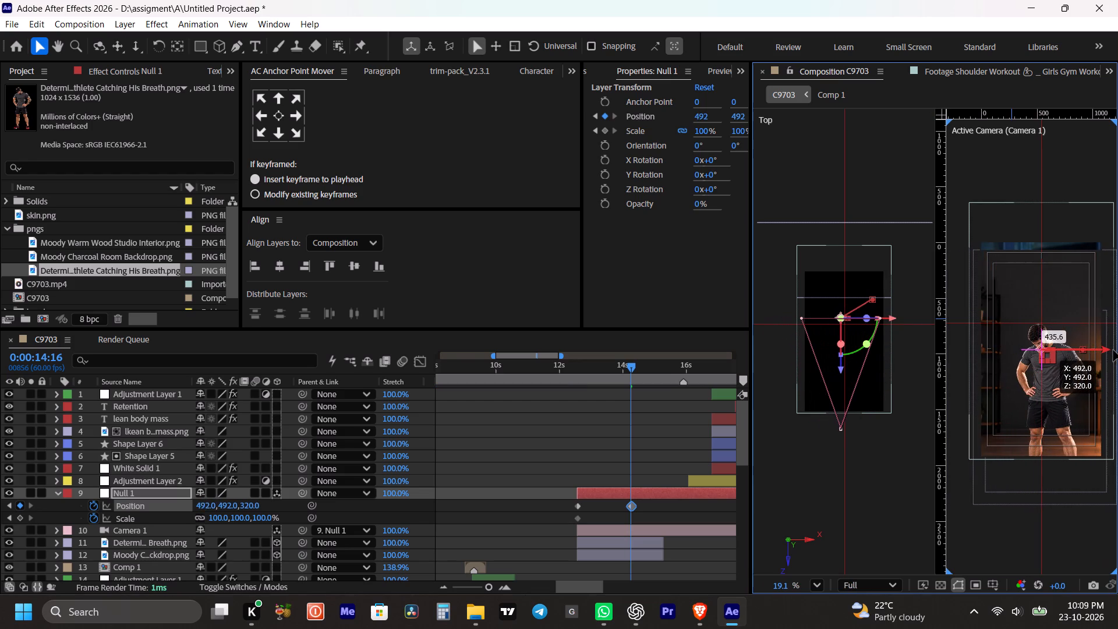
drag(1113, 350, 1114, 350)
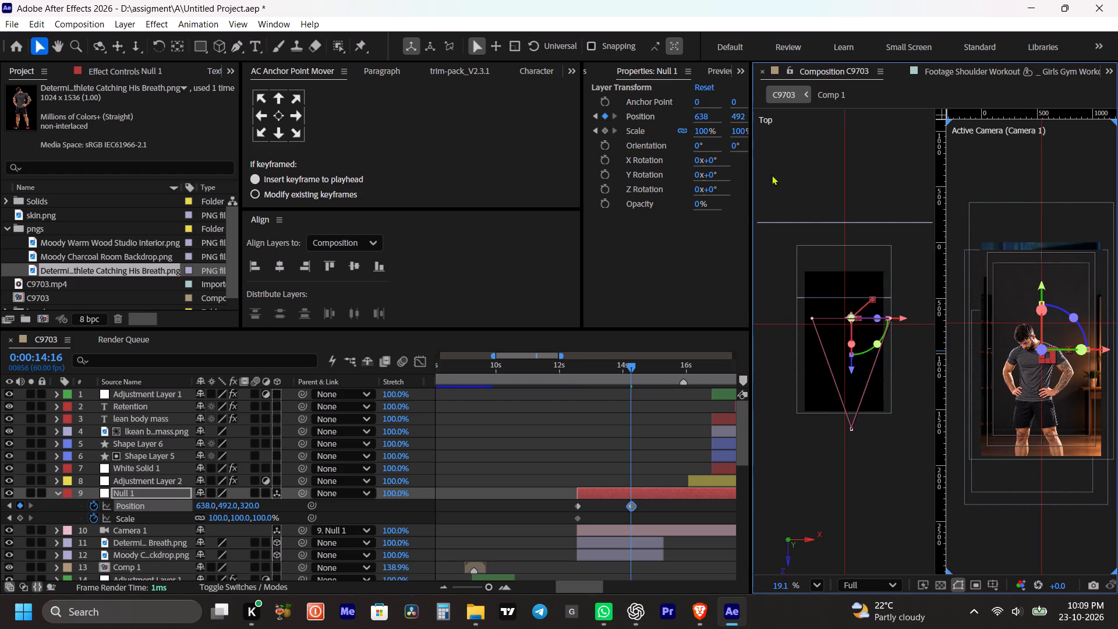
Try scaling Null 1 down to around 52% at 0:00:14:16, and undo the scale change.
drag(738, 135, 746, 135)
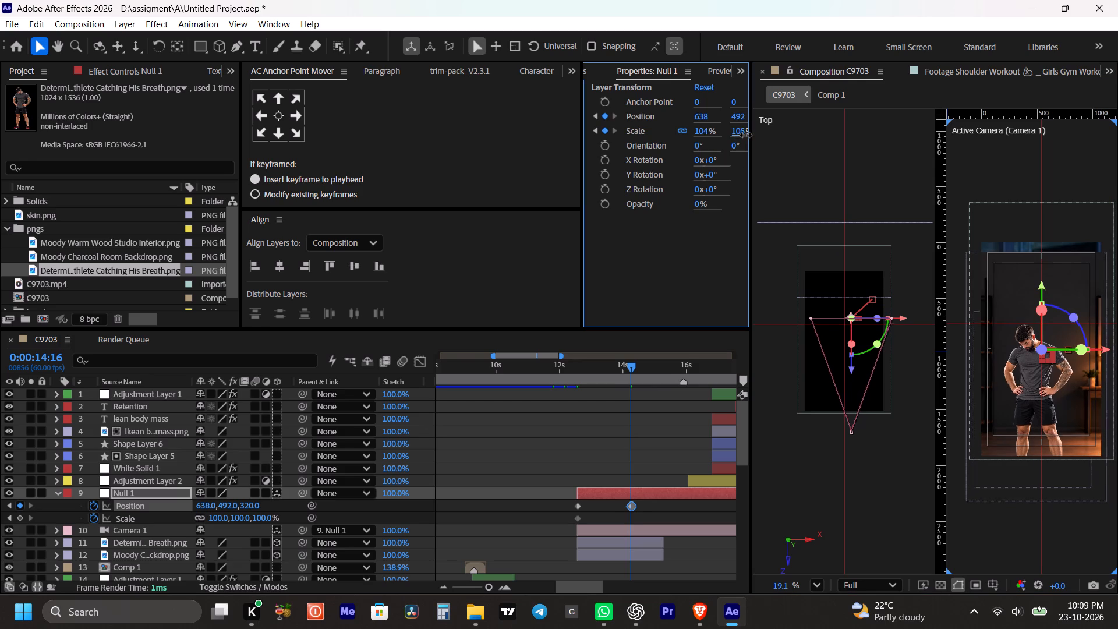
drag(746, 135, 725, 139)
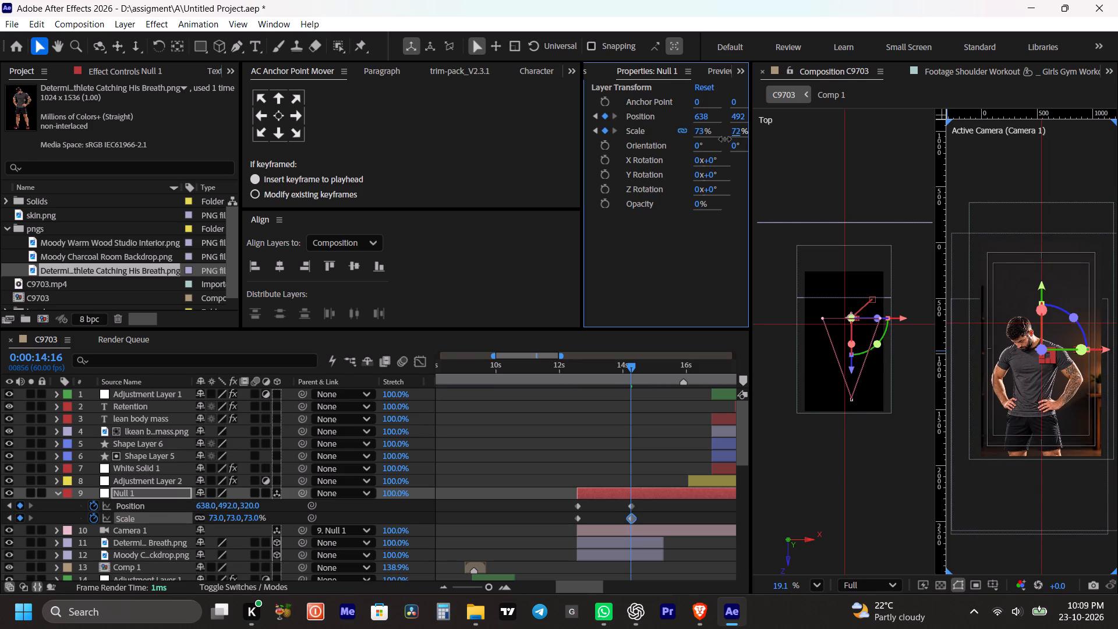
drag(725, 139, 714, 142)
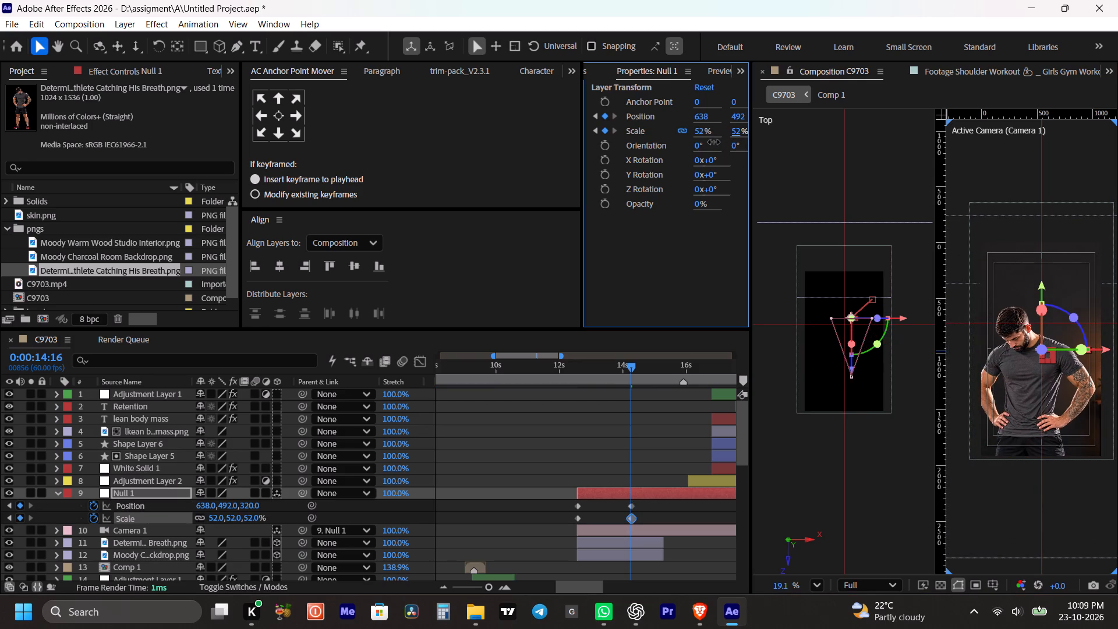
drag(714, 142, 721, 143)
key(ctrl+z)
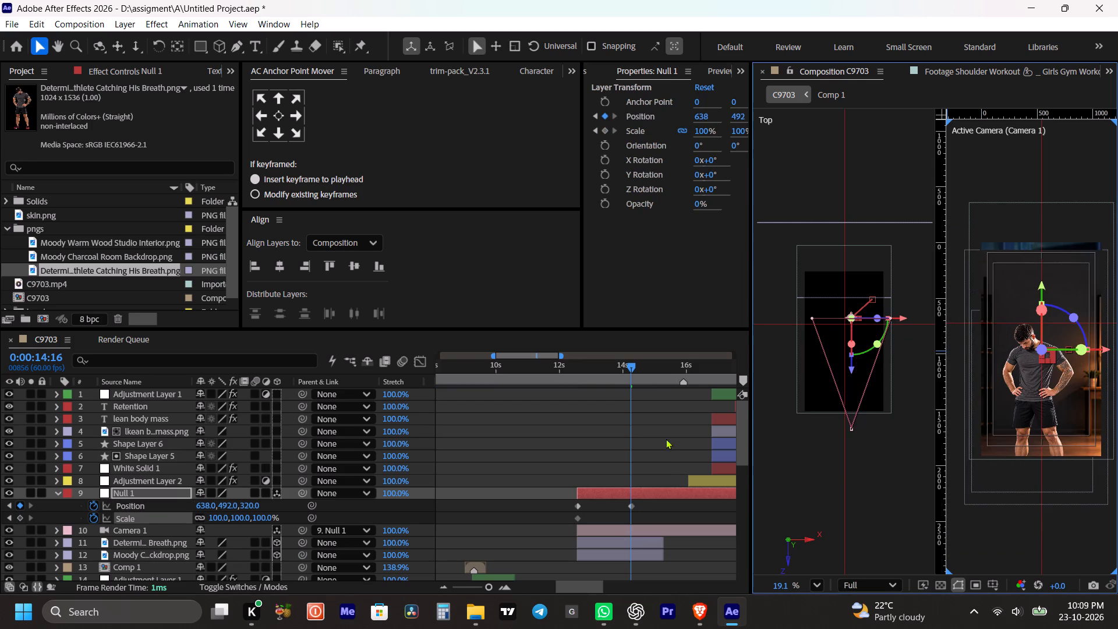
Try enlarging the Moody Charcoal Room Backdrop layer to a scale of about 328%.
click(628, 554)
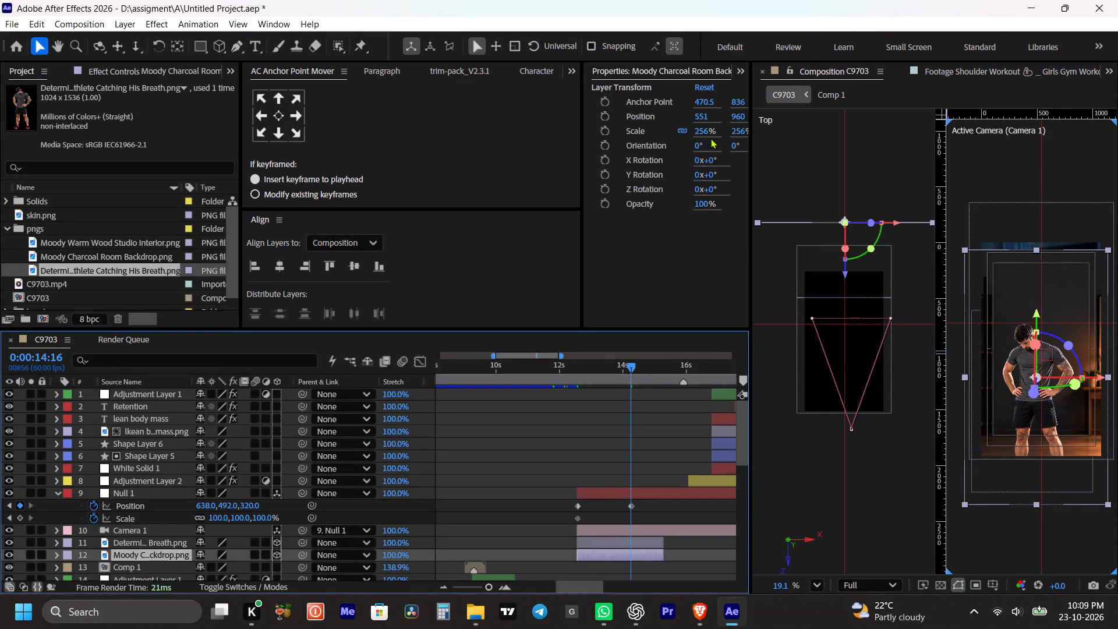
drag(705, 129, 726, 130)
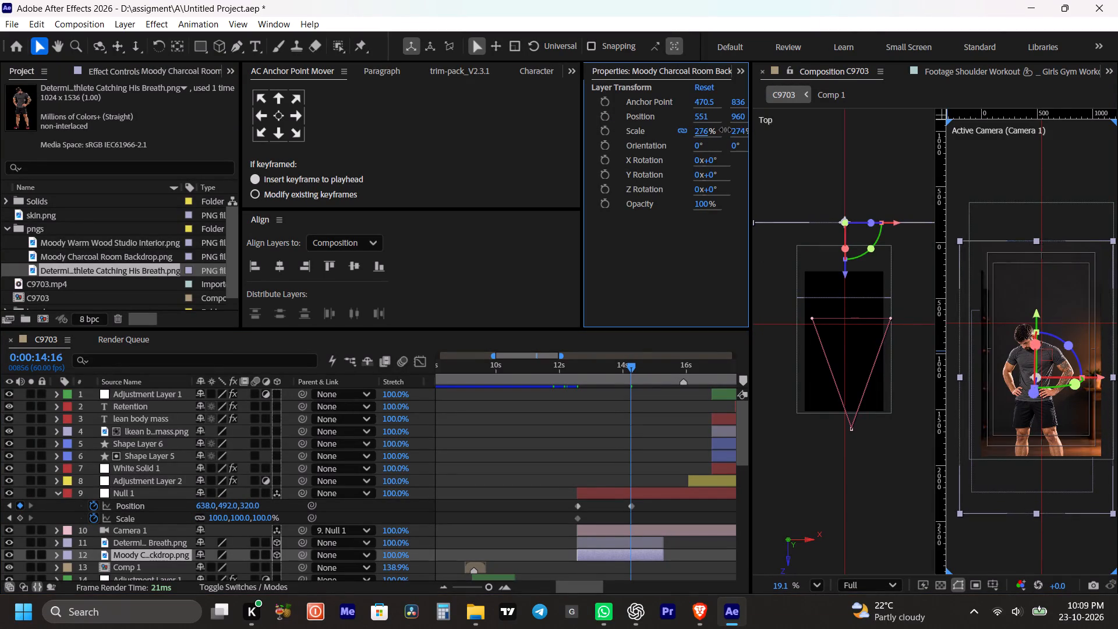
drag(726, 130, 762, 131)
Preview the camera move from 0:00:12:06 and check the athlete's framing between about 0:00:13:23 and 0:00:14:17.
click(562, 372)
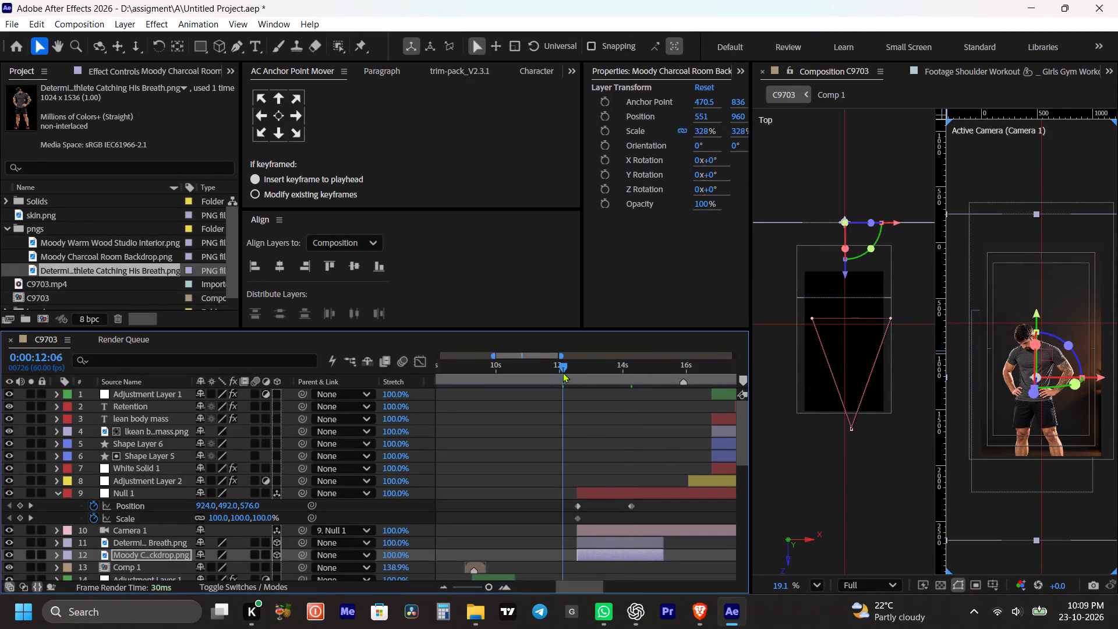
key(space)
click(597, 426)
key(space)
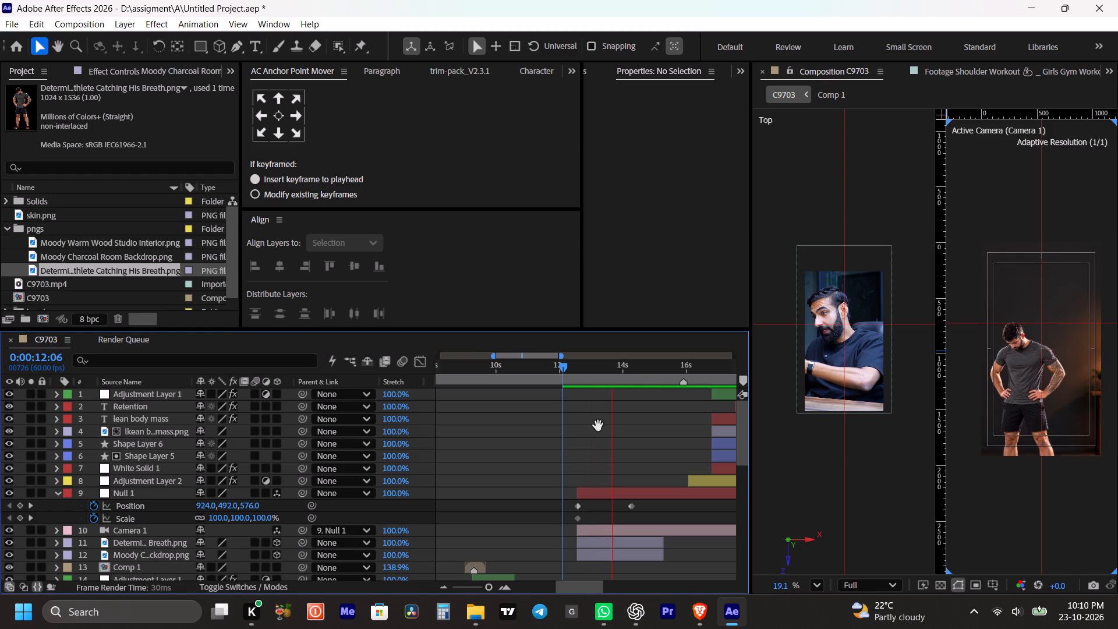
key(space)
key(space)
key(space)
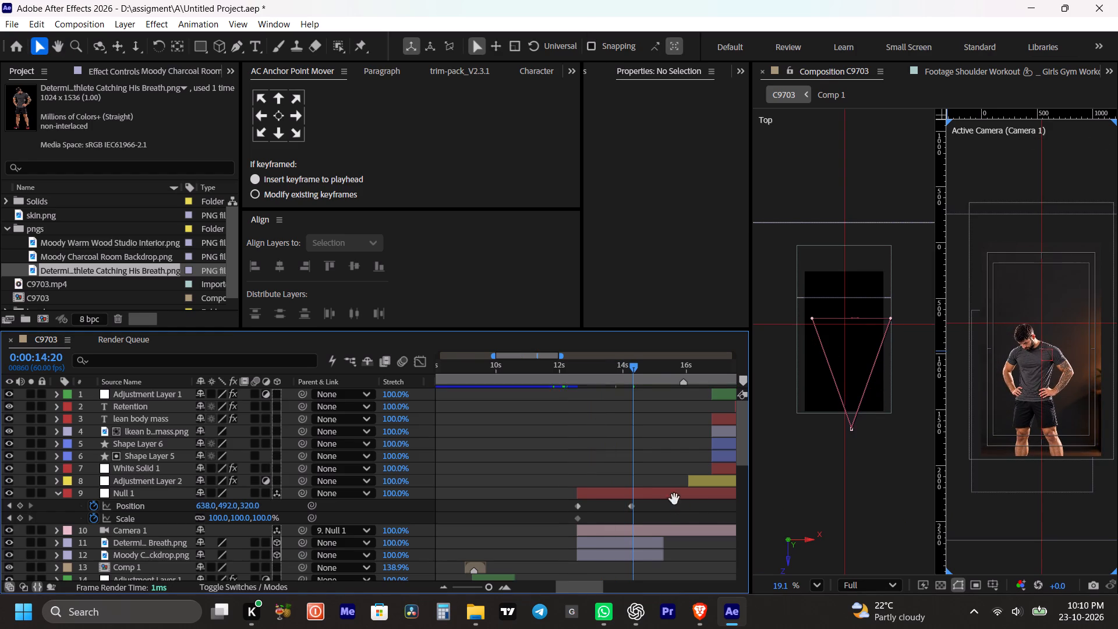
key(space)
drag(639, 361, 601, 367)
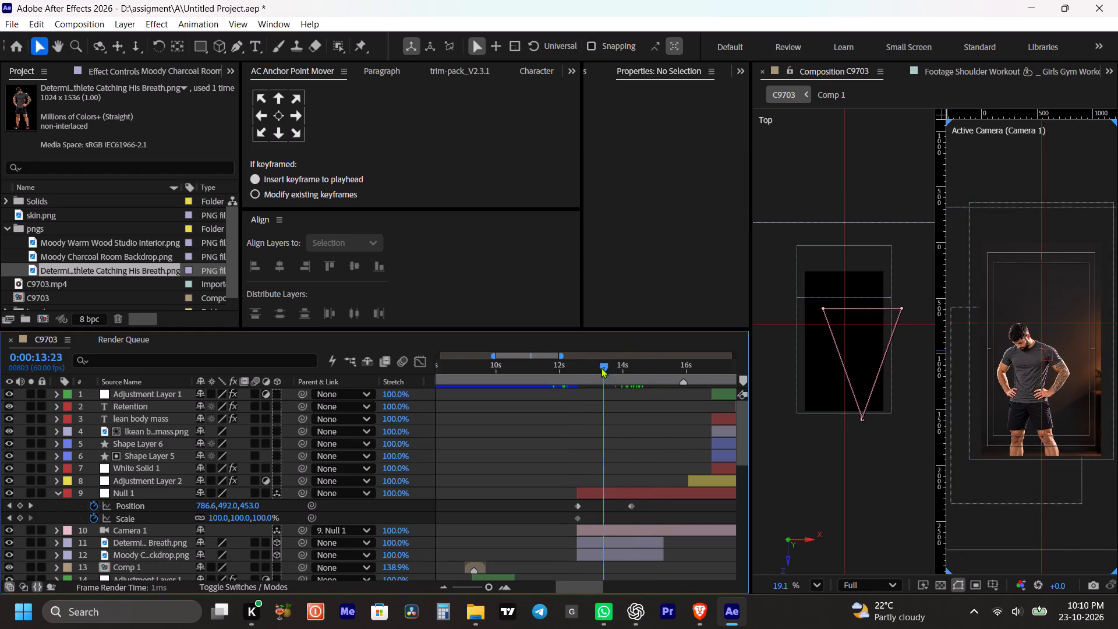
drag(601, 367, 632, 388)
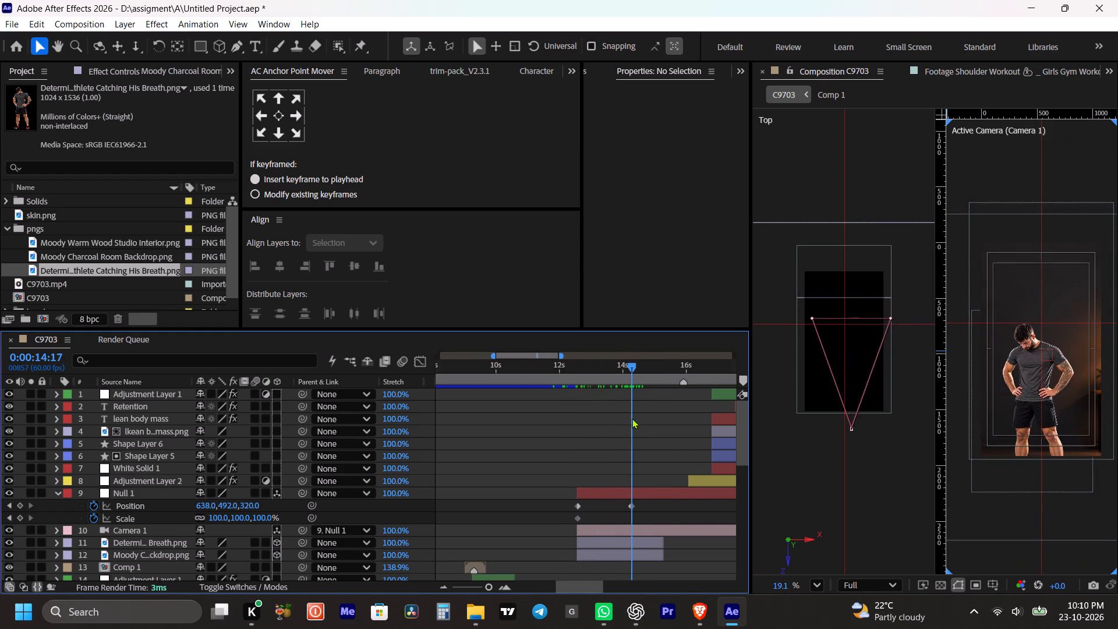
Undo the backdrop enlargement and Null 1's position keyframe at 0:00:14:16.
click(121, 555)
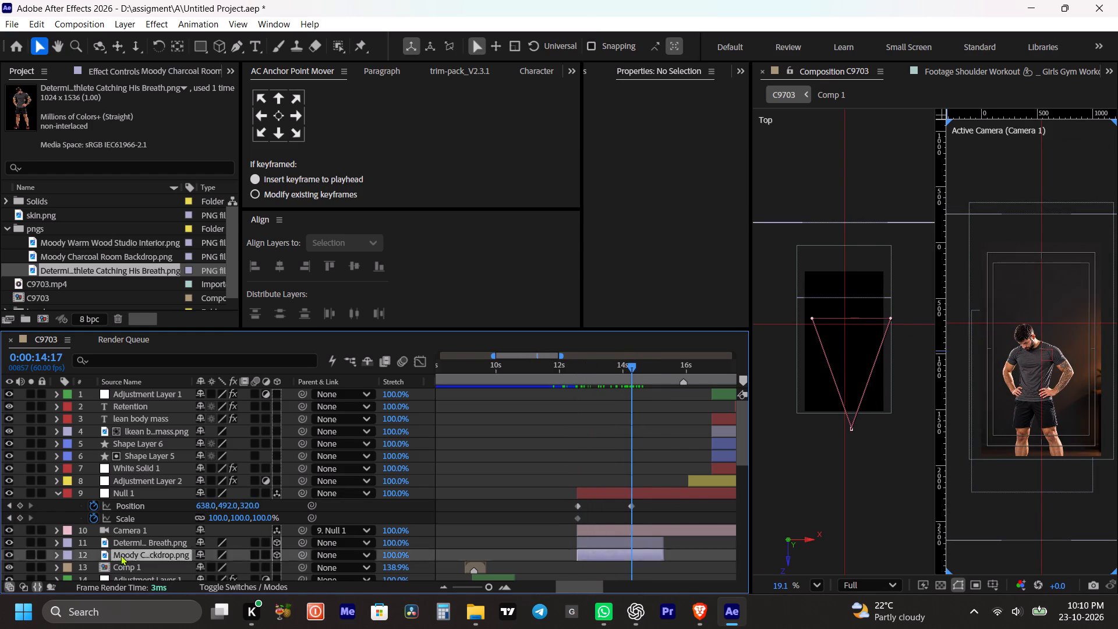
key(ctrl+z)
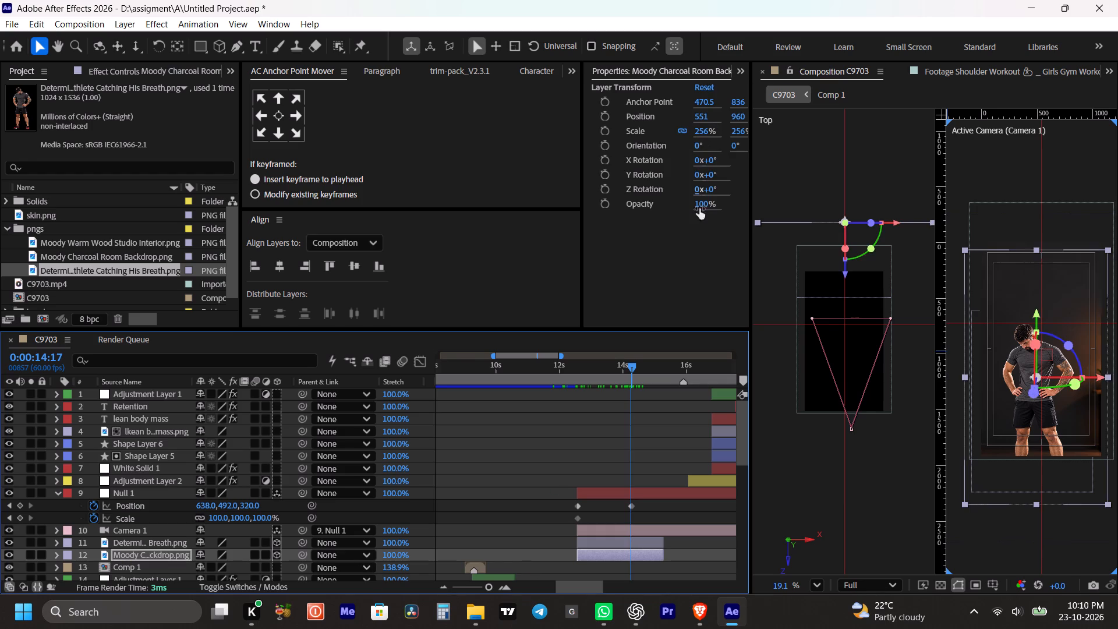
key(ctrl+z)
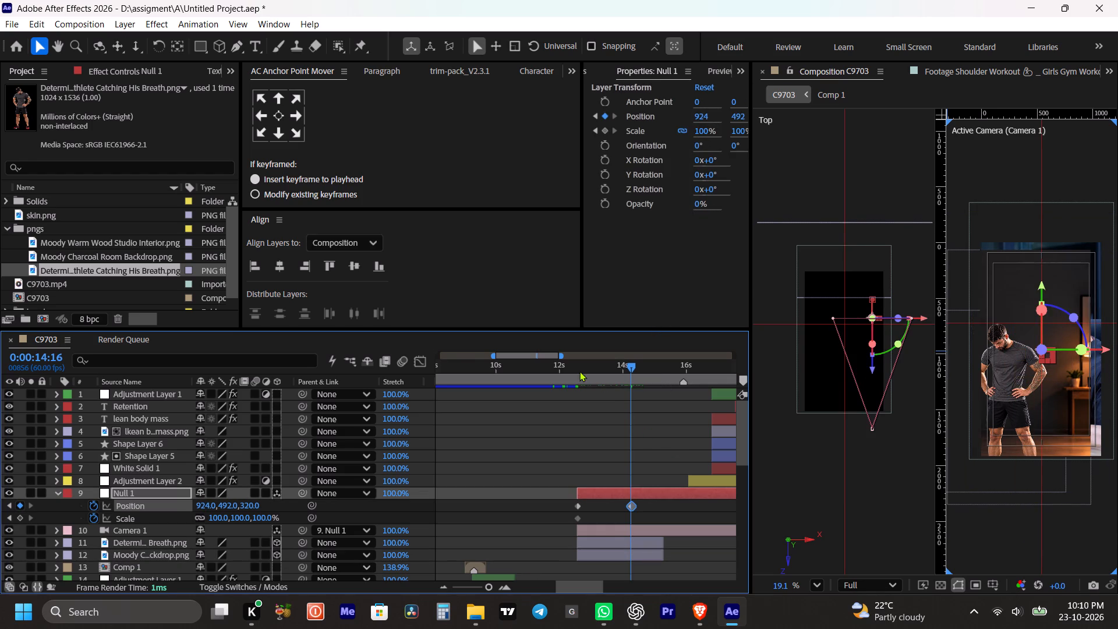
click(575, 368)
key(space)
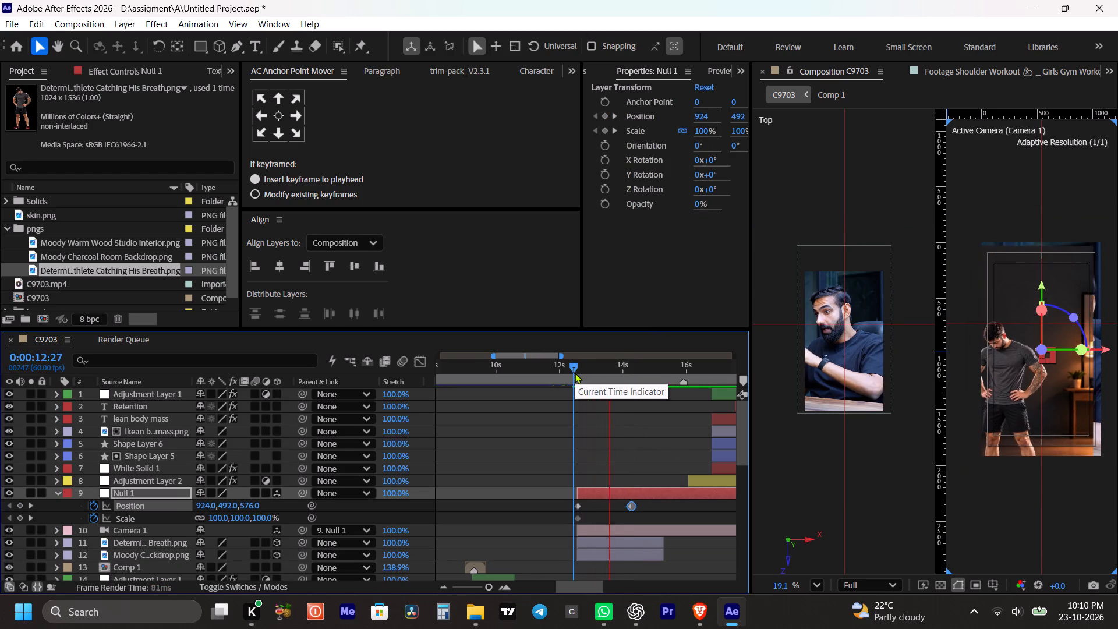
key(space)
key(ctrl+z)
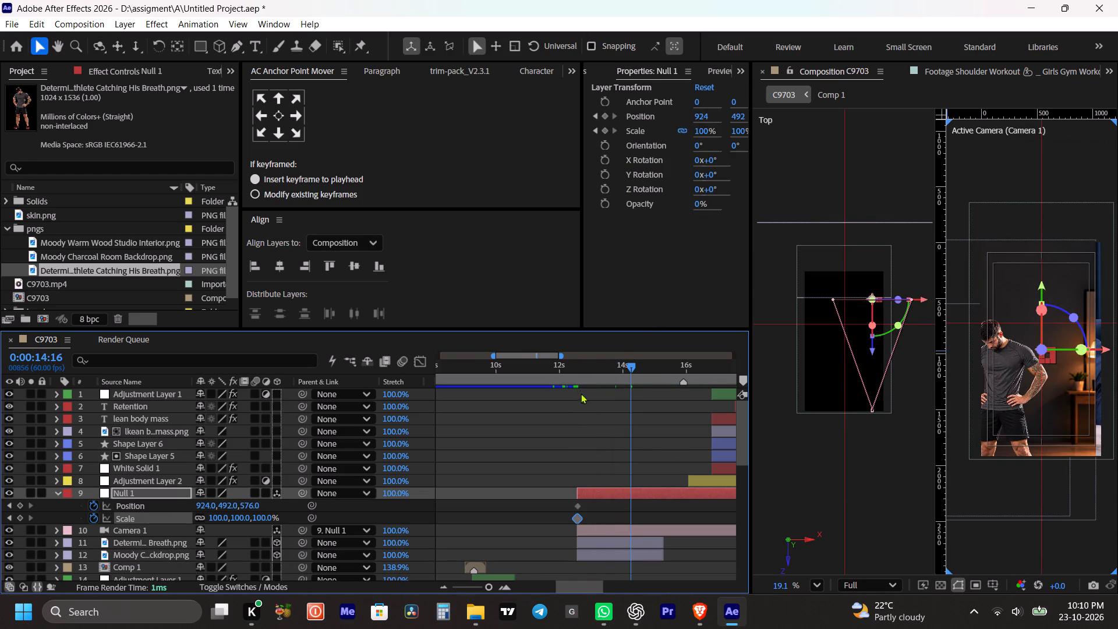
Return to 0:00:12:34 and try different horizontal camera framings by shifting Null 1, settling at an X position of about 620.
shift+drag(613, 369, 579, 380)
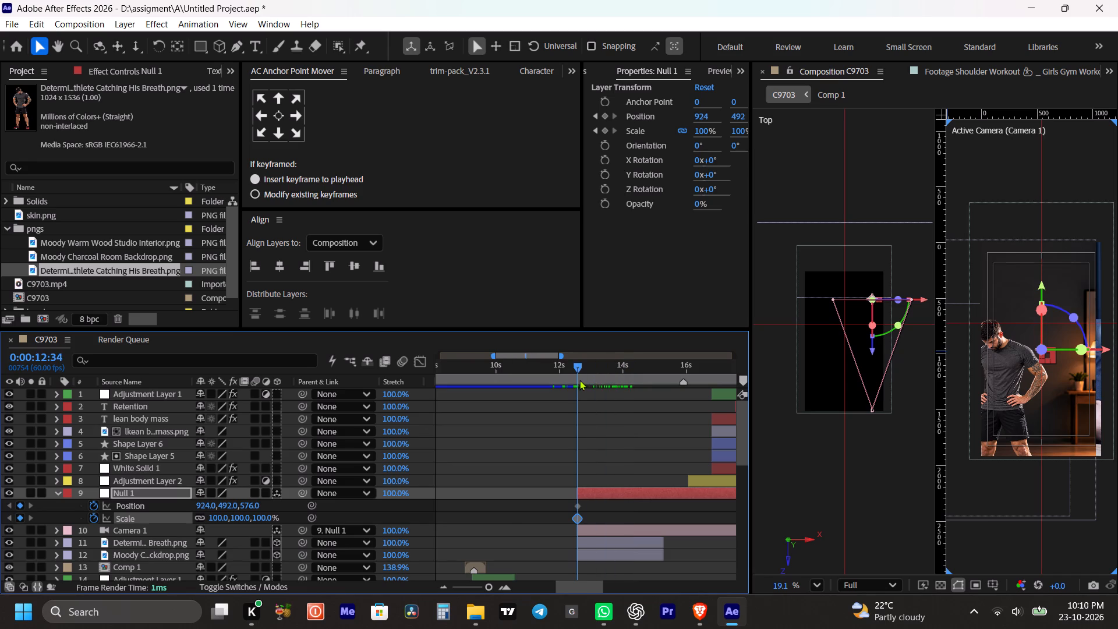
shift+drag(579, 380, 625, 387)
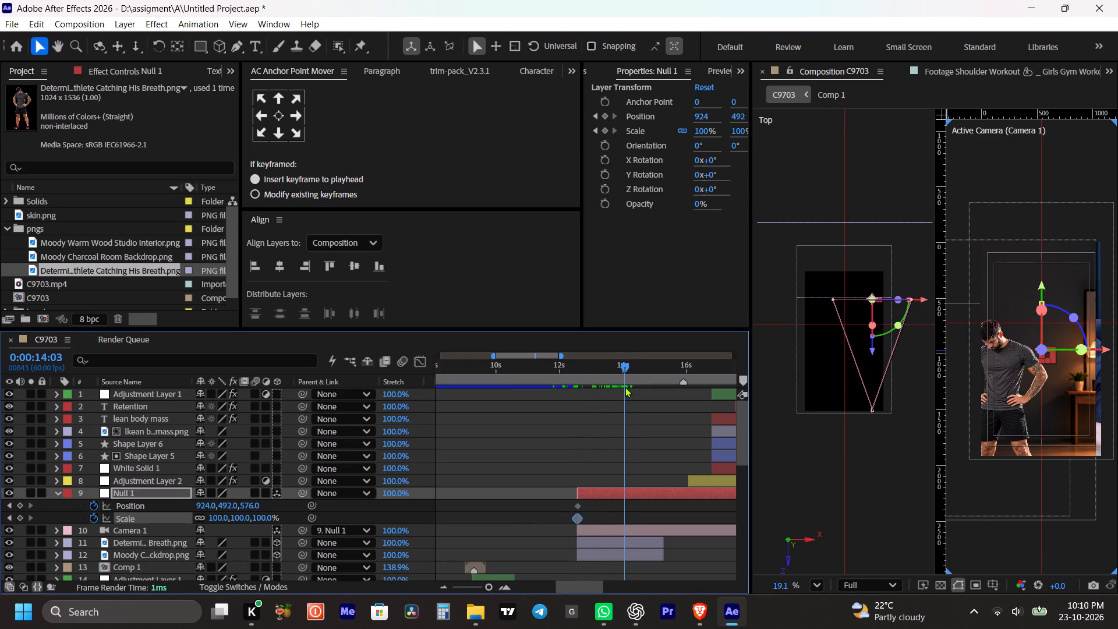
shift+drag(625, 387, 569, 395)
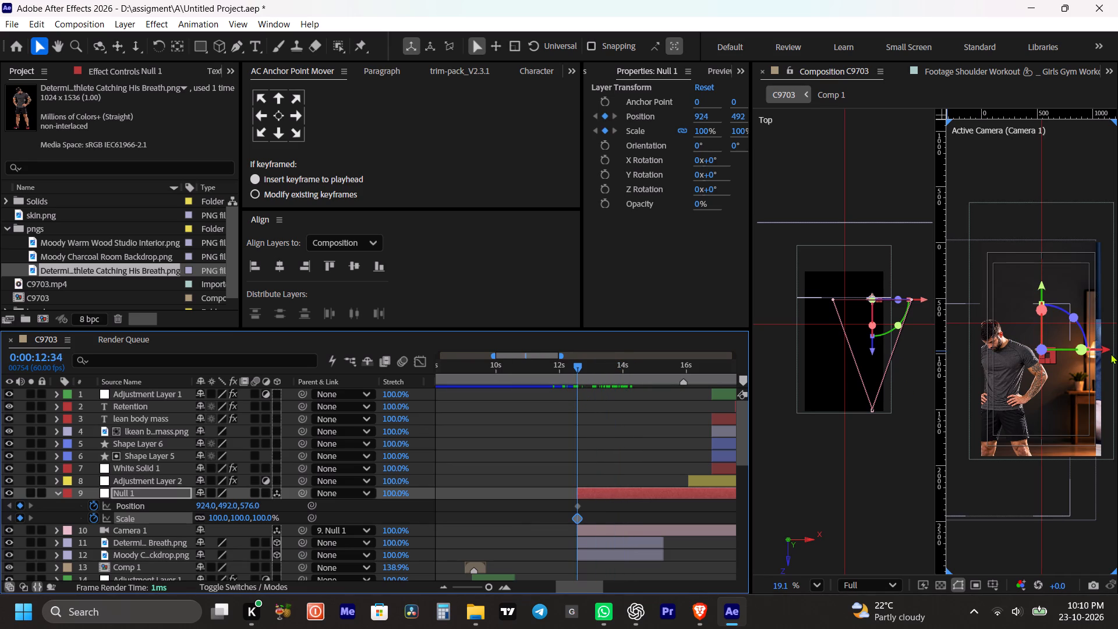
drag(1105, 351, 1105, 350)
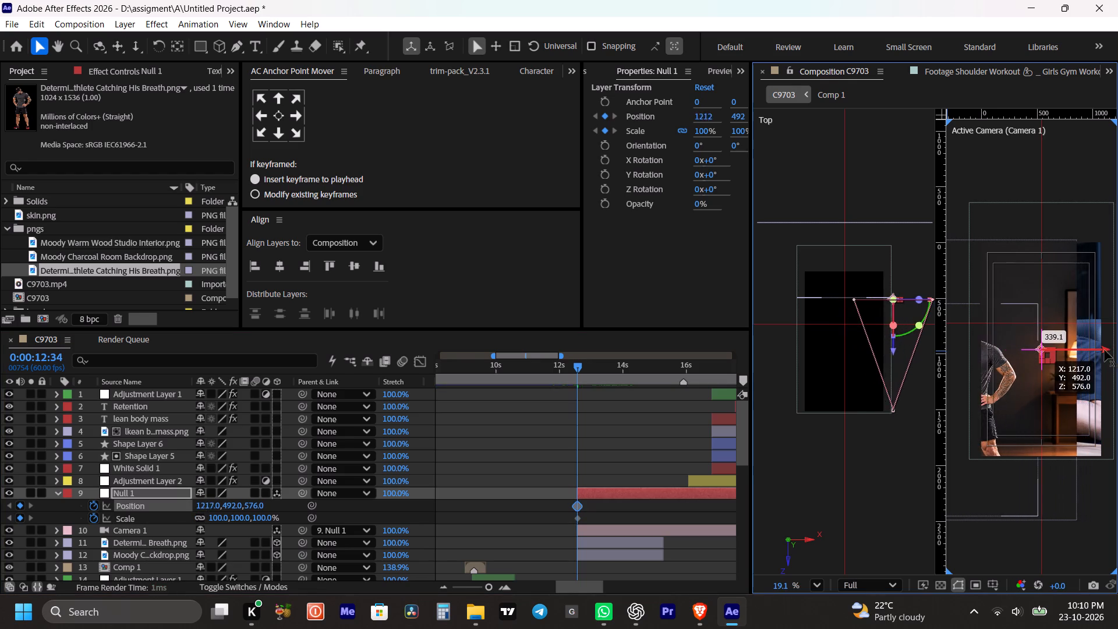
drag(1105, 350, 1099, 350)
key(grave)
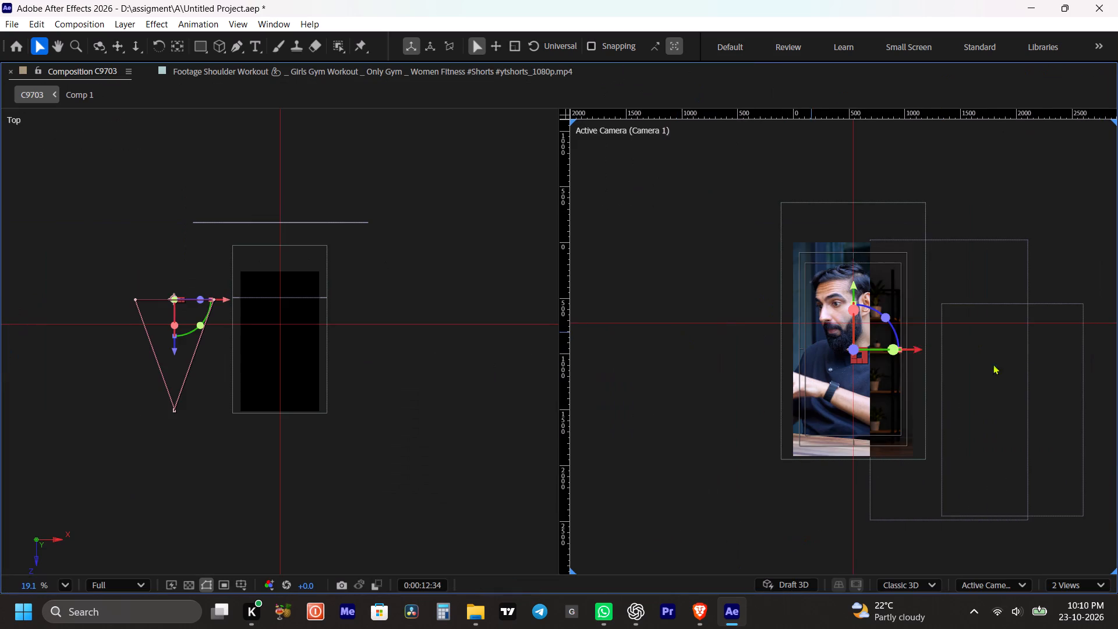
click(921, 347)
drag(919, 349, 905, 351)
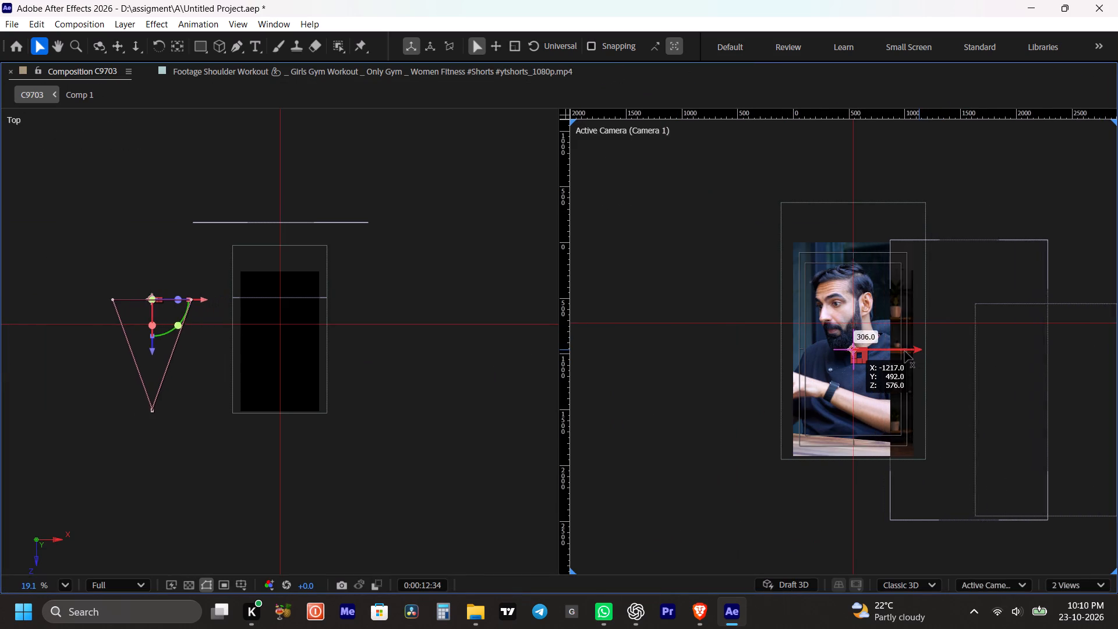
drag(905, 351, 941, 352)
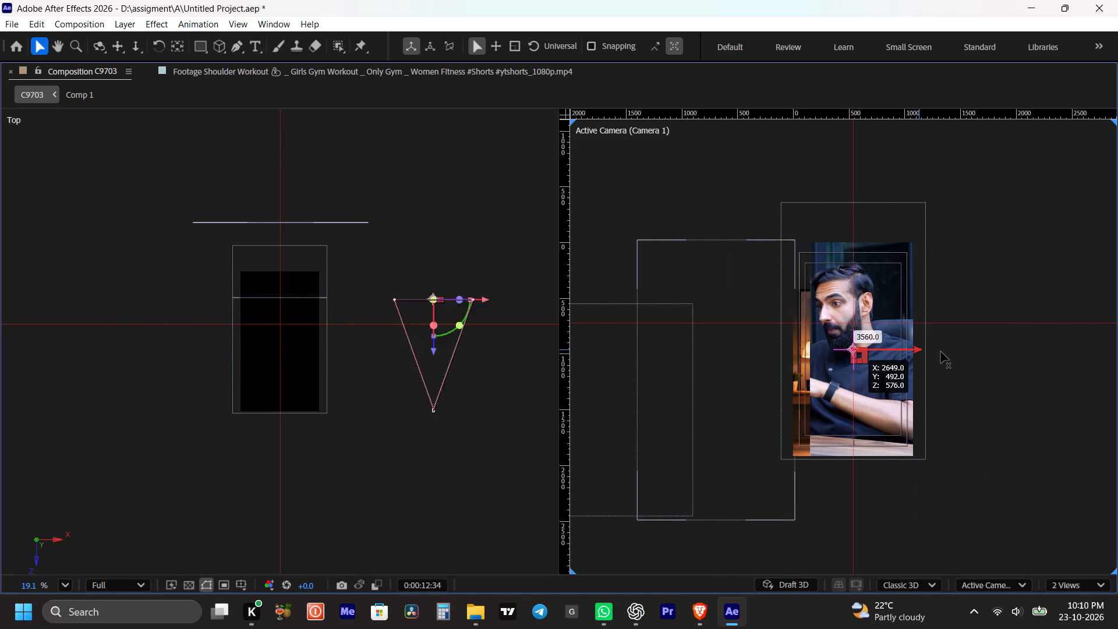
drag(941, 352, 889, 354)
drag(918, 352, 901, 352)
drag(916, 351, 905, 351)
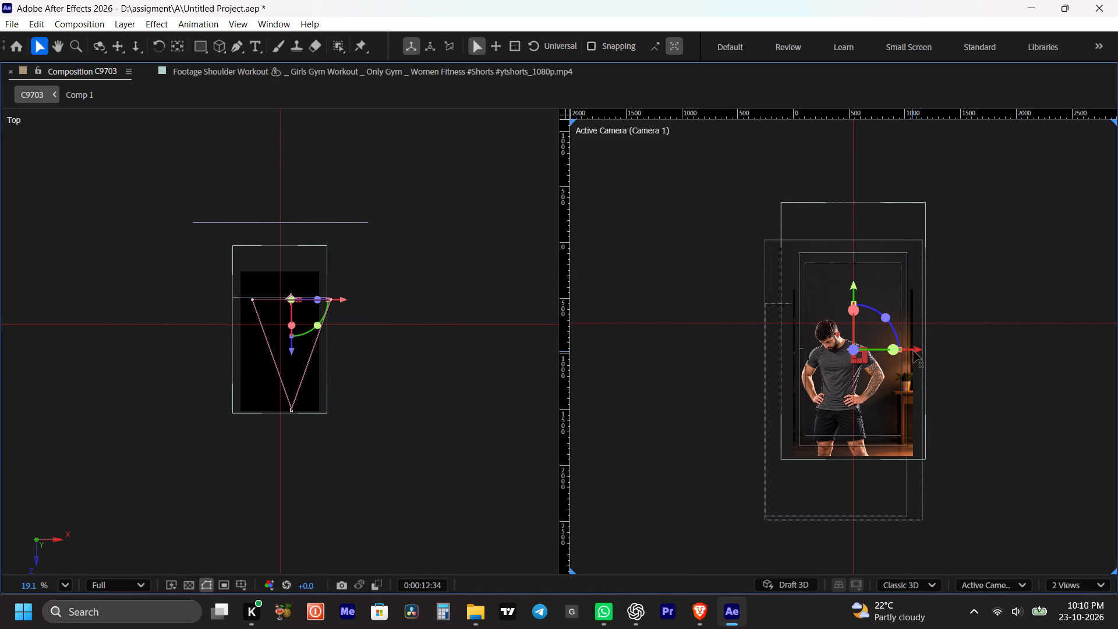
drag(917, 351, 910, 351)
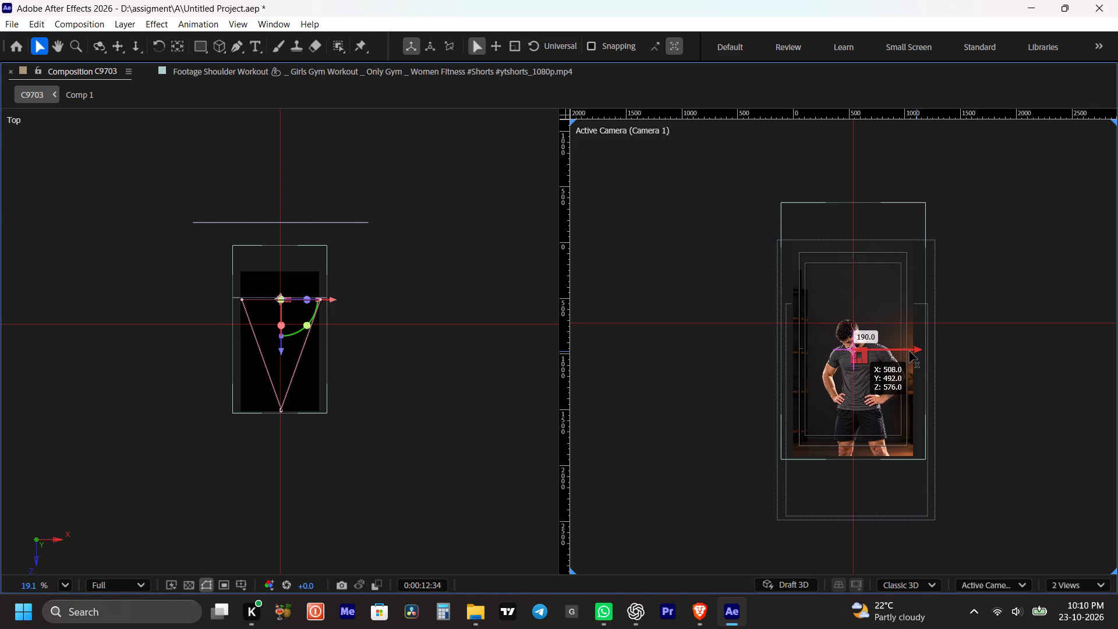
drag(910, 351, 915, 352)
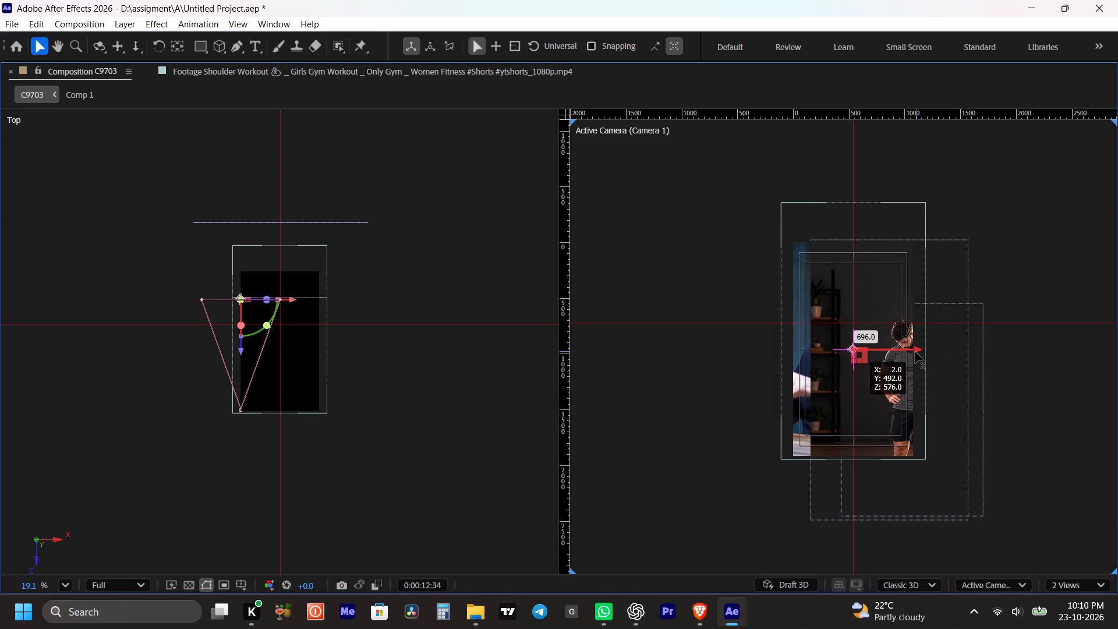
drag(915, 352, 922, 352)
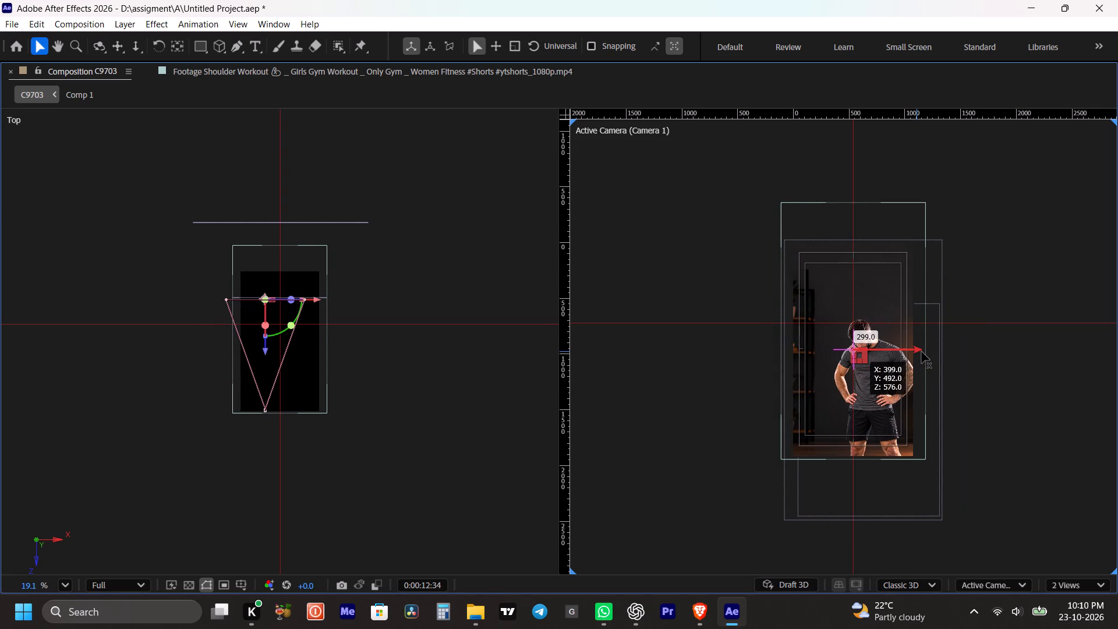
drag(922, 352, 924, 352)
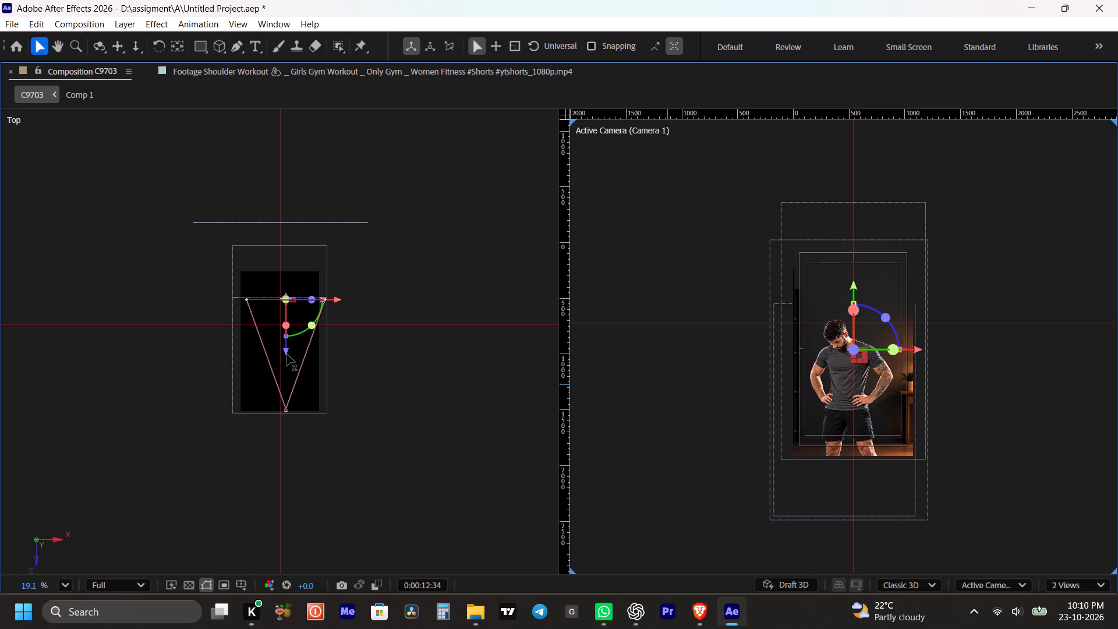
Move Null 1 closer to the athlete and reframe it at 0:00:12:34, to a position of about 874, 660, 800.
drag(287, 354, 288, 336)
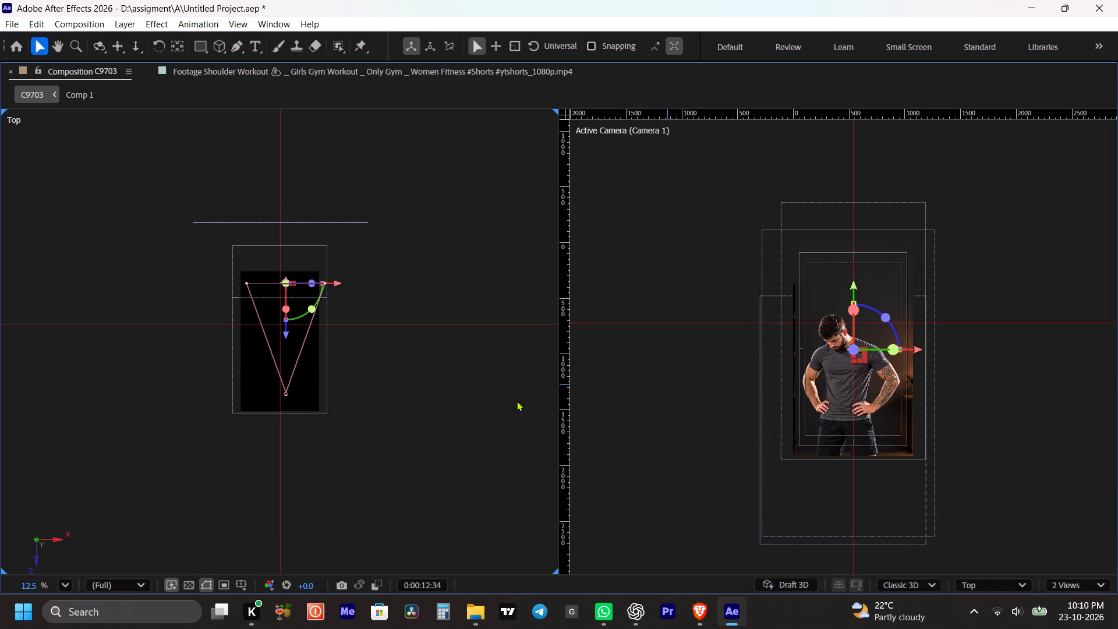
drag(857, 284, 861, 296)
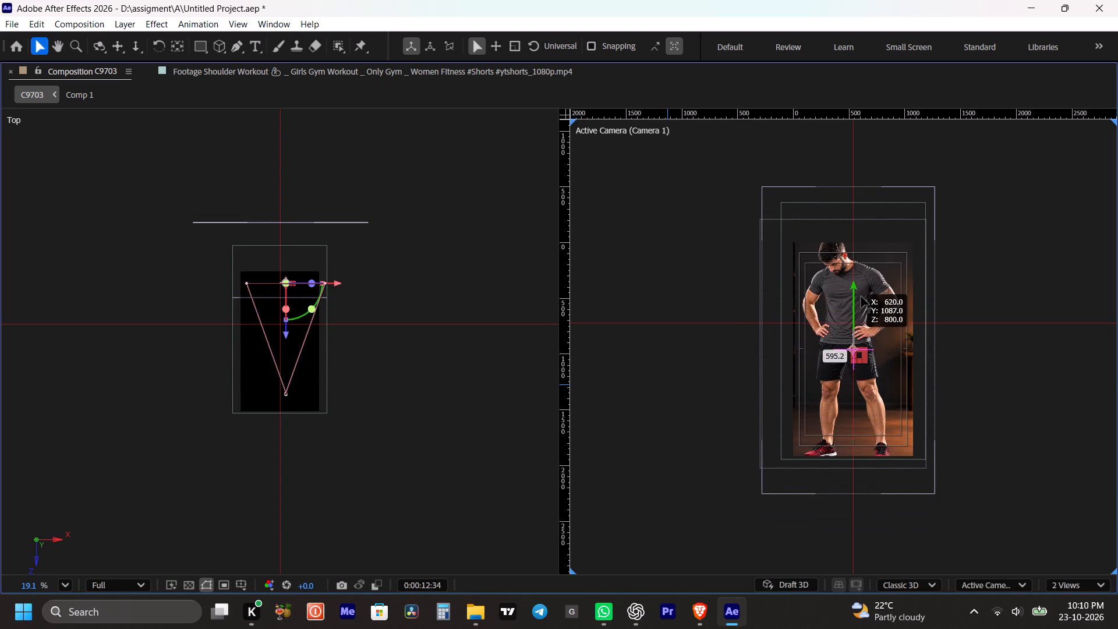
drag(861, 296, 858, 276)
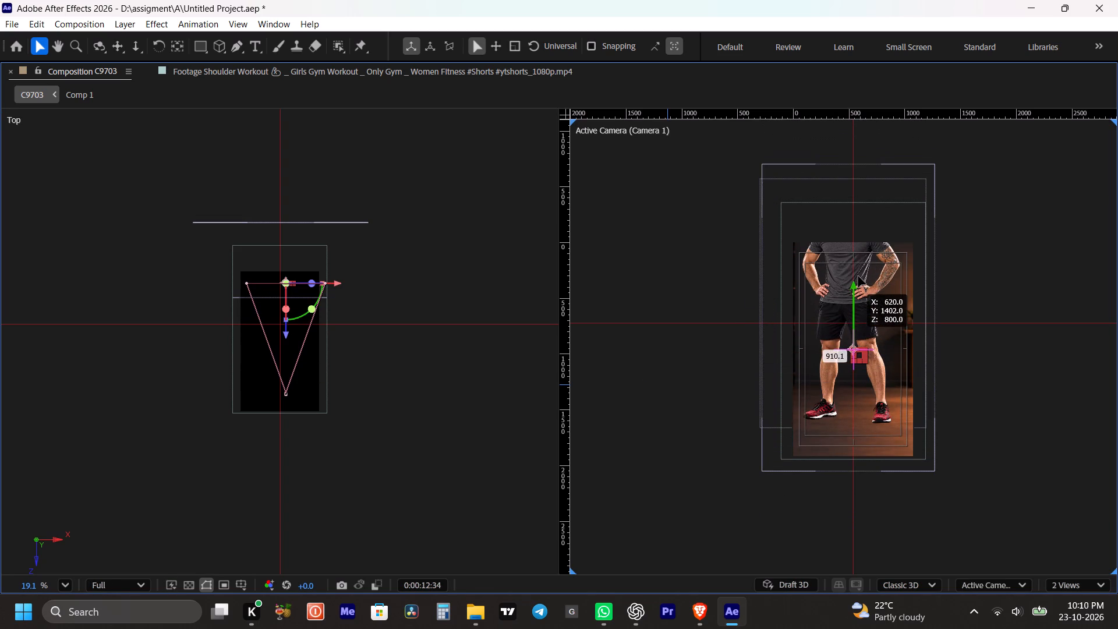
drag(858, 276, 857, 273)
drag(919, 349, 911, 349)
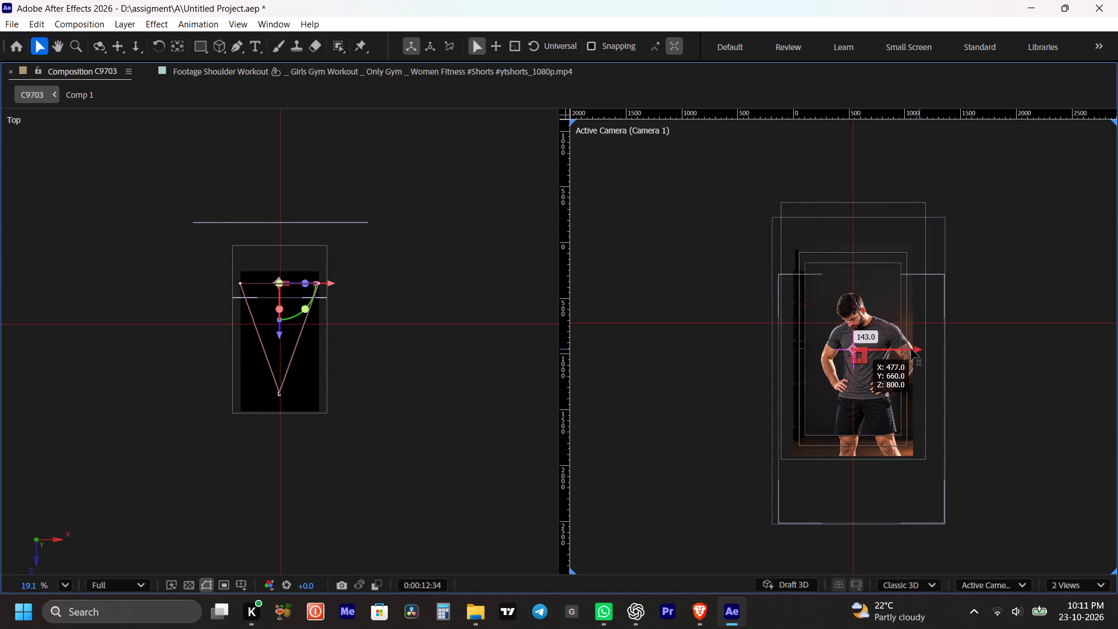
drag(911, 349, 925, 347)
click(917, 348)
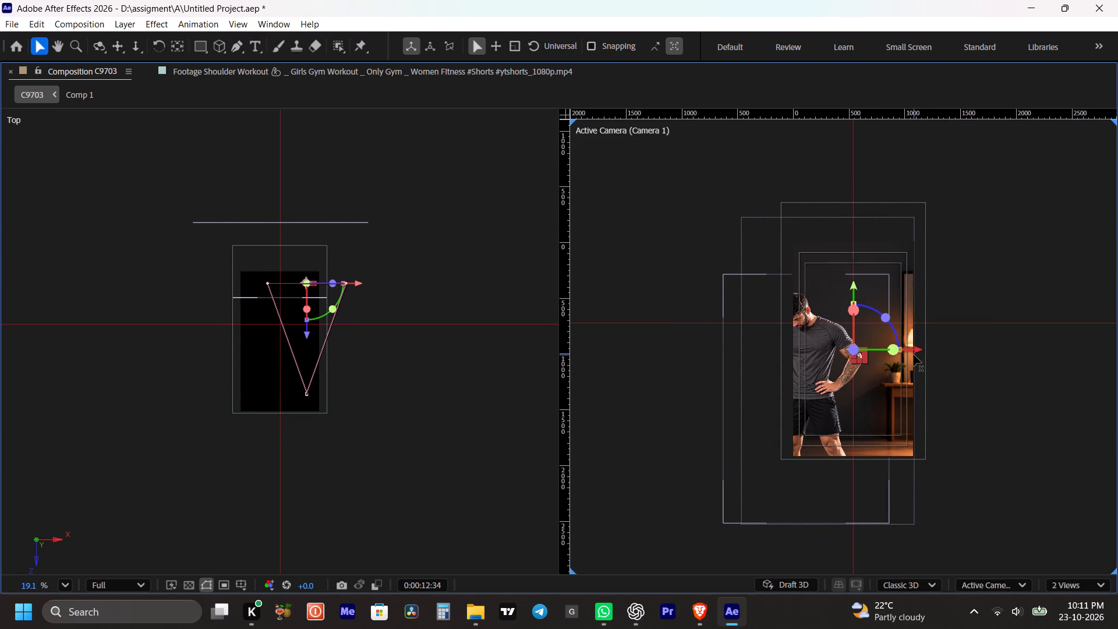
click(917, 351)
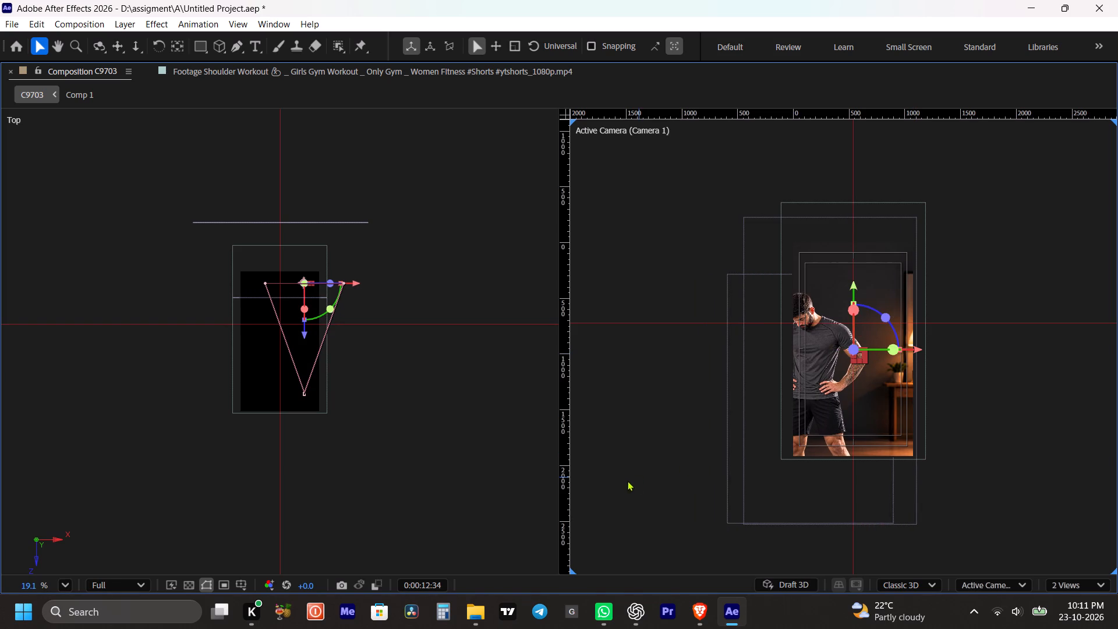
Deselect Null 1, restore the full workspace layout, and save the project.
click(456, 458)
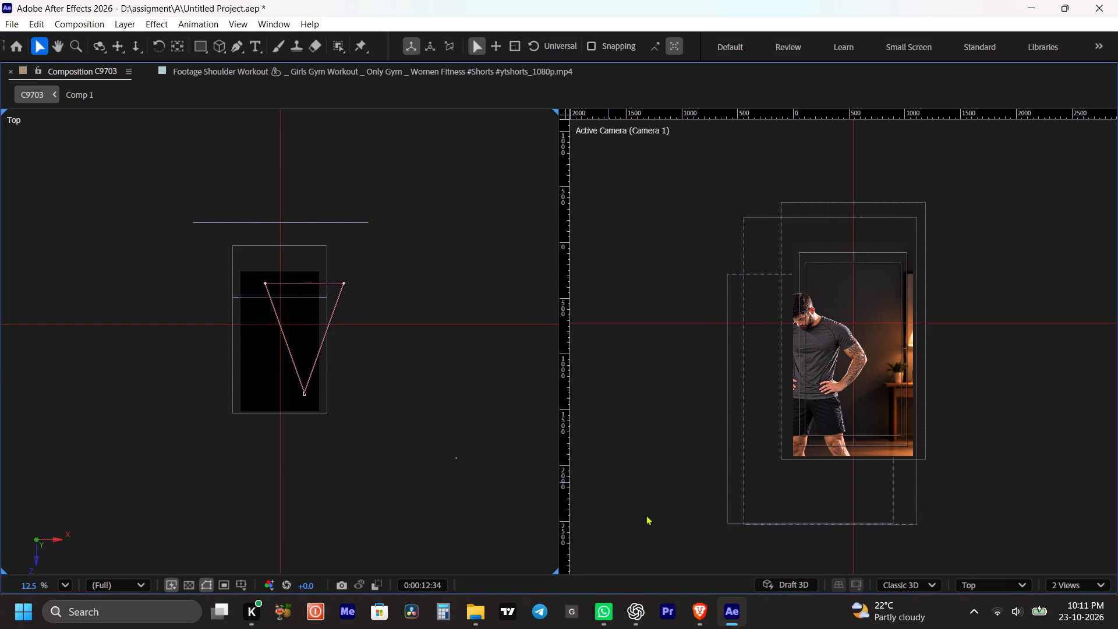
key(grave)
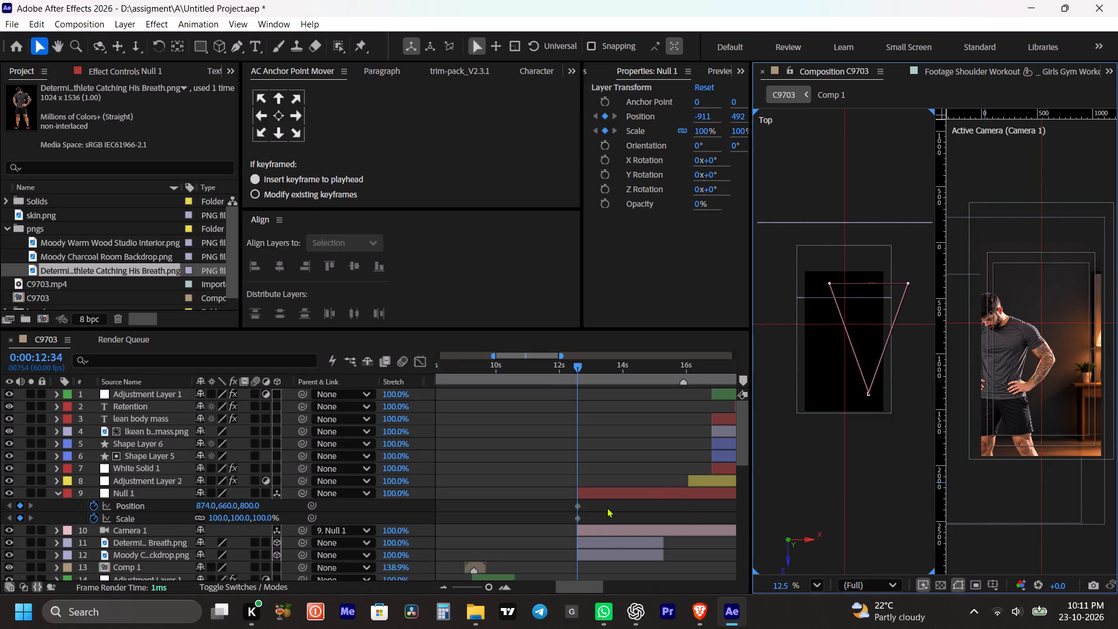
key(ctrl+s)
At 0:00:14:51, reposition Null 1 to centre the athlete in the camera view, at about X 577 and Y 837.
key(space)
key(space)
key(space)
key(space)
key(space)
key(space)
key(space)
key(space)
key(space)
key(space)
key(space)
drag(620, 467, 585, 472)
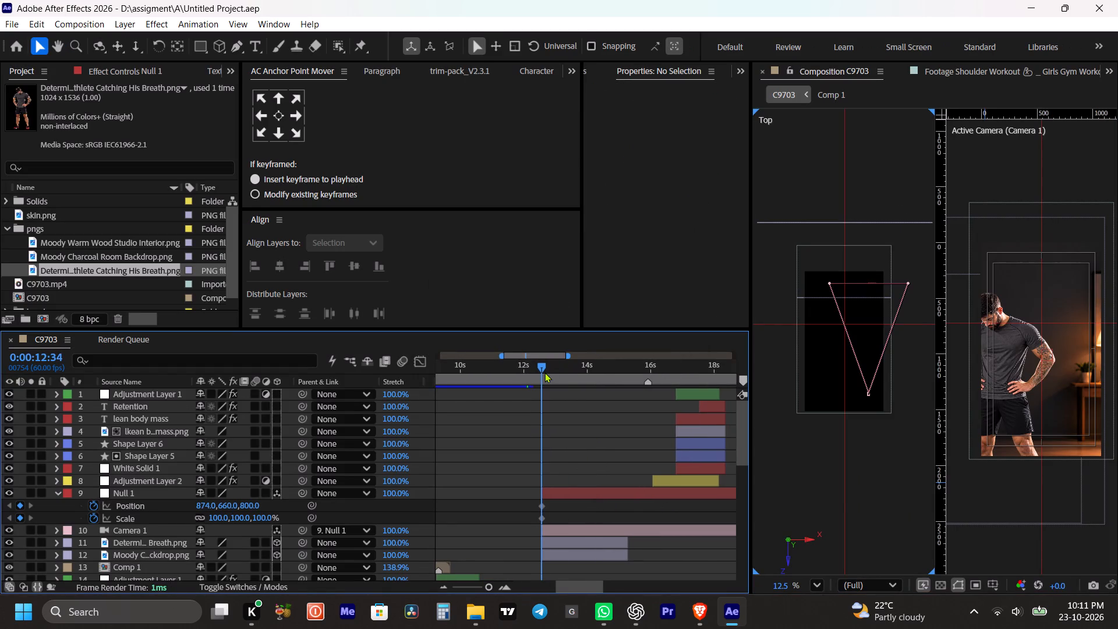
drag(547, 370, 611, 381)
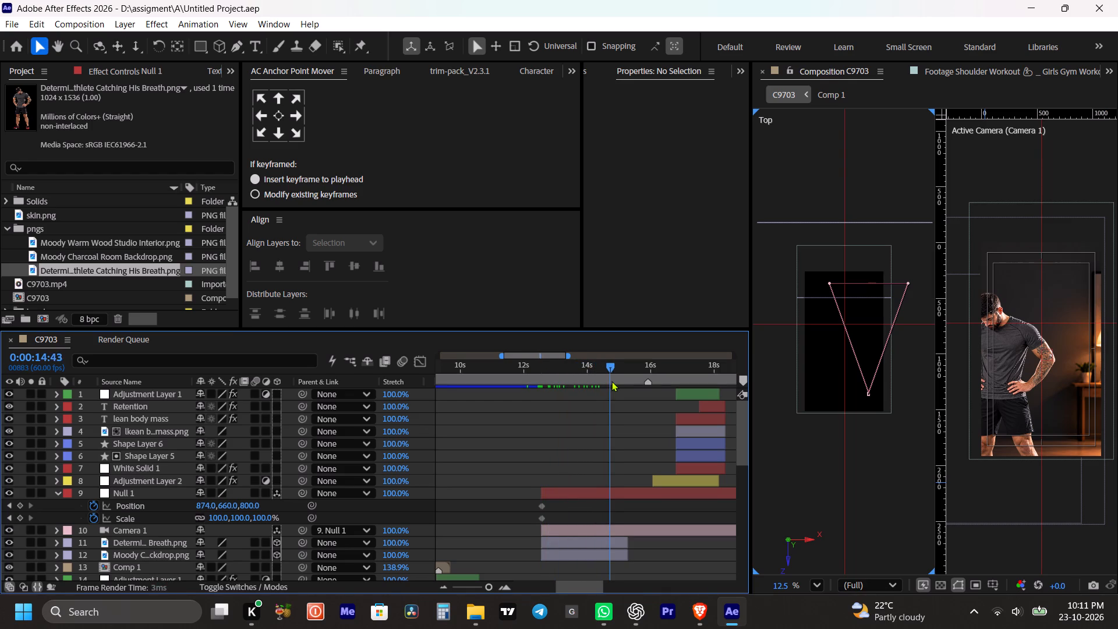
drag(611, 381, 614, 381)
click(609, 496)
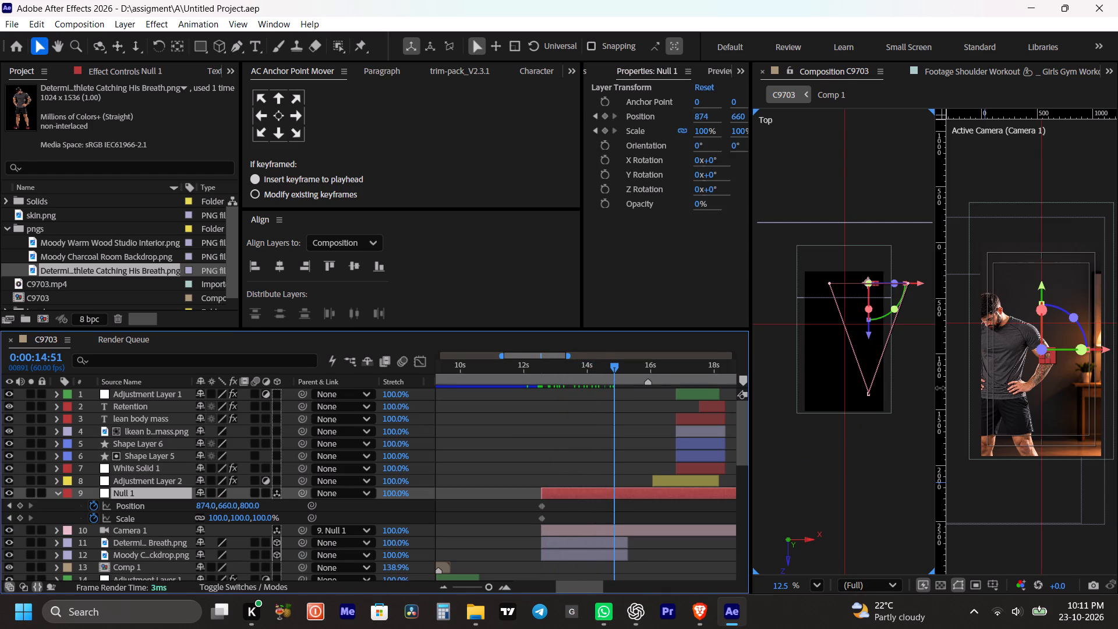
key(grave)
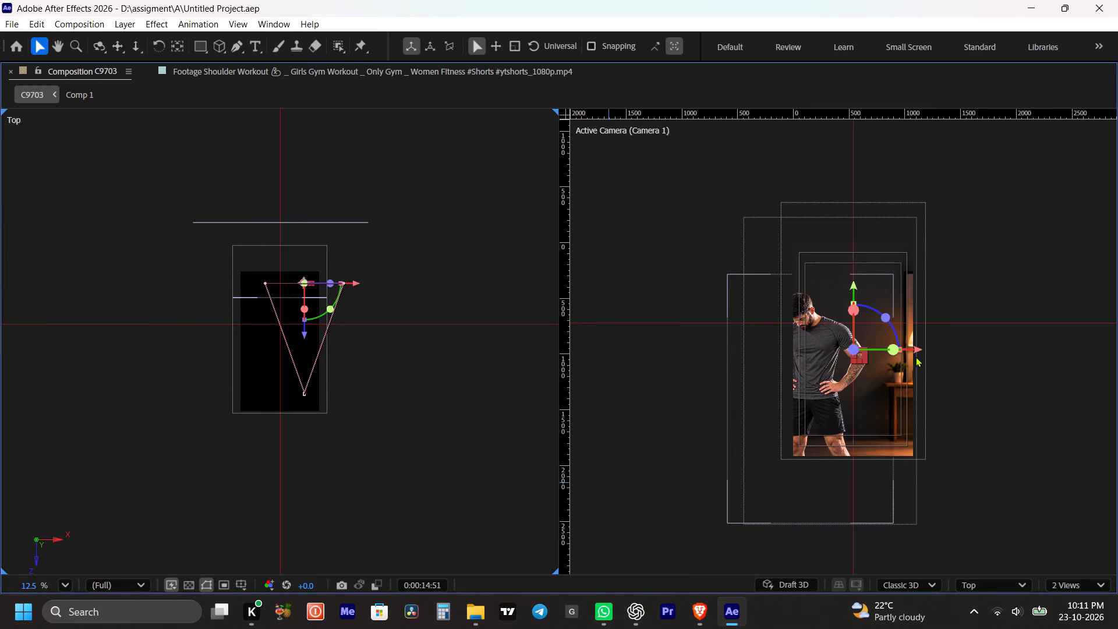
drag(919, 350, 914, 351)
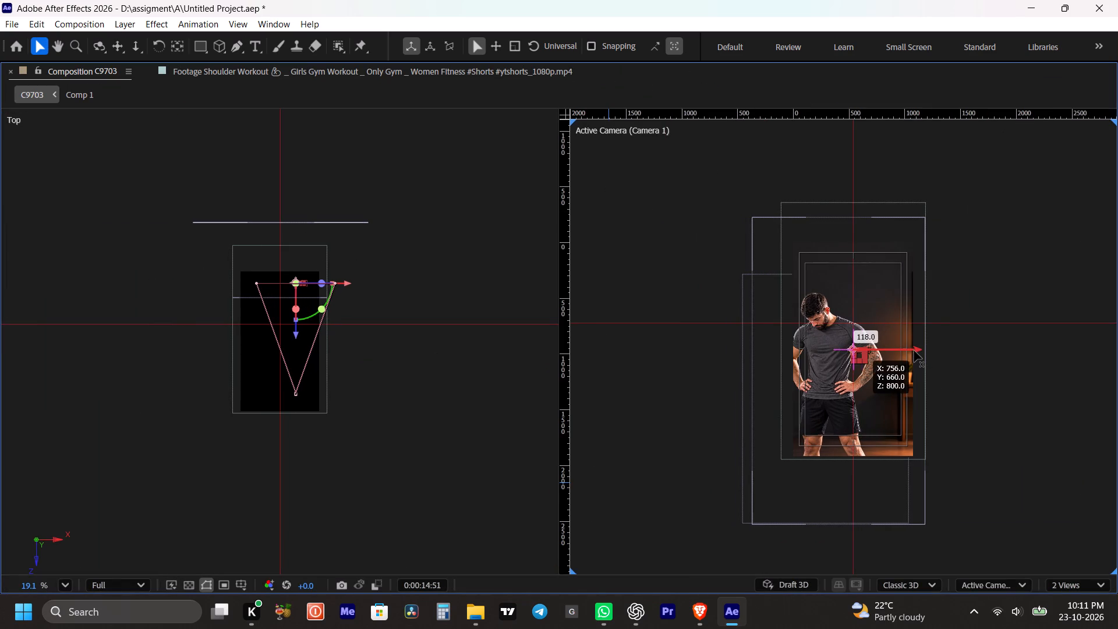
drag(914, 351, 912, 351)
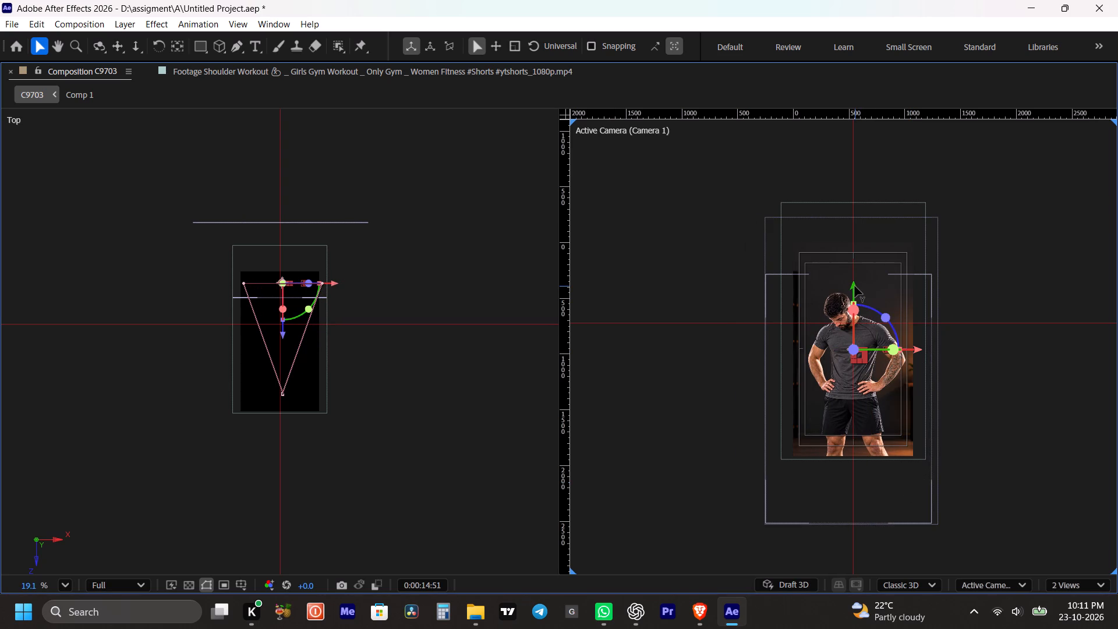
click(855, 286)
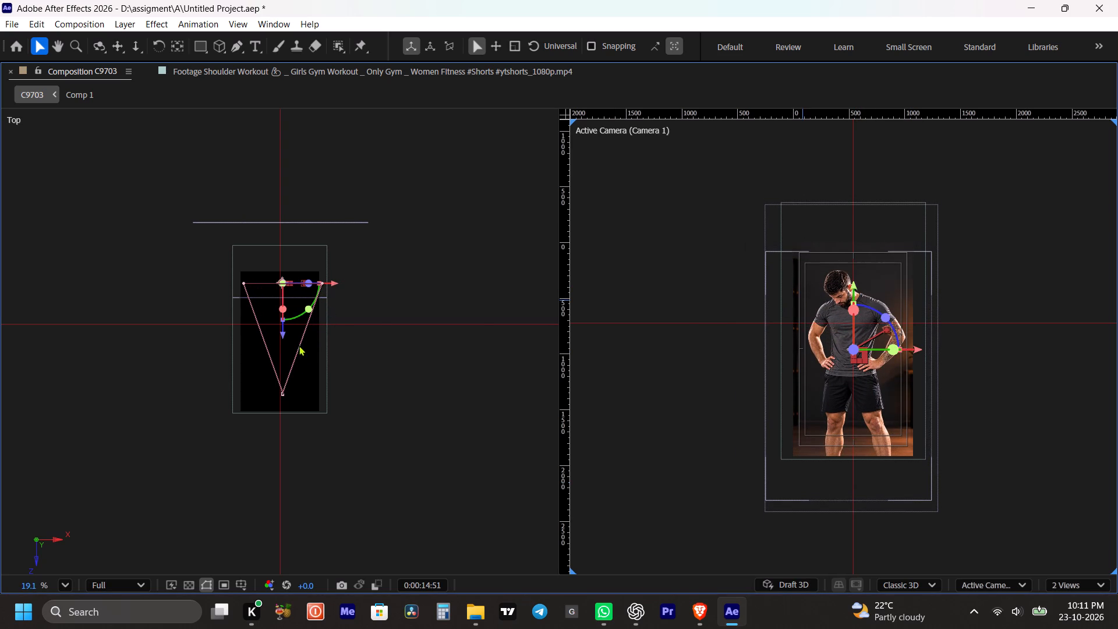
Pull Null 1 back from the athlete to about Z 152 for a full-body framing, deselect it and restore the full workspace layout.
drag(284, 334, 285, 347)
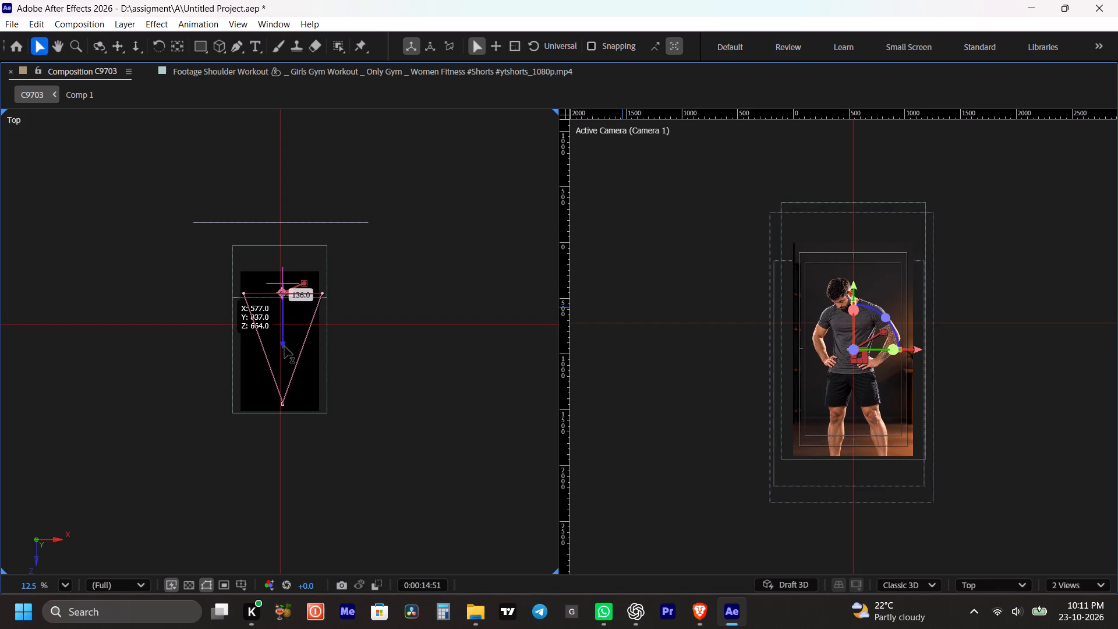
drag(285, 347, 285, 357)
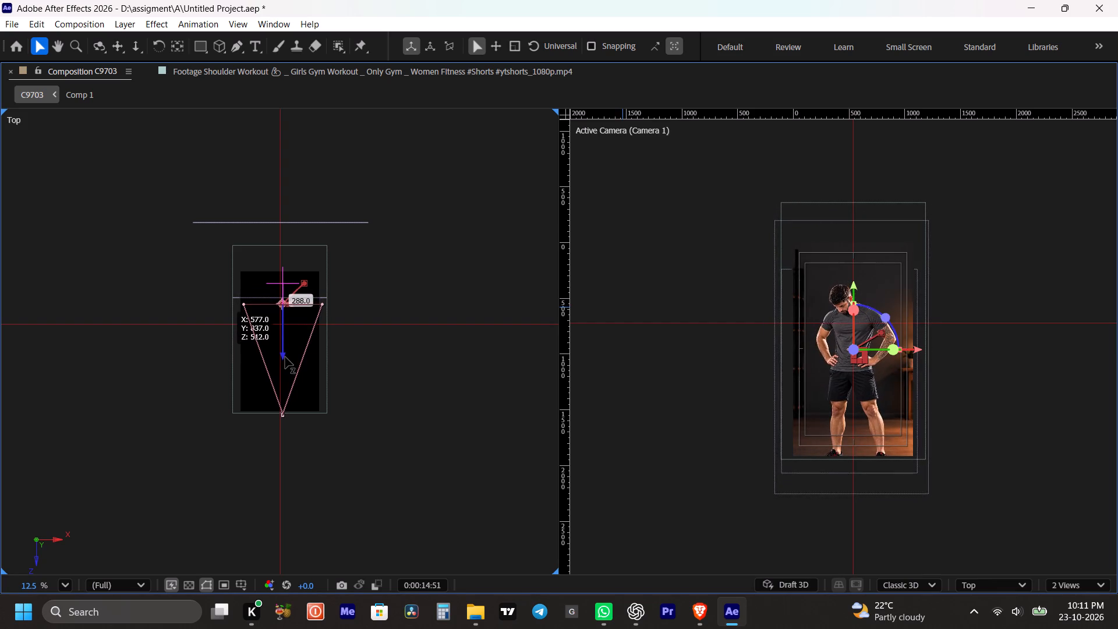
drag(285, 357, 288, 366)
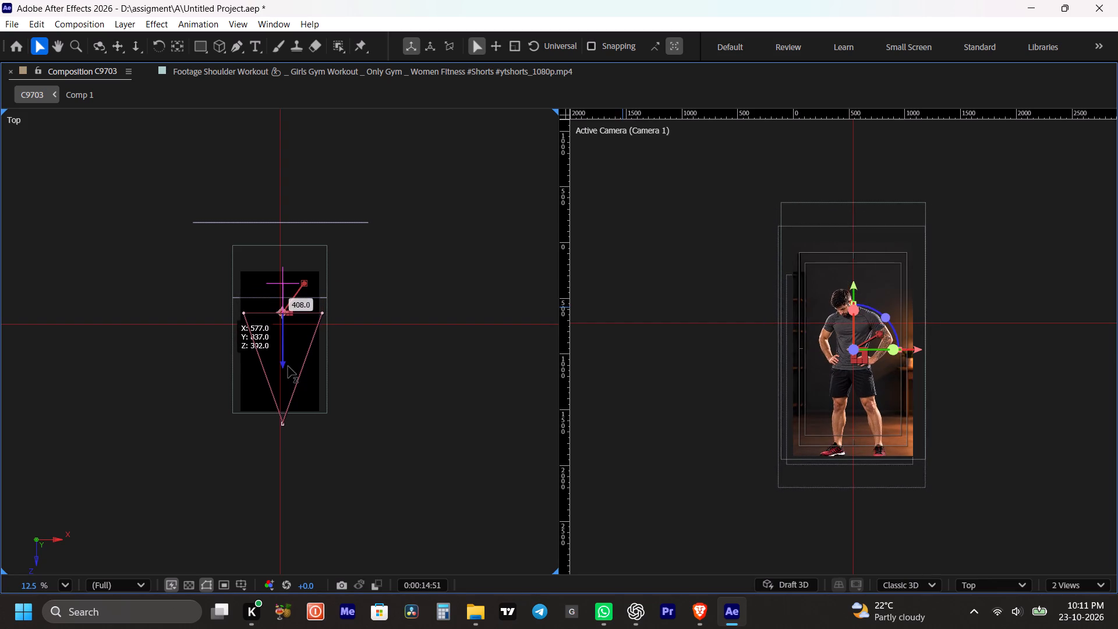
drag(288, 366, 289, 384)
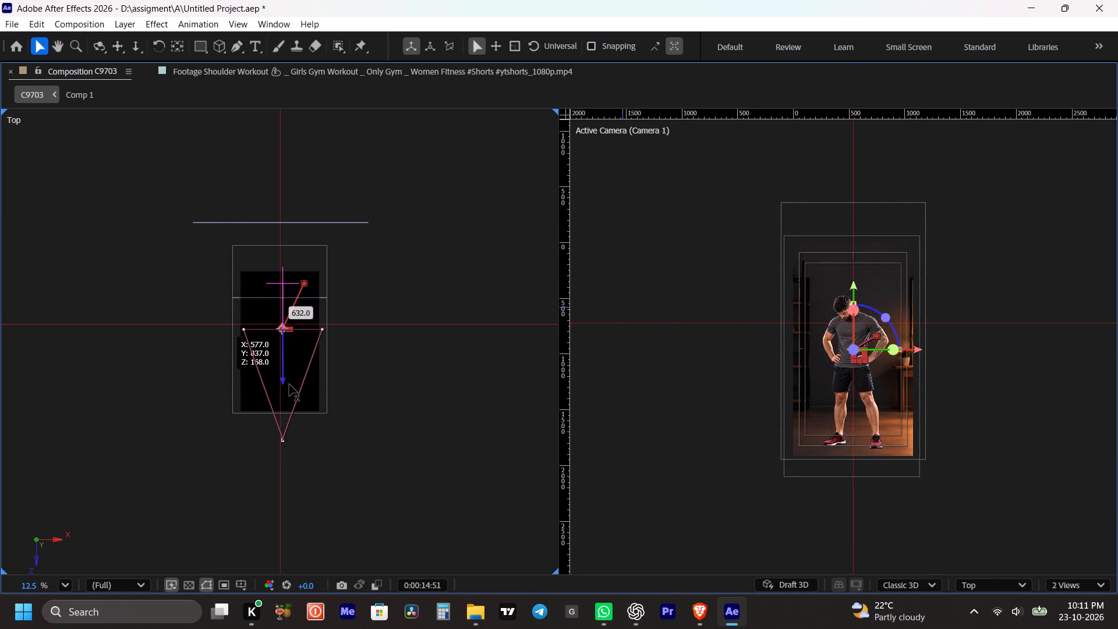
drag(289, 384, 290, 389)
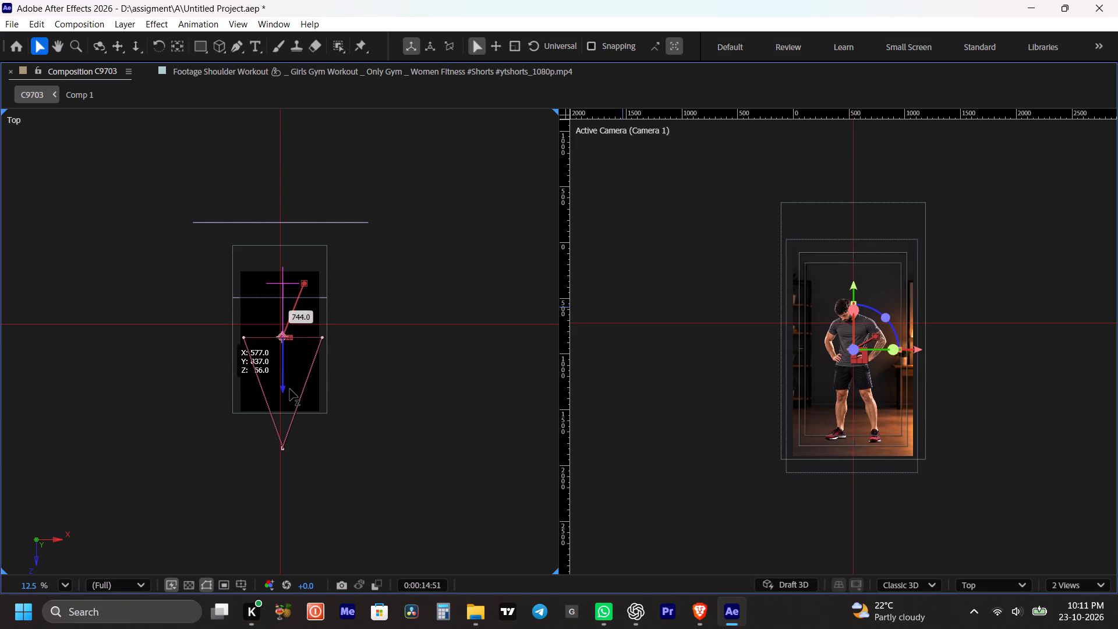
drag(290, 389, 287, 385)
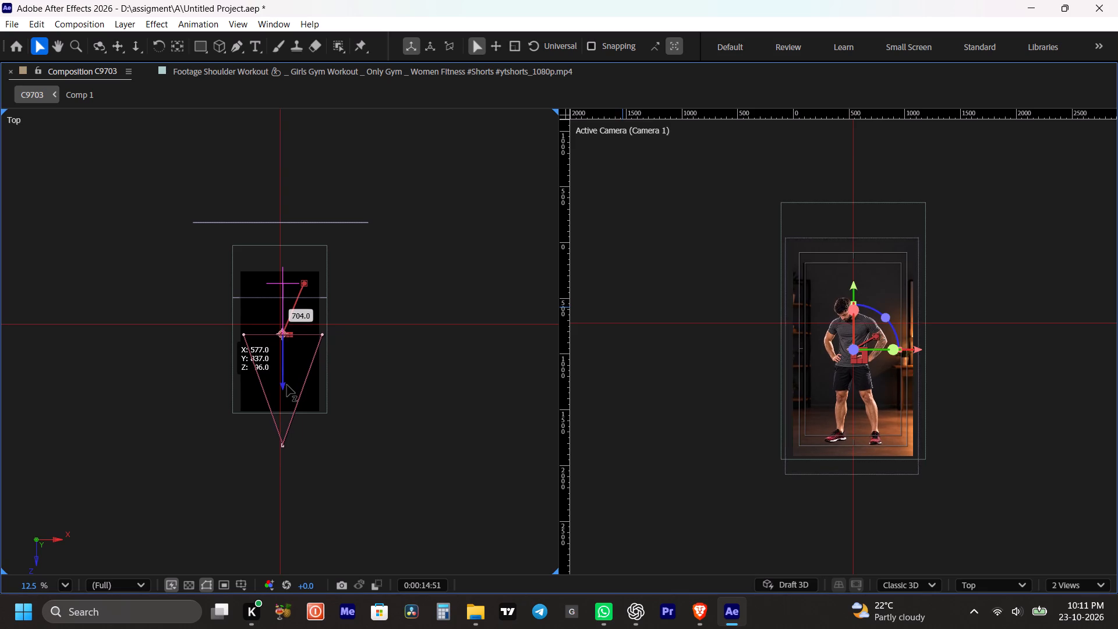
drag(287, 385, 286, 383)
click(247, 487)
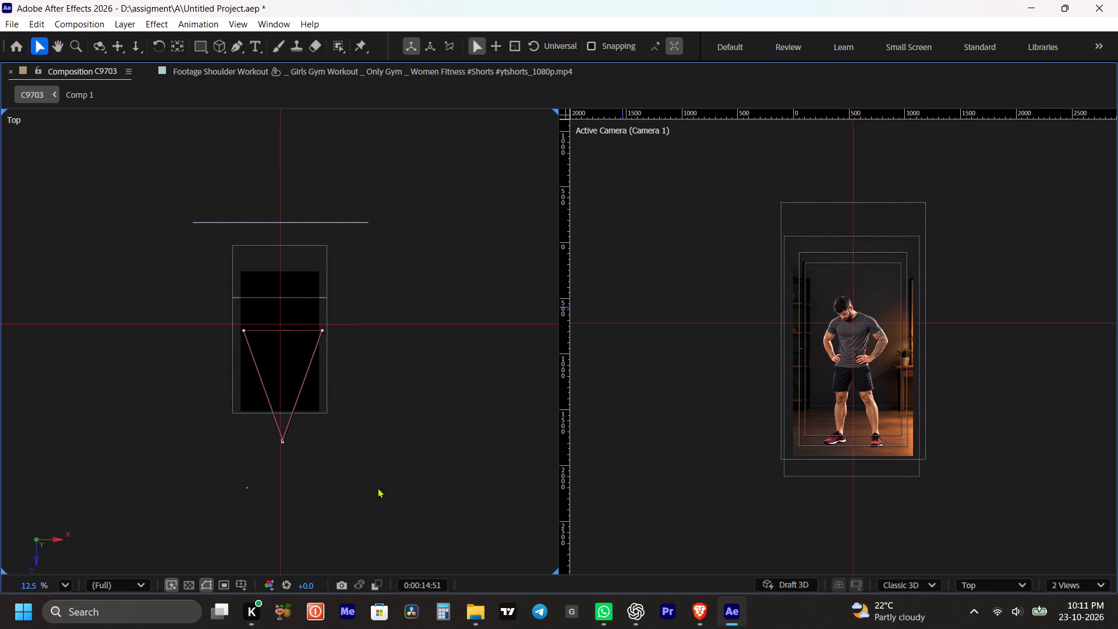
key(grave)
Preview the camera move from 0:00:11:55 and apply Easy Ease to Null 1's Position and Scale keyframes.
click(523, 369)
key(space)
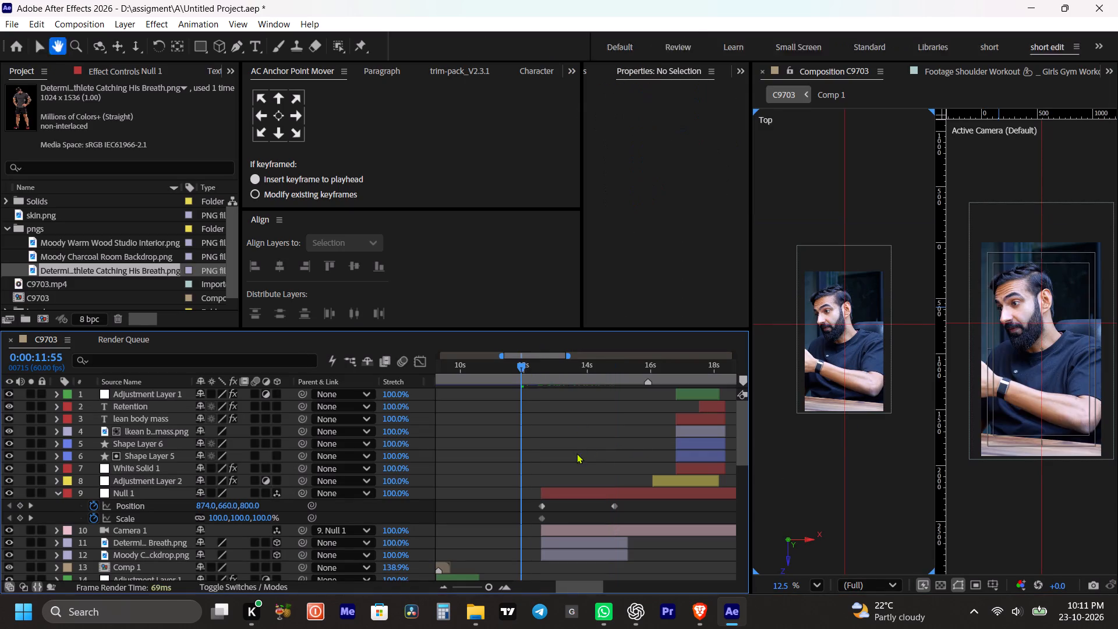
click(578, 450)
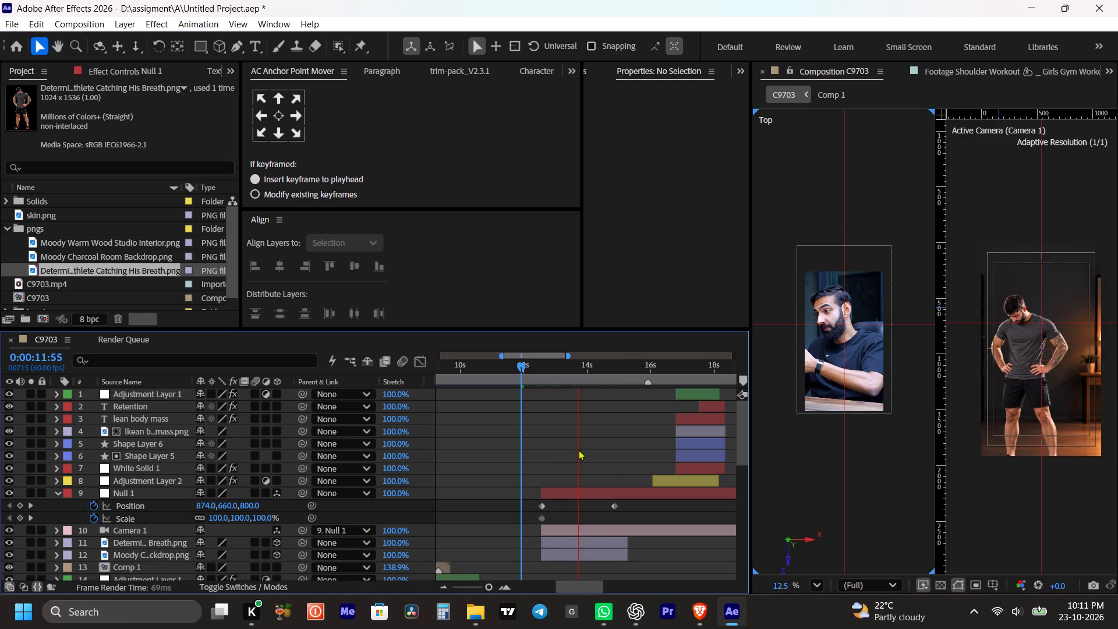
key(space)
key(space)
key(space)
drag(632, 506, 539, 511)
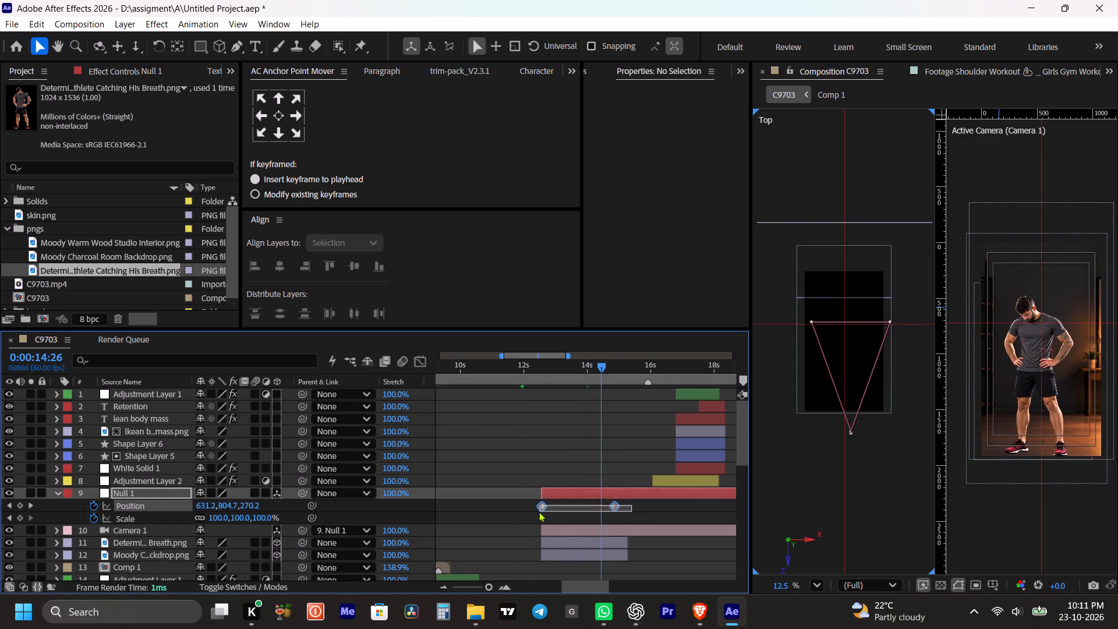
drag(539, 511, 512, 524)
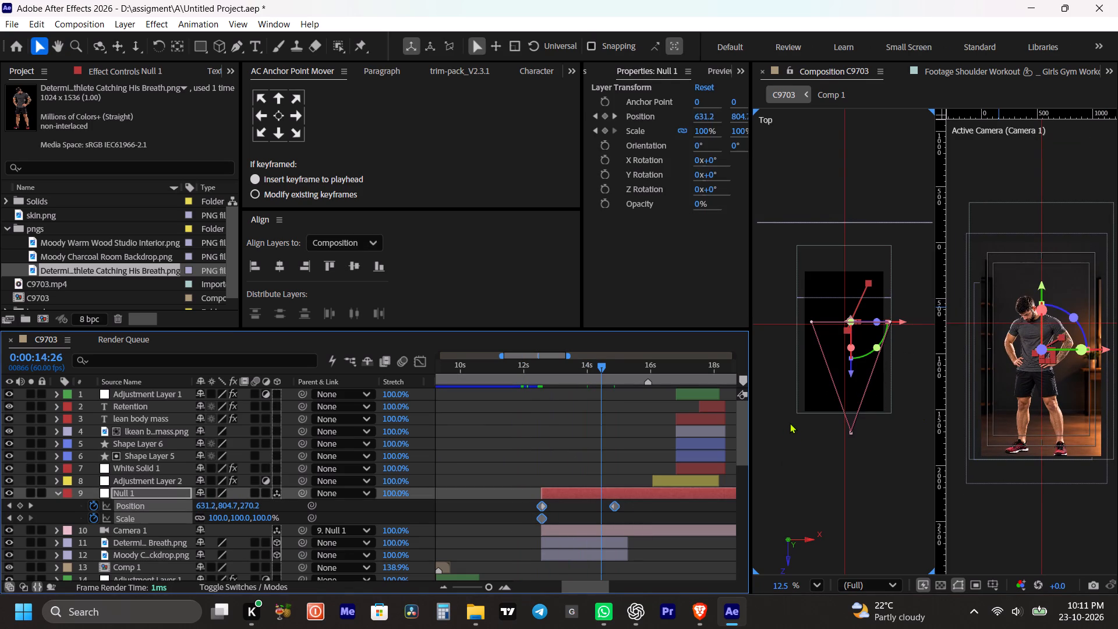
key(F9)
In the speed graph, lengthen the incoming ease of Null 1's last Position keyframe so the move starts fast and settles slowly.
click(422, 358)
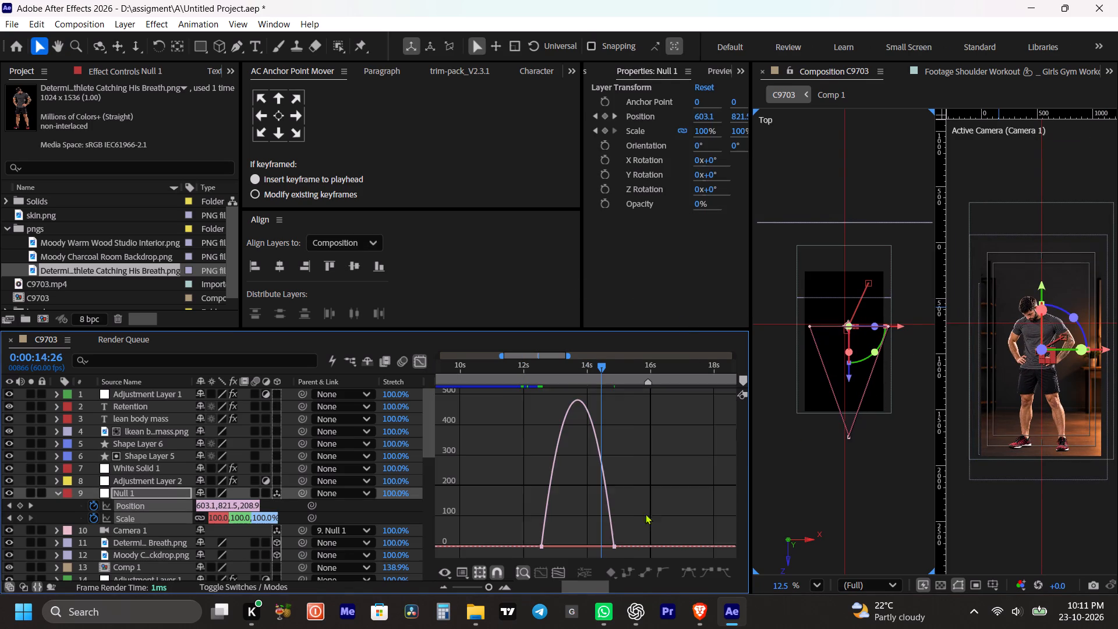
alt+scroll(659, 517, up, 1)
key(space)
drag(551, 495, 619, 524)
drag(672, 529, 595, 568)
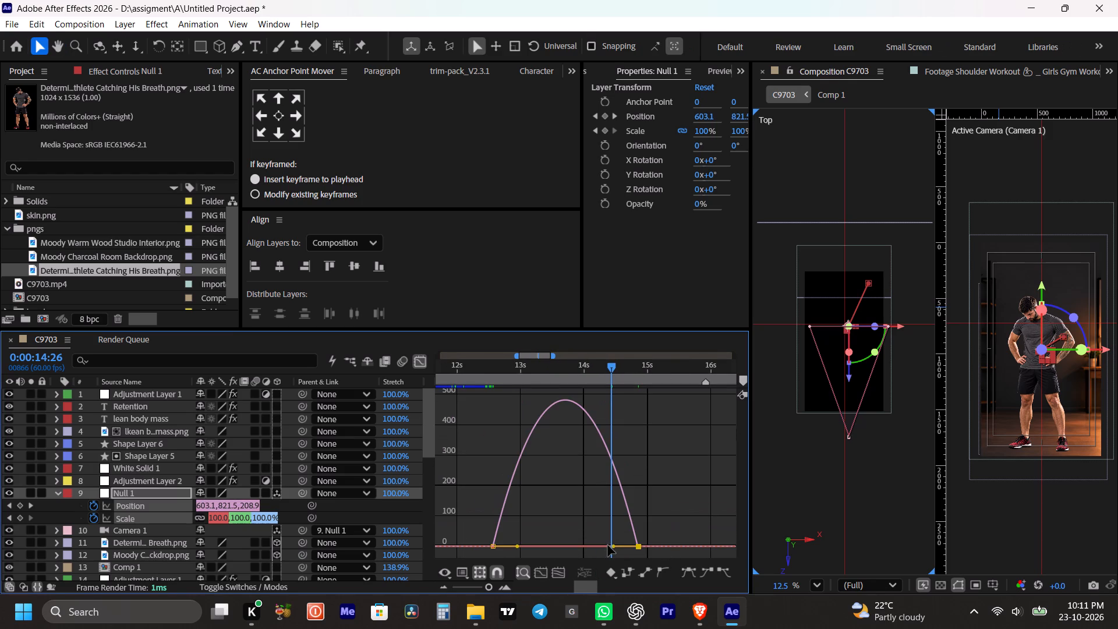
drag(615, 546, 552, 546)
click(422, 361)
Preview the eased camera move from 0:00:11:42 through the end of the athlete shot.
alt+scroll(534, 409, down, 1)
drag(509, 366, 489, 372)
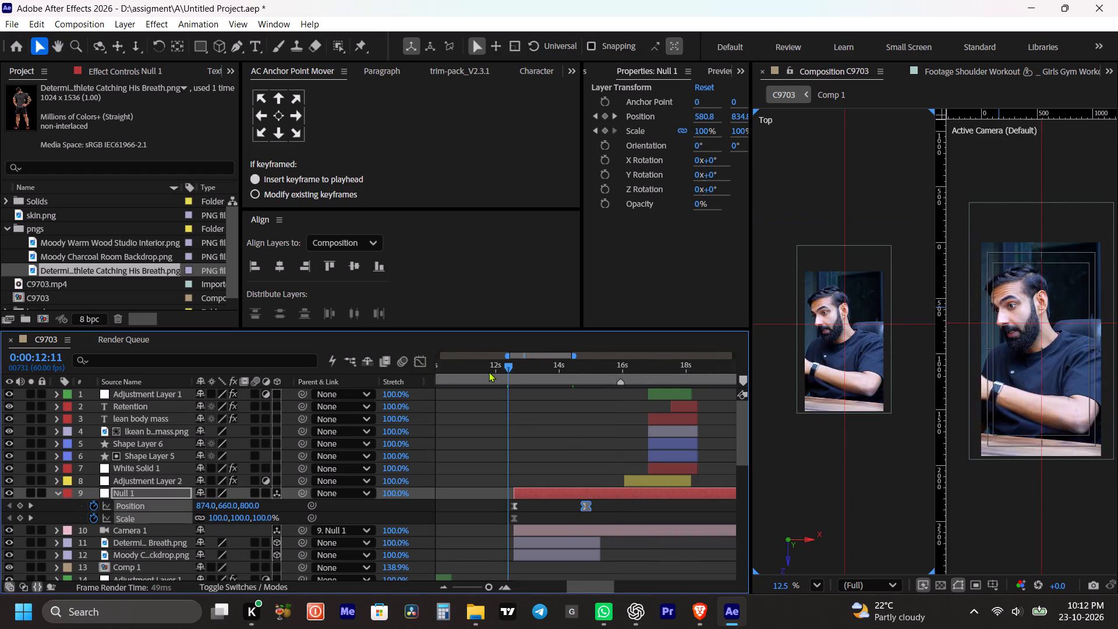
drag(489, 372, 486, 372)
key(space)
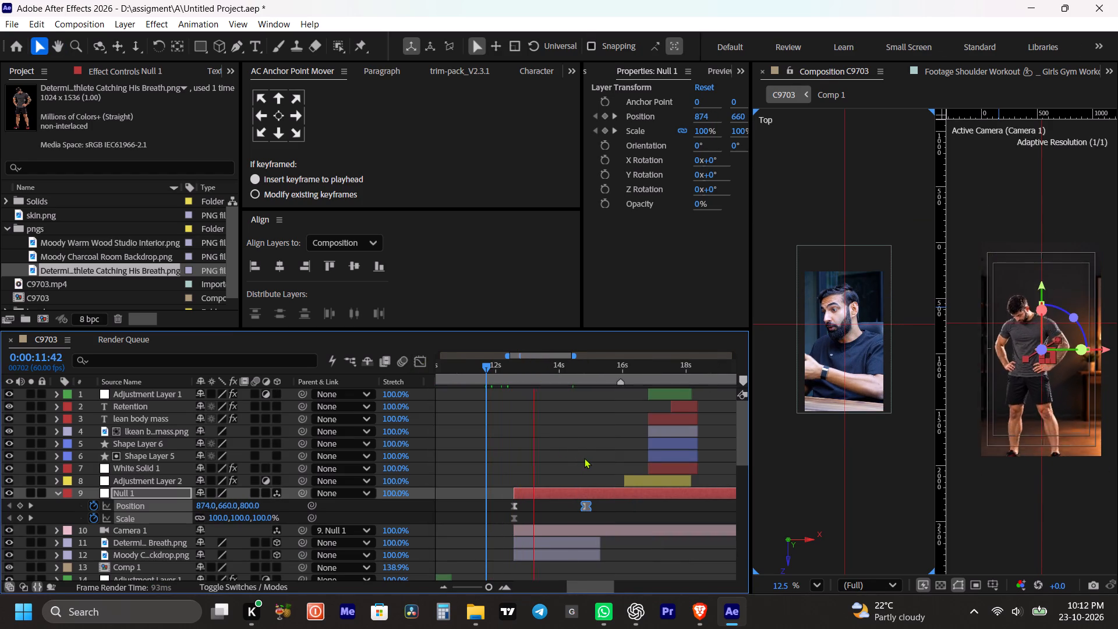
key(space)
click(595, 452)
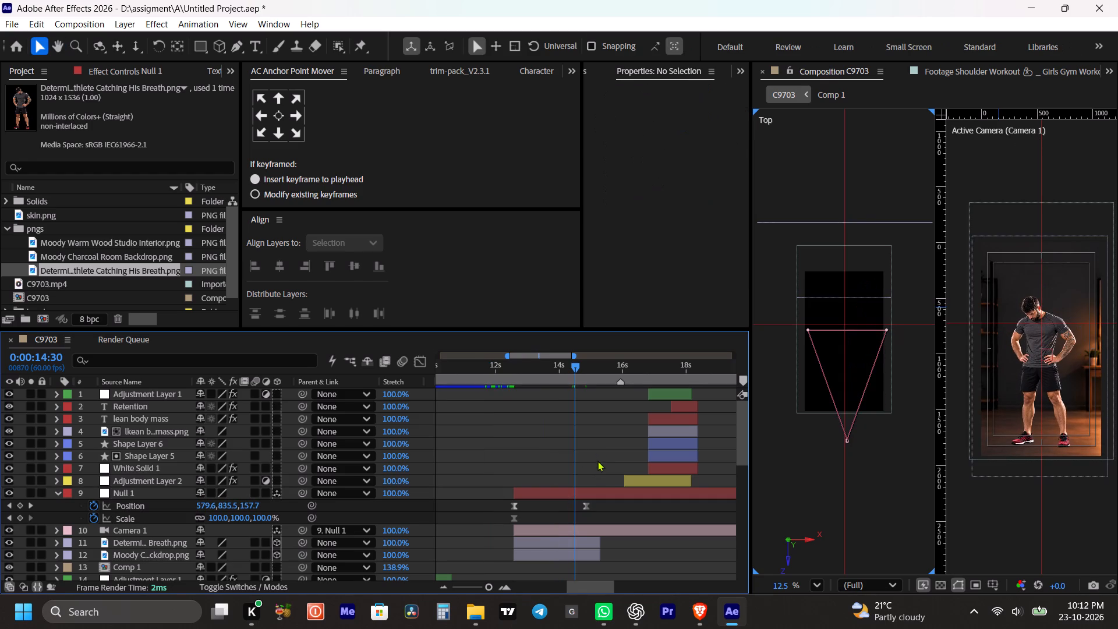
key(space)
key(space)
key(space)
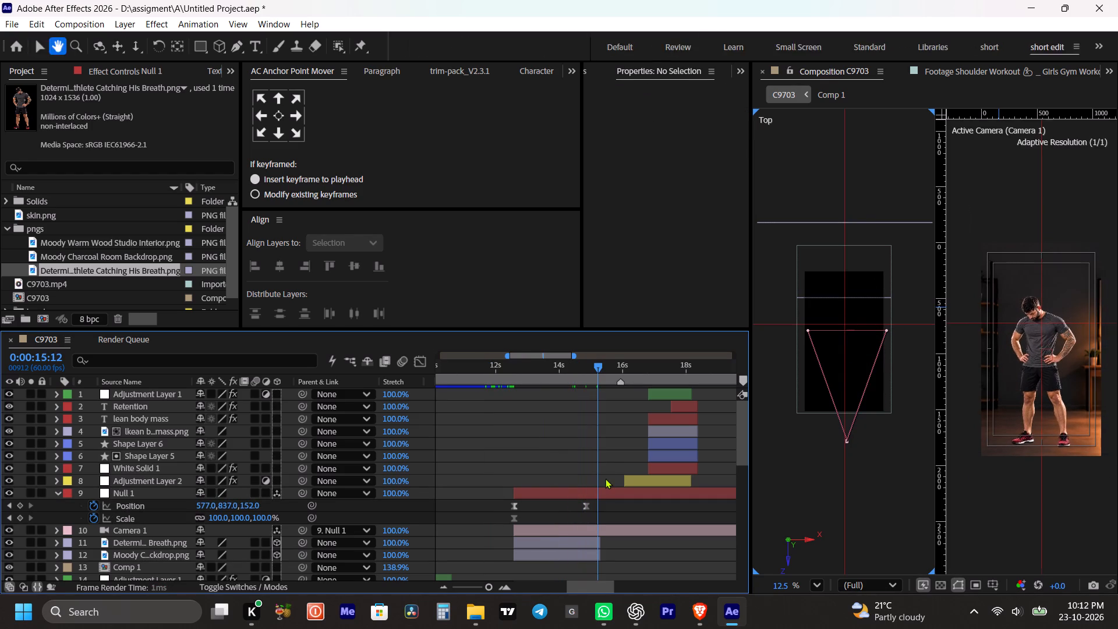
key(space)
Trim the ends of Null 1 and Camera 1 to 0:00:15:17, save the project, and collapse Null 1's keyframed properties.
shift+drag(617, 369, 604, 371)
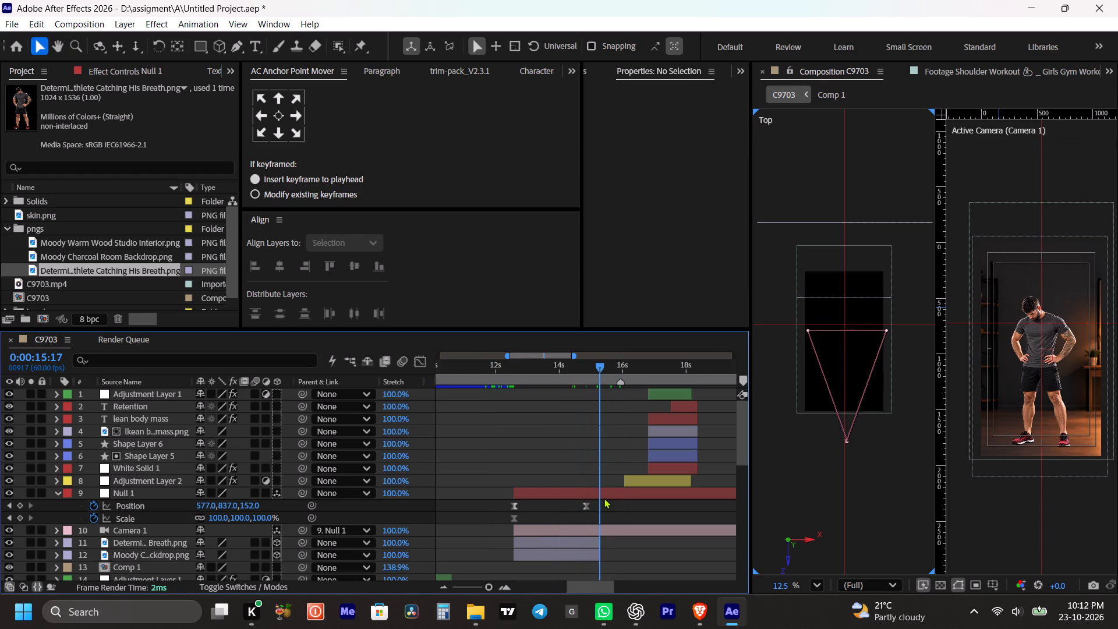
shift+click(604, 493)
shift+click(605, 535)
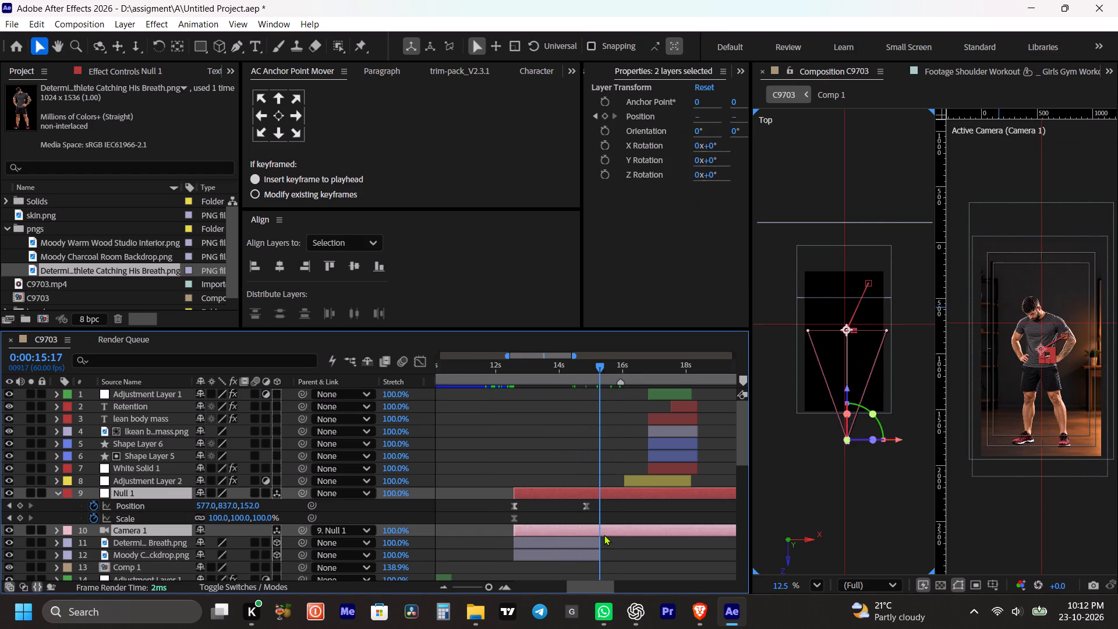
key(alt+bracketright)
key(ctrl+s)
click(621, 550)
key(m)
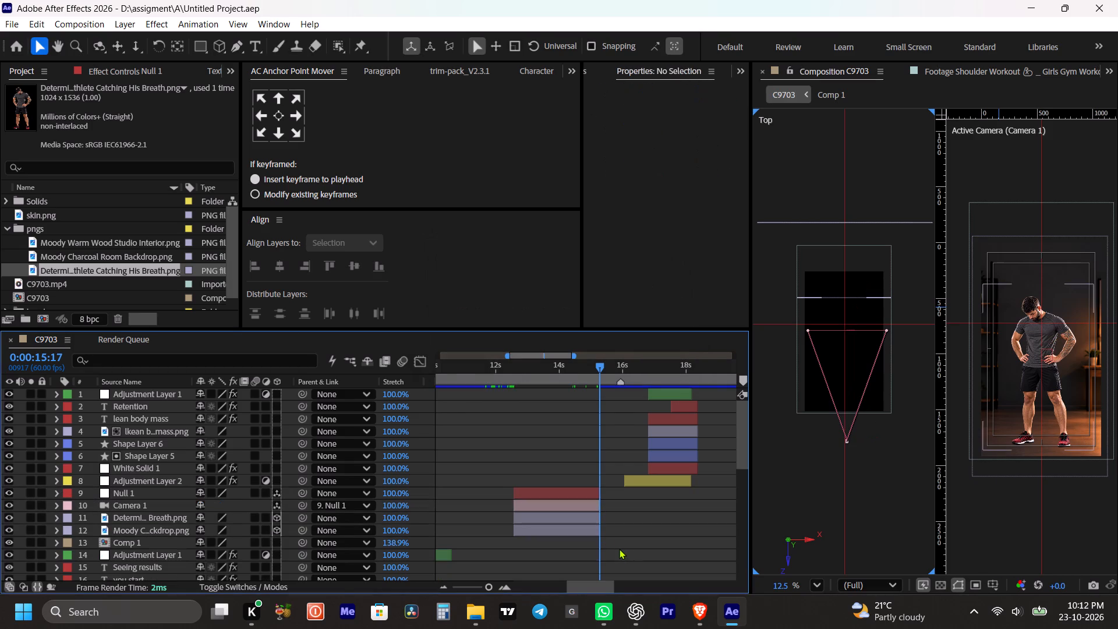
Play back the trimmed athlete shot from 0:00:12:11, stopping at 0:00:14:10.
click(501, 370)
key(space)
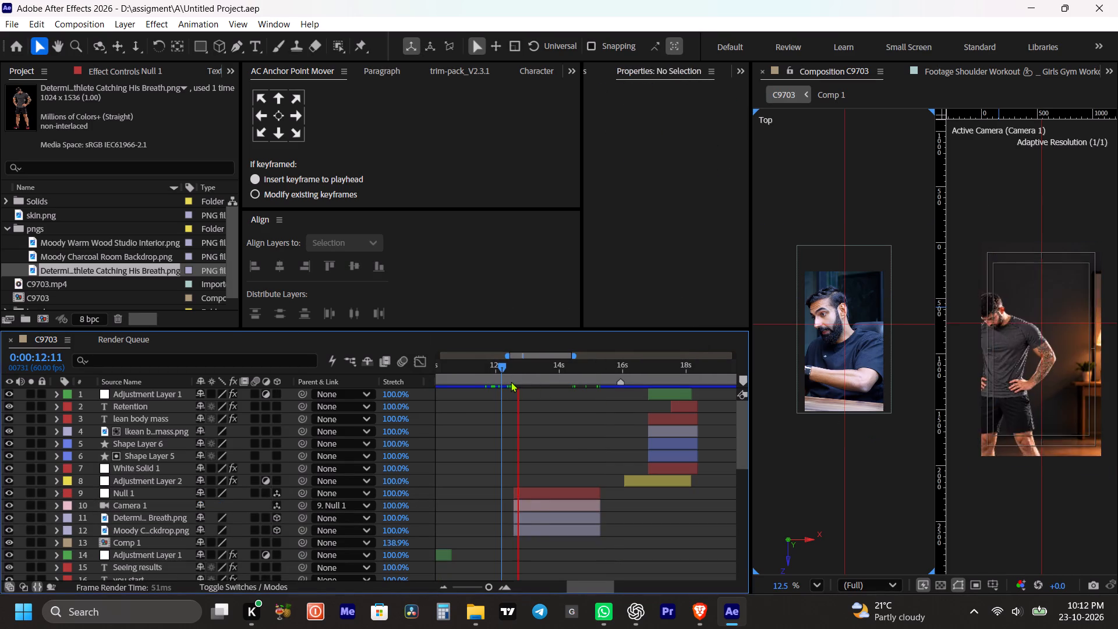
key(space)
click(588, 438)
key(space)
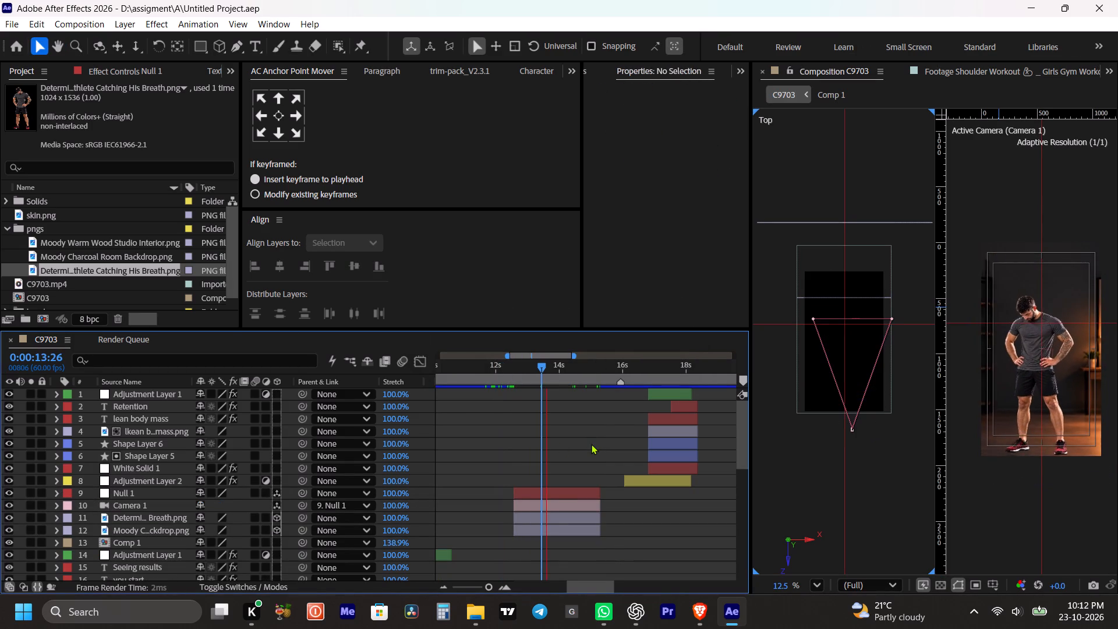
key(space)
Examine the athlete against the charcoal room up close in the enlarged camera view at 0:00:14:10.
key(grave)
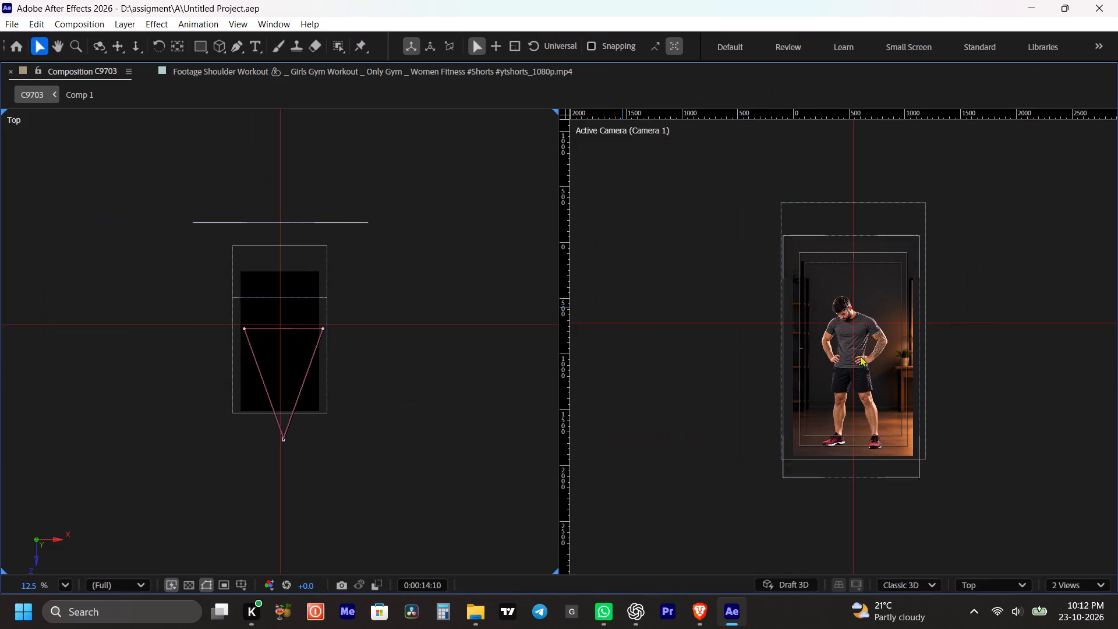
scroll(857, 352, up, 7)
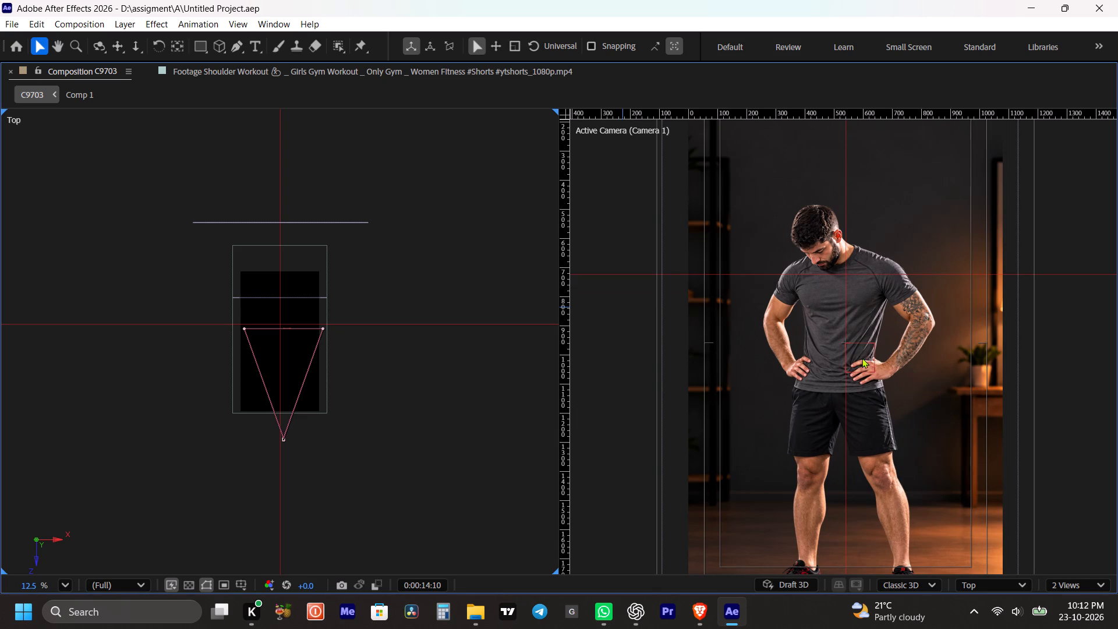
scroll(855, 358, down, 2)
key(space)
key(space)
key(space)
key(space)
key(space)
key(space)
key(space)
key(space)
key(space)
key(space)
key(space)
drag(900, 393, 887, 390)
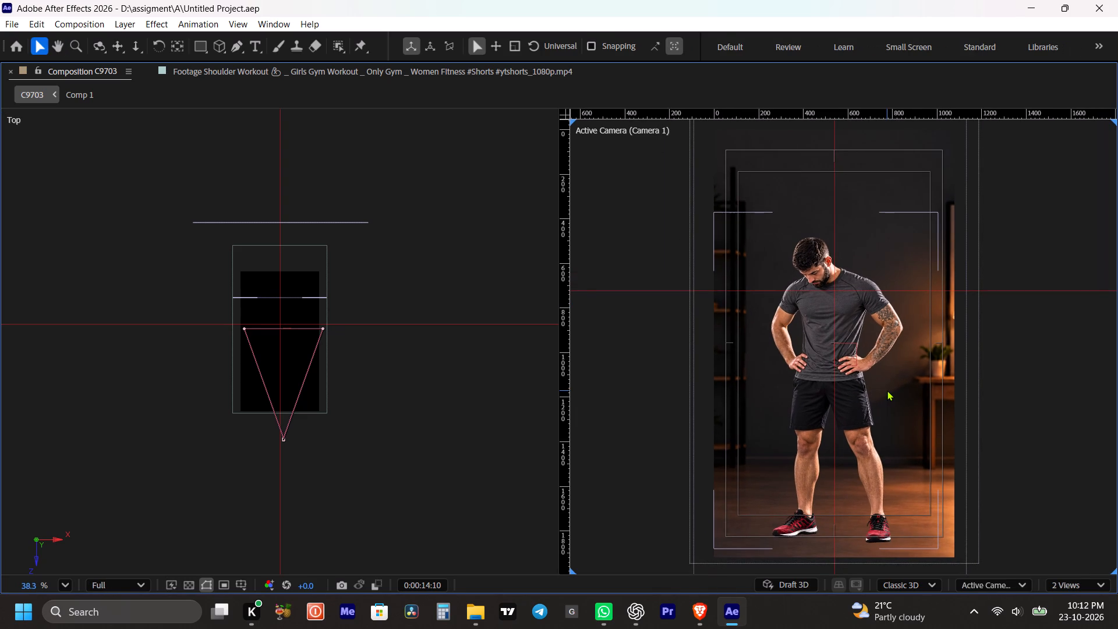
key(grave)
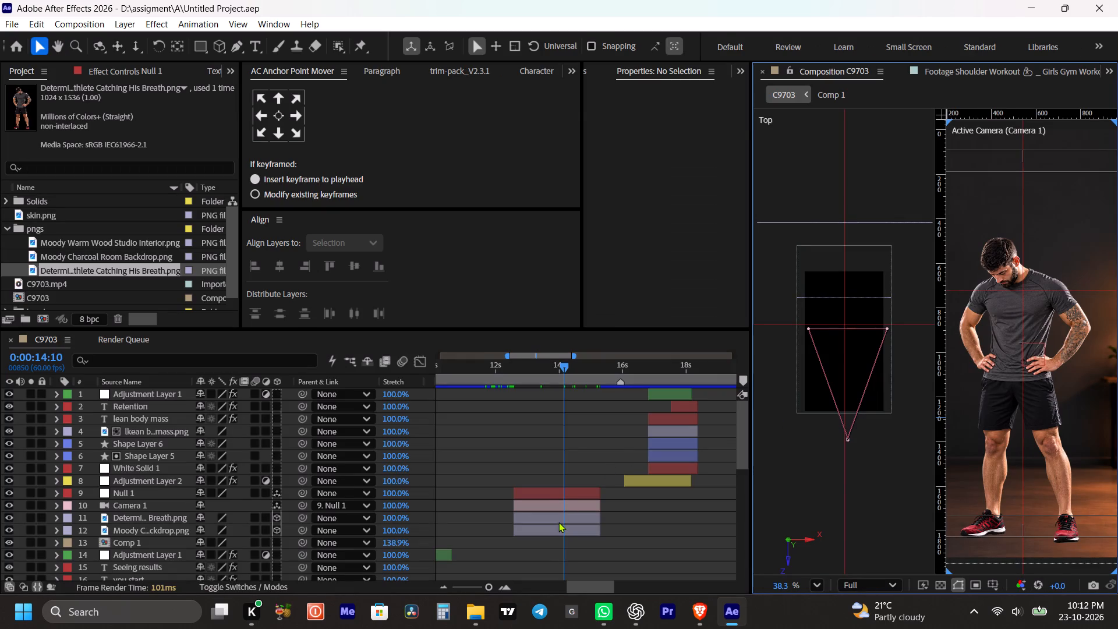
Apply a Drop Shadow effect at 100% opacity to the Determined Athlete Catching His Breath layer.
click(558, 522)
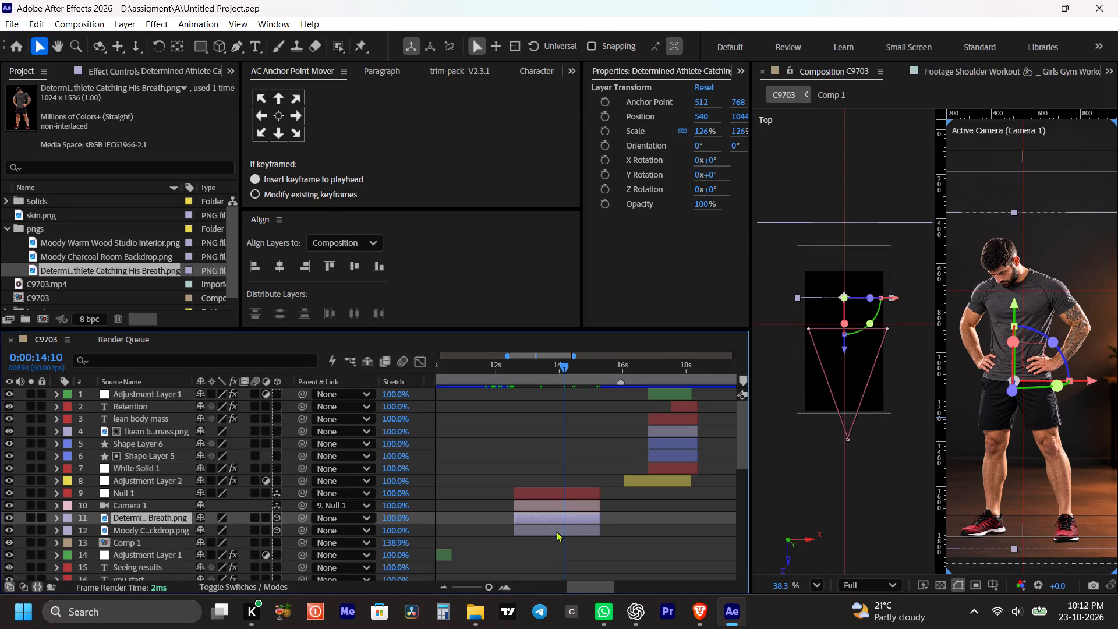
key(ctrl+space)
text(dro)
key(p)
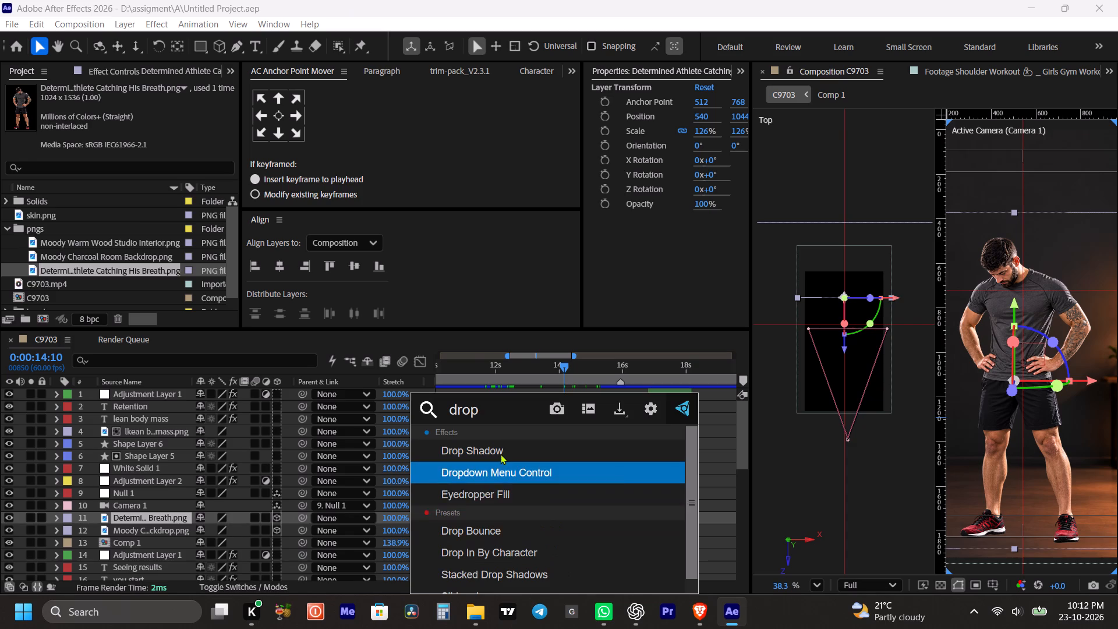
click(500, 454)
drag(139, 128, 339, 117)
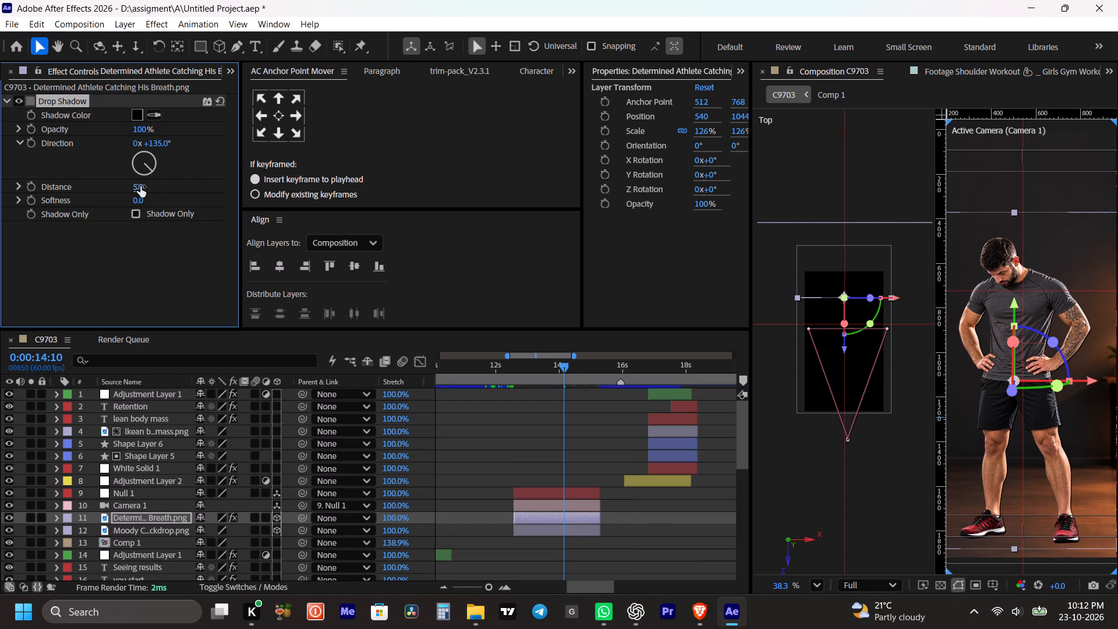
Set the athlete's drop shadow color to white (FFFFFF) and its distance to 7.
drag(140, 186, 168, 186)
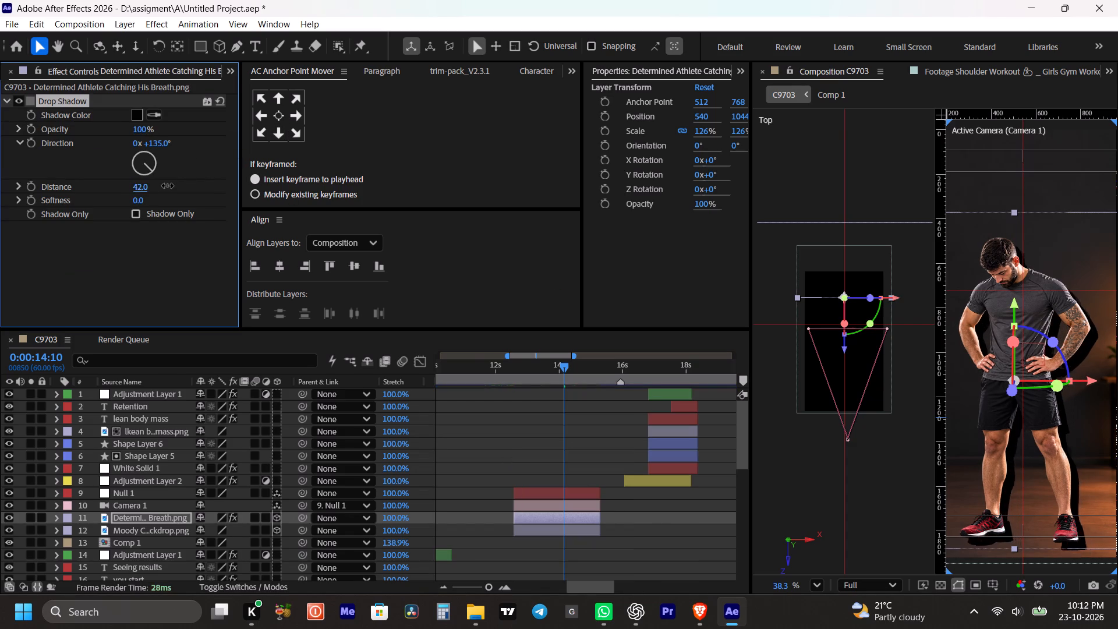
drag(168, 186, 155, 189)
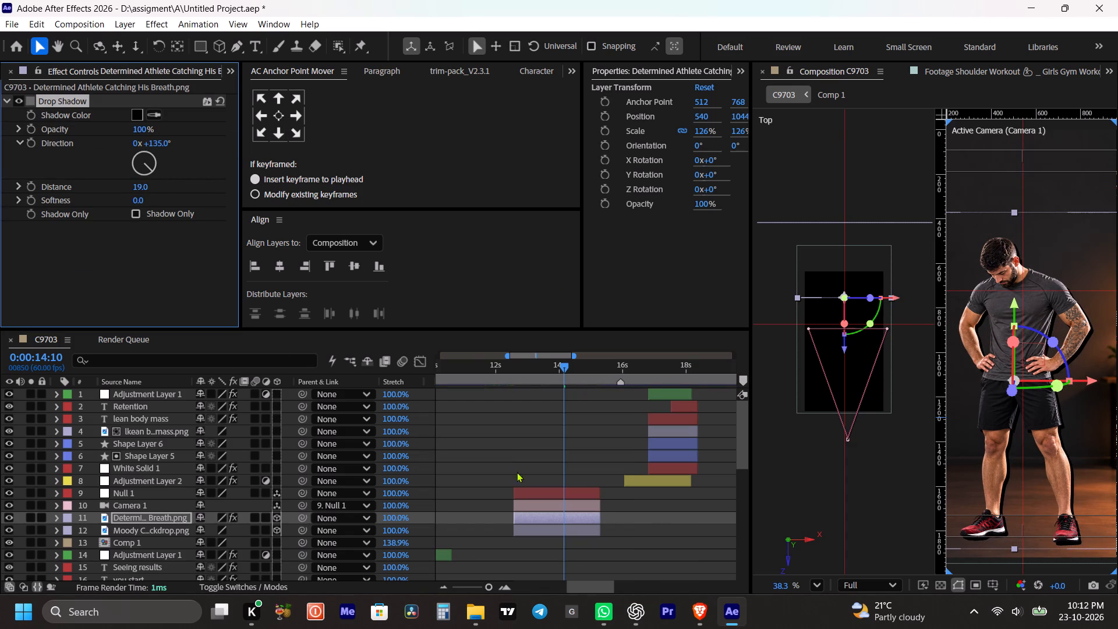
click(140, 112)
drag(384, 219, 171, 134)
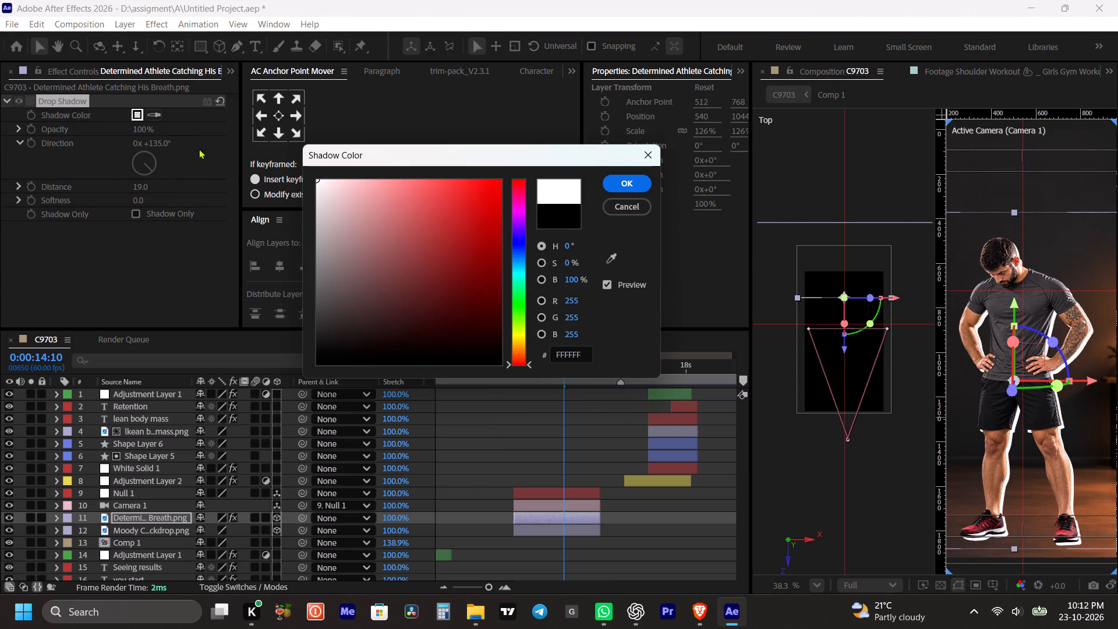
click(634, 185)
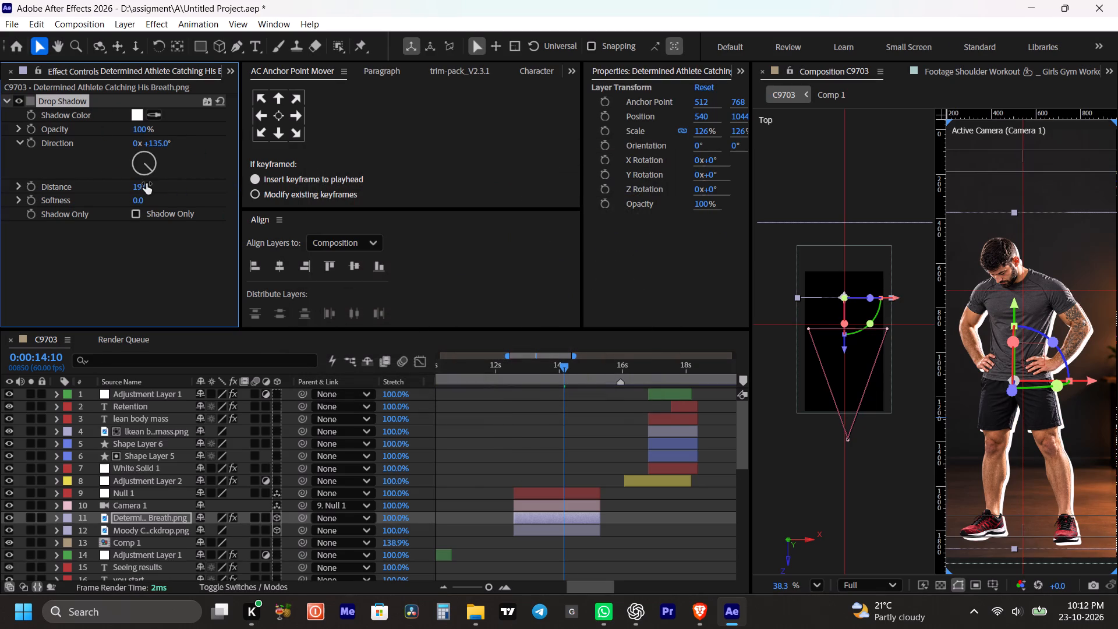
drag(143, 187, 133, 191)
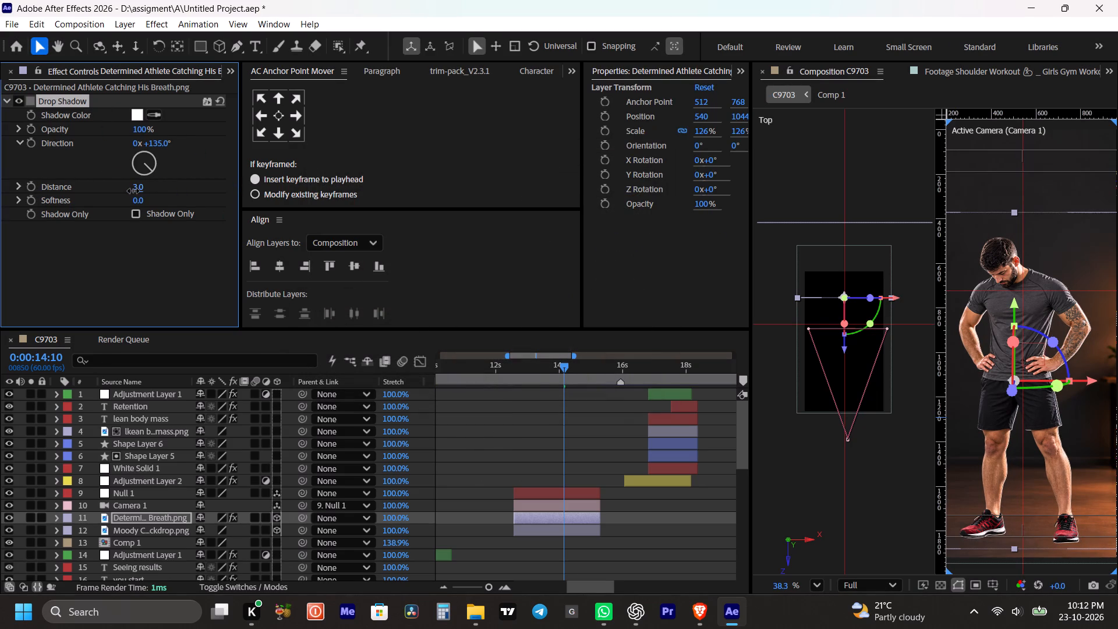
drag(133, 191, 138, 193)
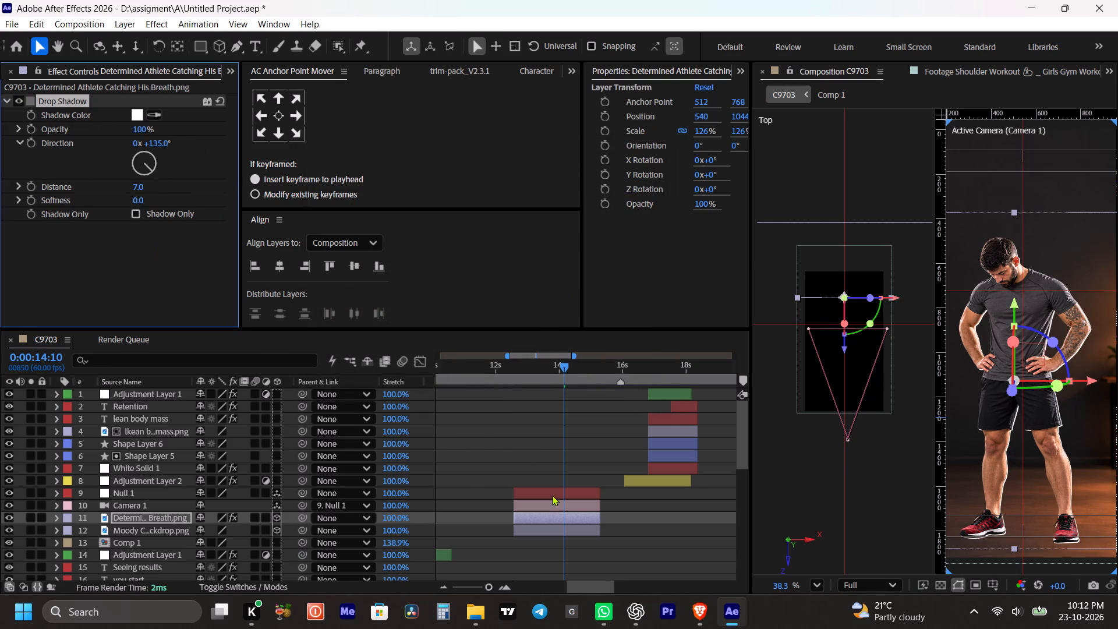
Examine the athlete's white shadow edge around the torso, shorts and legs up close in the enlarged composition view.
click(641, 532)
key(grave)
scroll(923, 407, up, 5)
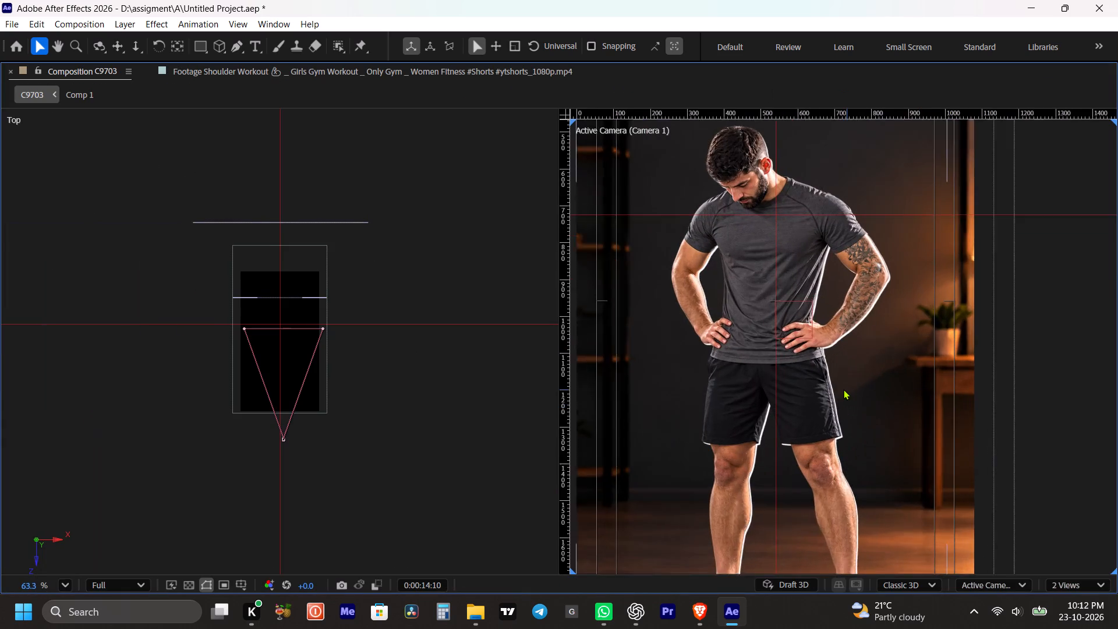
scroll(843, 389, up, 3)
scroll(838, 387, down, 4)
key(space)
key(space)
key(space)
key(space)
key(space)
key(space)
key(space)
key(space)
key(space)
key(space)
key(space)
key(space)
key(space)
key(space)
key(space)
key(space)
key(space)
key(space)
key(space)
key(space)
drag(818, 261, 825, 287)
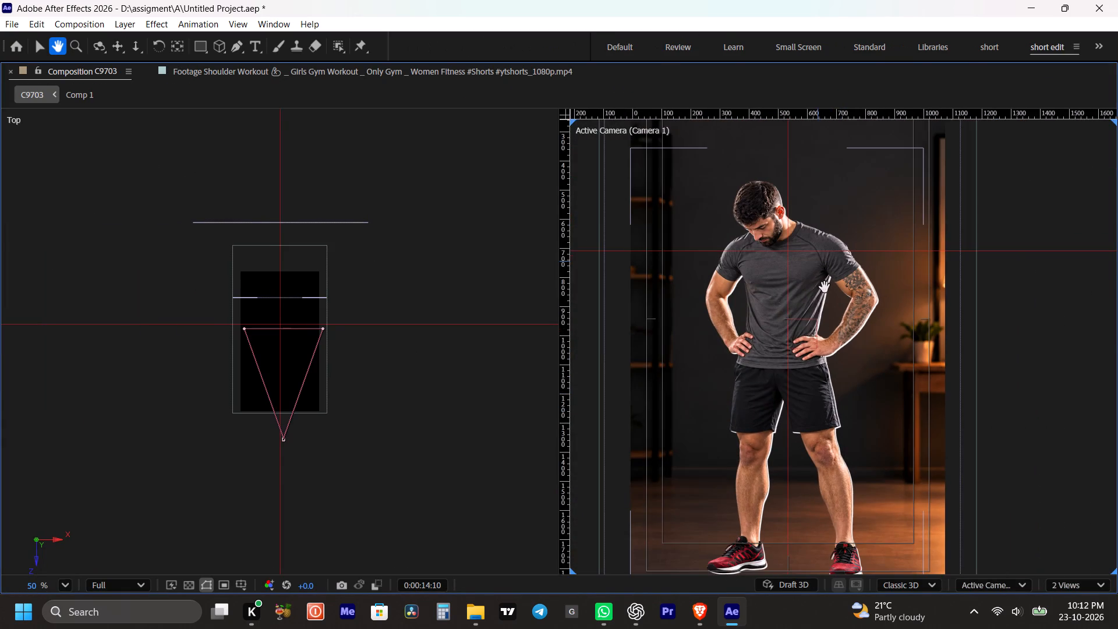
drag(825, 287, 827, 233)
scroll(810, 461, up, 8)
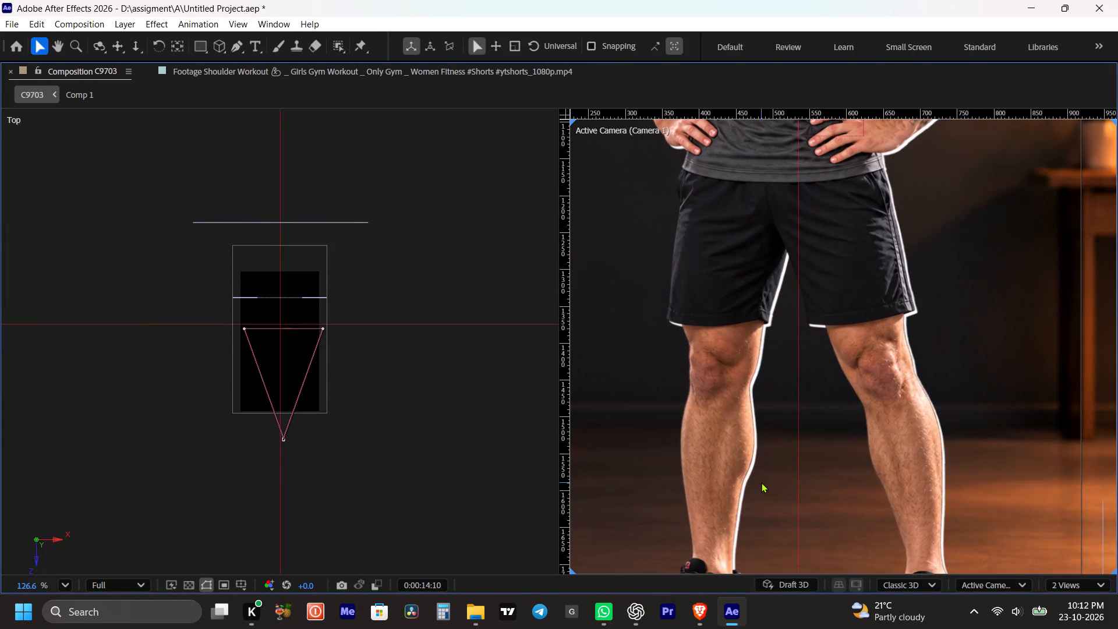
scroll(761, 482, down, 7)
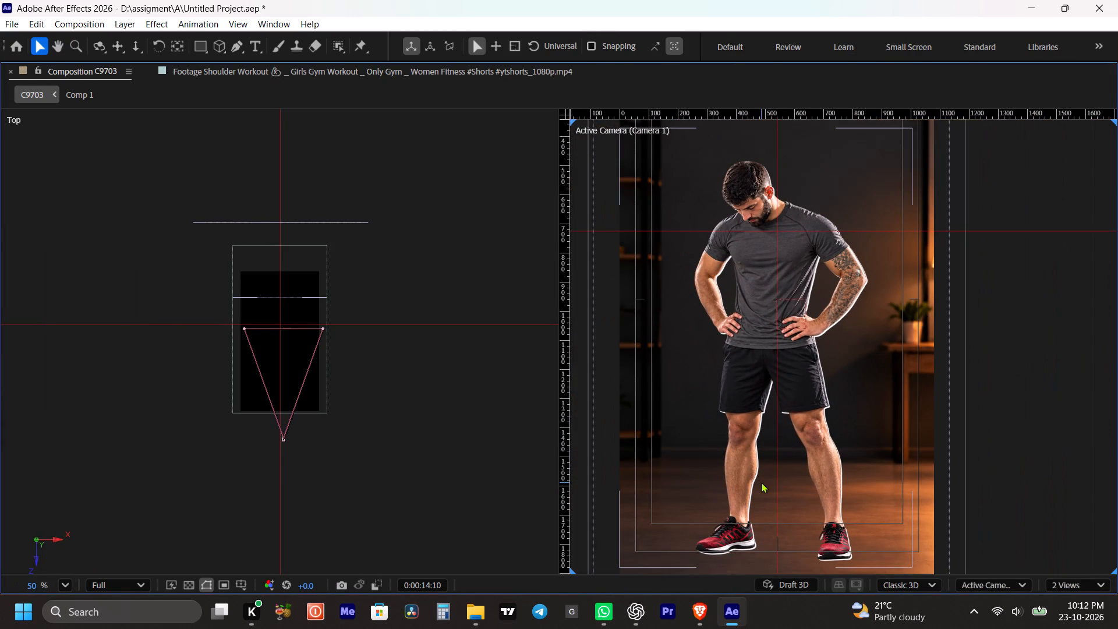
Restore the panel layout, fit the whole athlete frame in the camera view, and save the project.
key(ctrl+s)
key(grave)
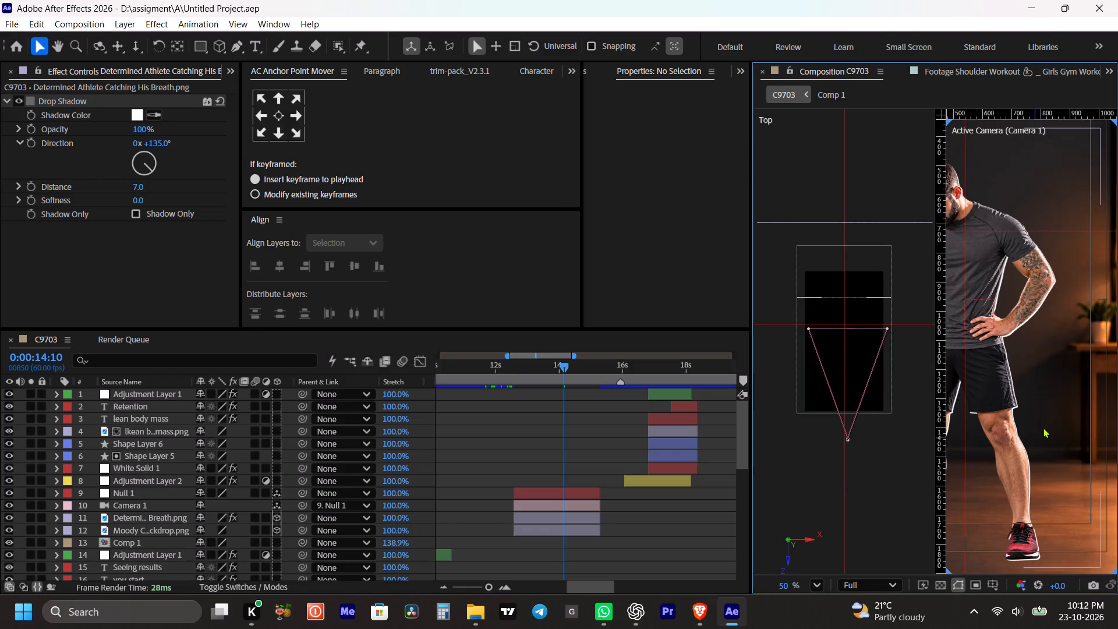
scroll(1048, 416, down, 3)
key(space)
key(space)
key(space)
key(space)
key(space)
key(space)
key(space)
key(space)
key(space)
key(space)
key(space)
key(space)
key(space)
key(space)
key(space)
key(space)
key(space)
key(space)
key(space)
key(space)
drag(996, 359, 1034, 337)
scroll(1034, 337, down, 1)
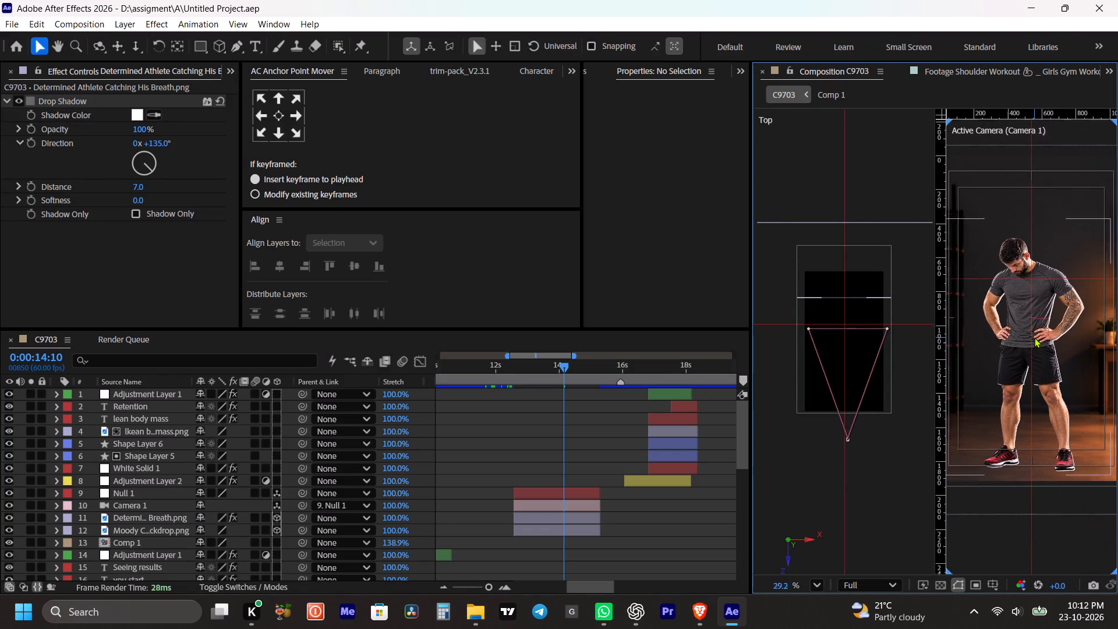
scroll(1034, 337, down, 1)
key(space)
key(space)
key(space)
key(space)
key(space)
drag(1069, 322, 1069, 349)
key(ctrl+s)
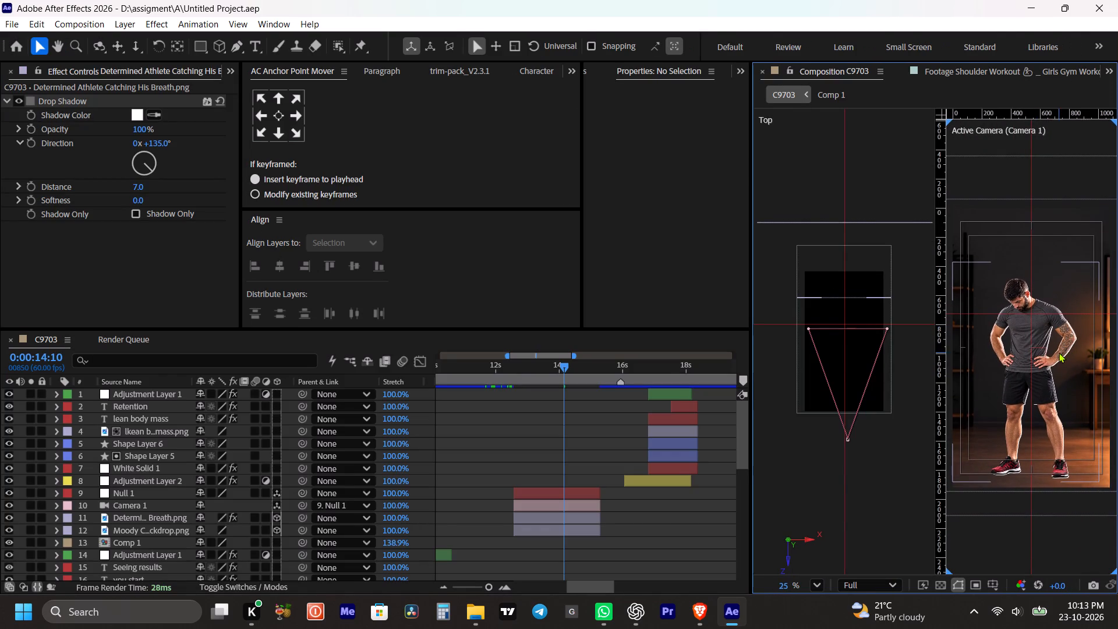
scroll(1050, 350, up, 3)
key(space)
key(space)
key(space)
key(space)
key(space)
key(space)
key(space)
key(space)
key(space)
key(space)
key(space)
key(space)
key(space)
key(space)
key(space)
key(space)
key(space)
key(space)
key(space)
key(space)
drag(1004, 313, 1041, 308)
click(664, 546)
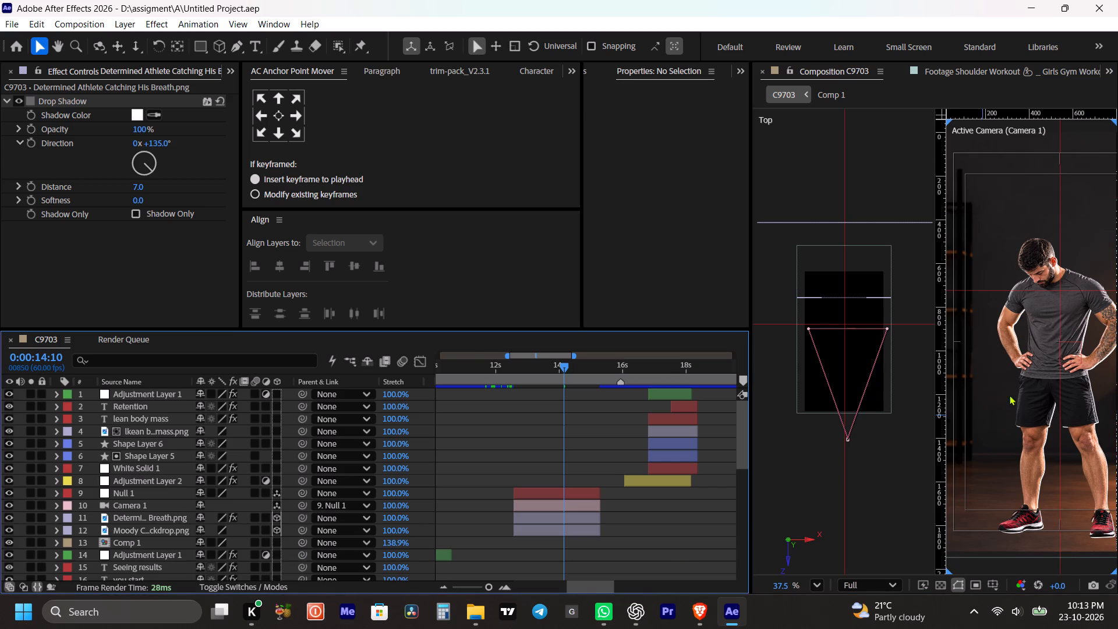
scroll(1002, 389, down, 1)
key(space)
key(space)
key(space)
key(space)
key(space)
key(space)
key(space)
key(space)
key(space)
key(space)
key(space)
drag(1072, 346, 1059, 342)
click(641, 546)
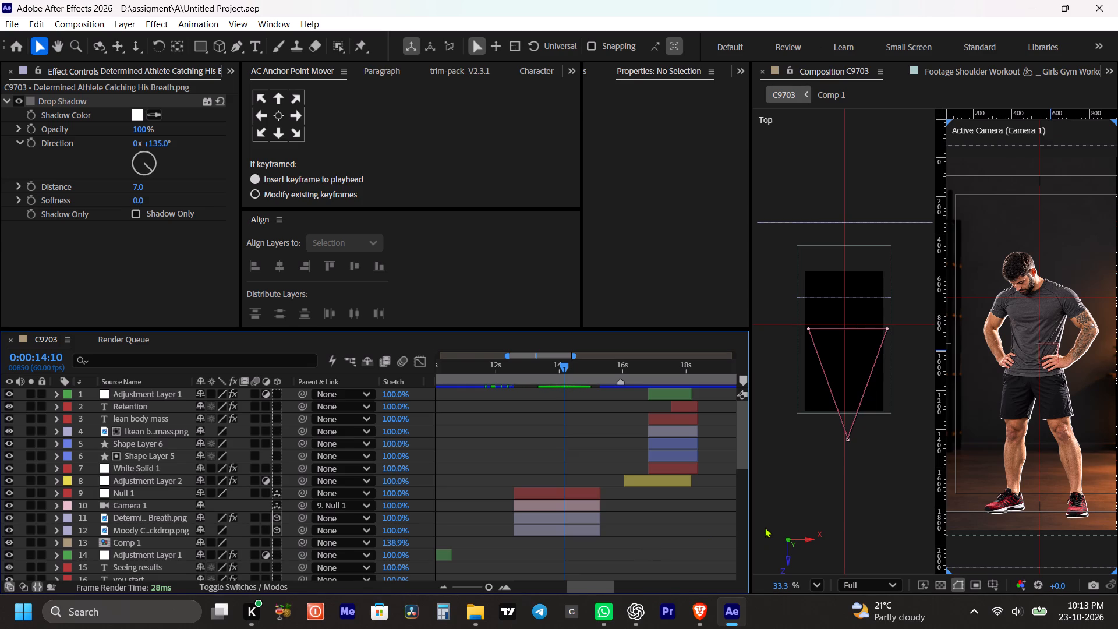
Save the project again.
click(691, 539)
key(ctrl+s)
key(ctrl+s)
Switch the composition viewer from two views to 1 View and frame the full athlete shot in it.
click(689, 555)
key(grave)
click(1055, 581)
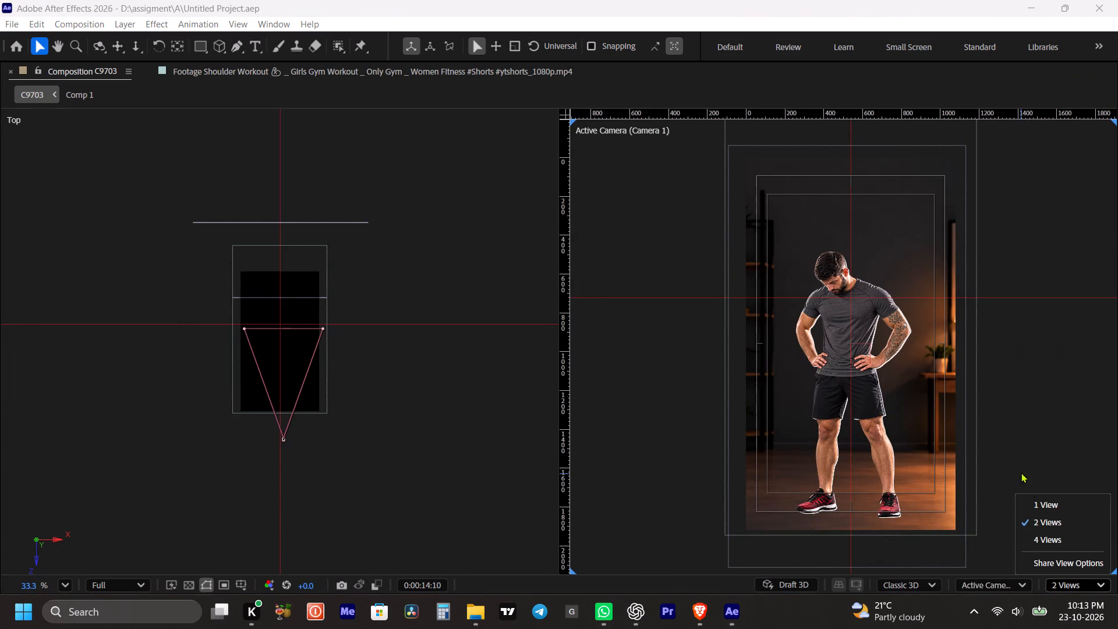
click(1064, 510)
key(grave)
scroll(889, 349, up, 3)
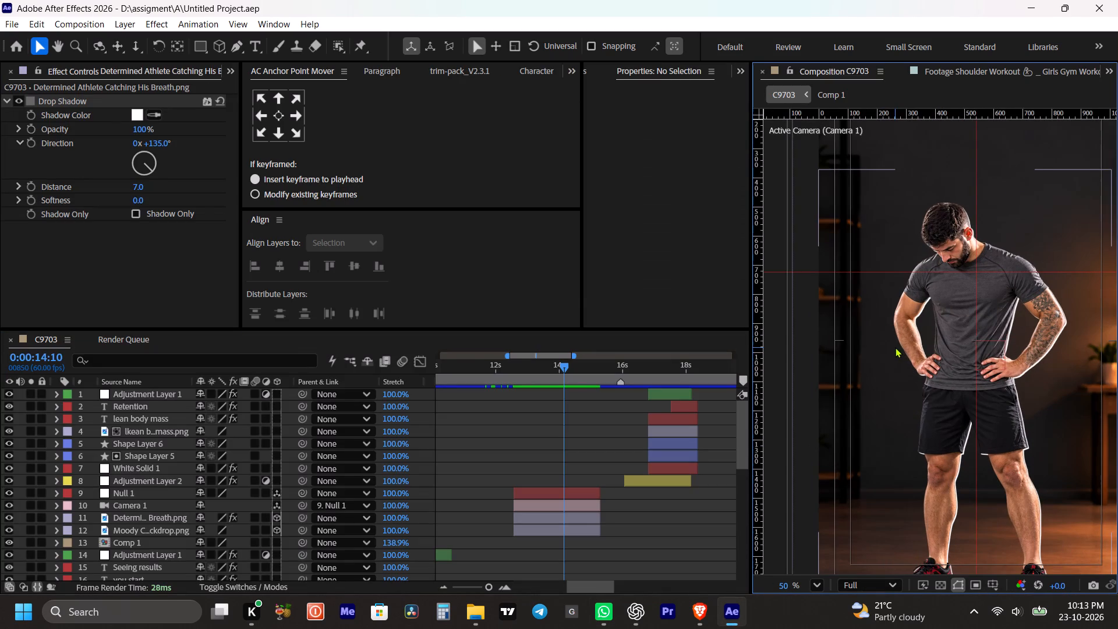
key(space)
key(space)
key(space)
key(space)
key(space)
key(space)
key(space)
key(space)
key(space)
key(space)
key(space)
key(space)
key(space)
key(space)
key(space)
drag(931, 206, 878, 257)
scroll(878, 257, down, 2)
key(space)
key(space)
key(space)
key(space)
key(space)
key(space)
key(space)
key(space)
key(space)
key(space)
key(space)
drag(883, 252, 883, 228)
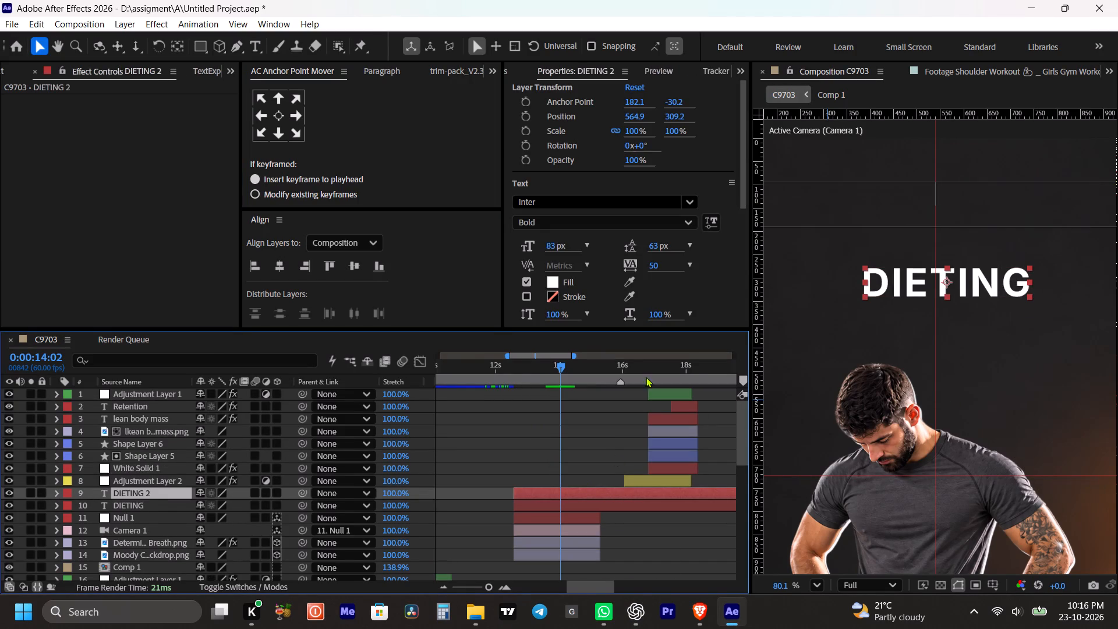
click(558, 222)
scroll(558, 287, up, 3)
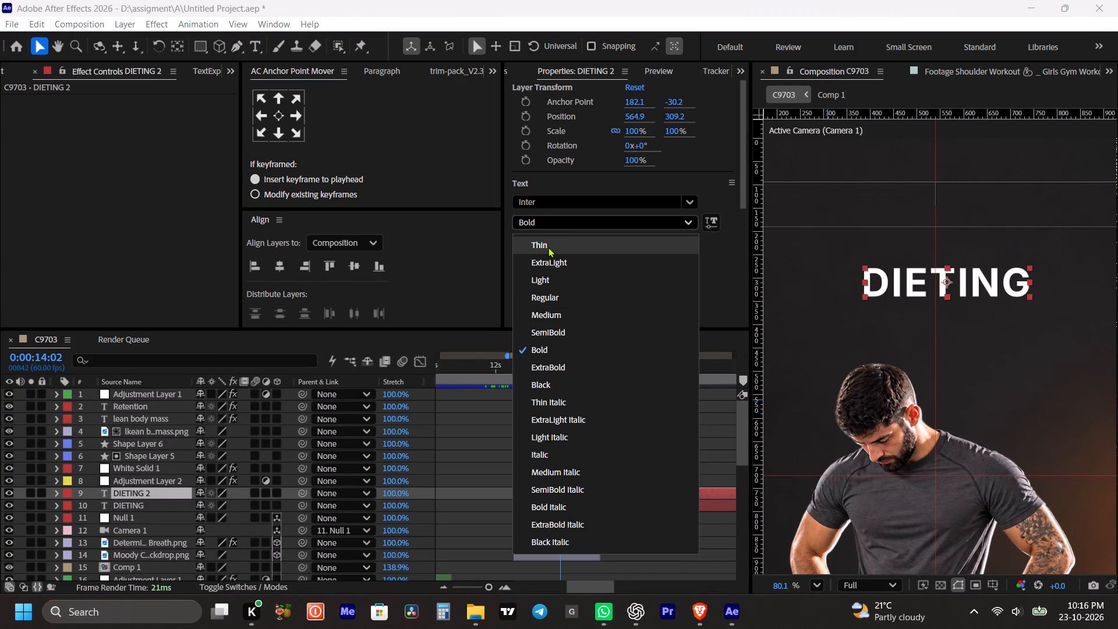
click(548, 247)
drag(671, 116, 730, 128)
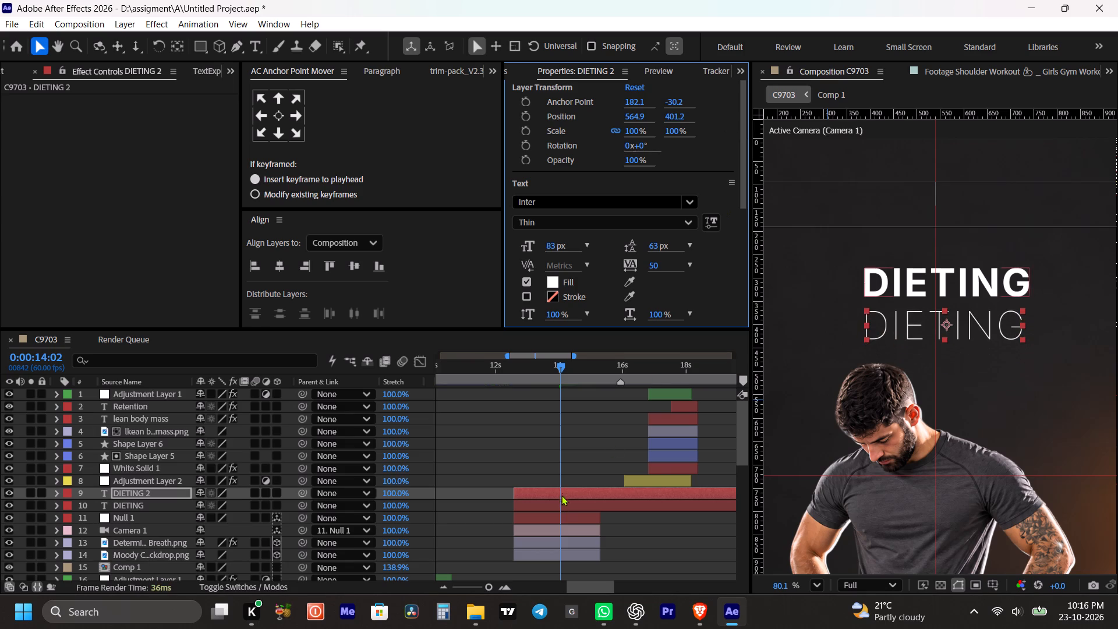
Change the copy's text to PHASE, centre it horizontally in the composition, and move it up to Y 382.2.
double_click(563, 489)
text(PHASE)
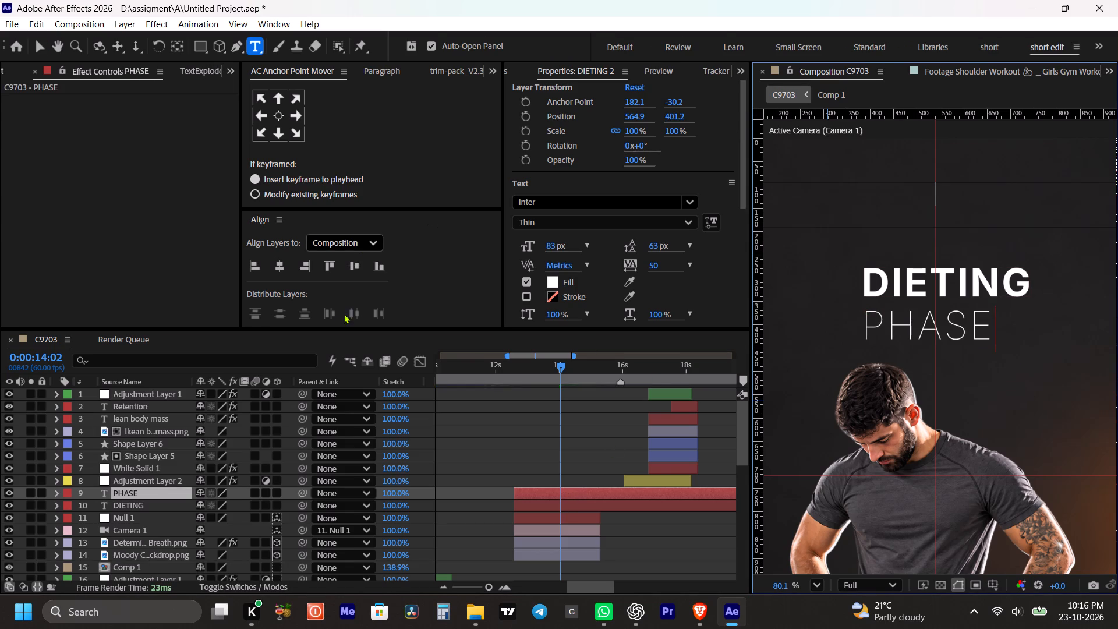
click(285, 262)
click(282, 107)
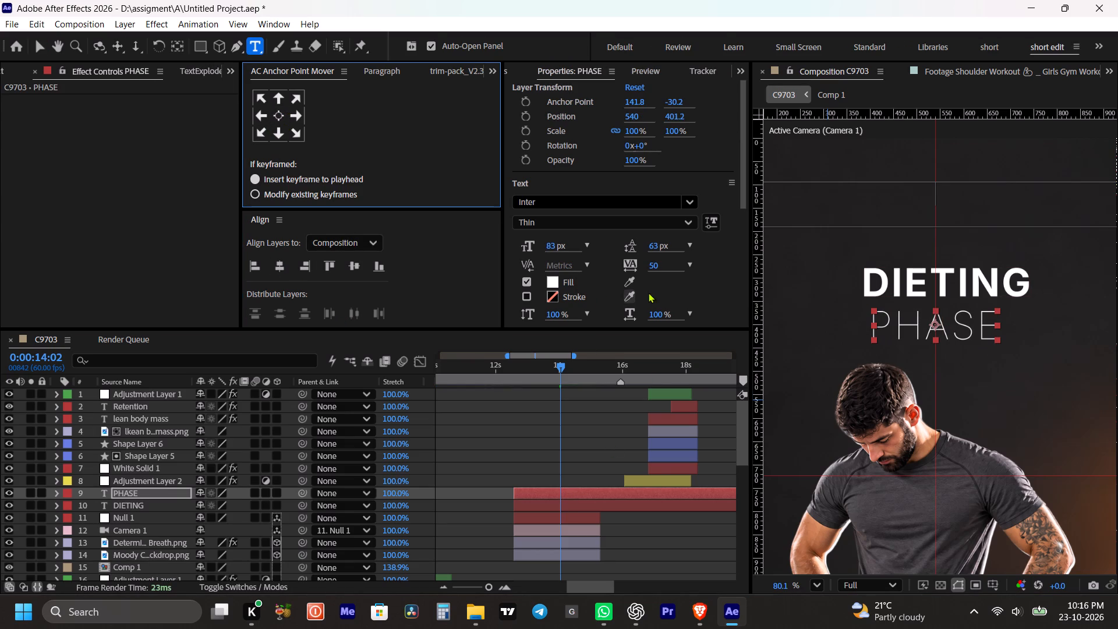
drag(675, 120, 656, 120)
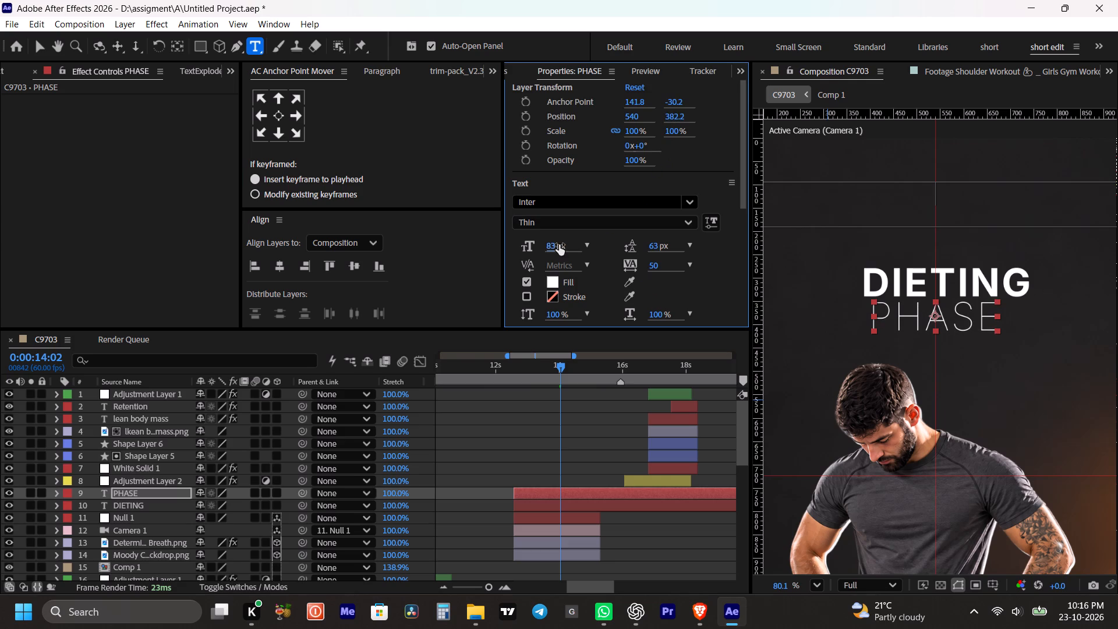
Centre the DIETING layer's anchor point and align the layer horizontally to the composition.
click(574, 507)
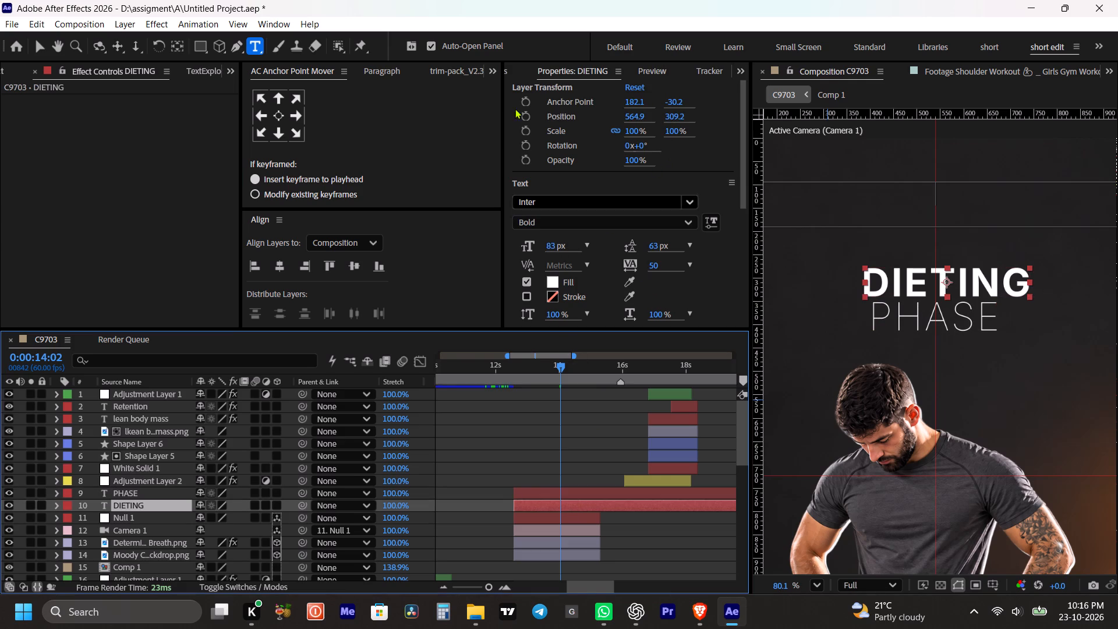
click(279, 111)
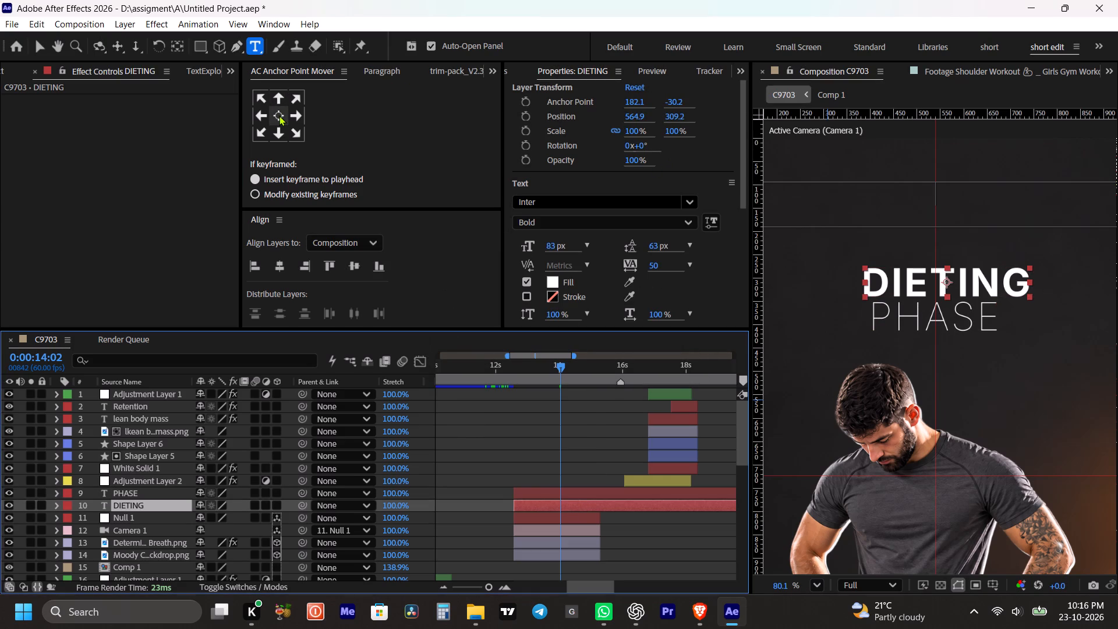
double_click(279, 115)
click(279, 268)
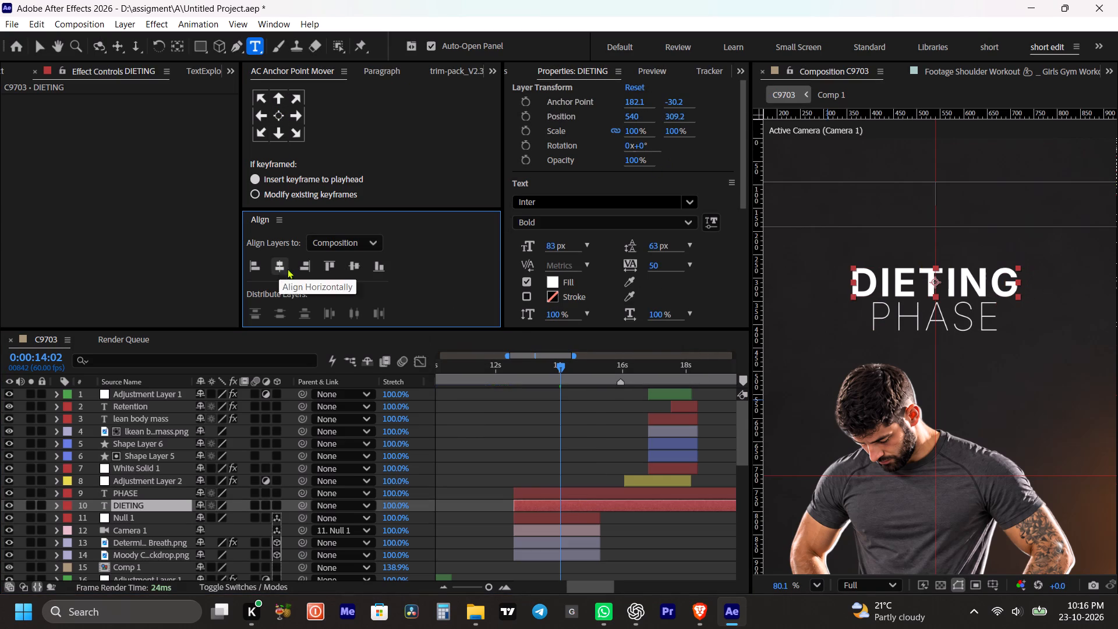
Reduce the PHASE text size to 58 px, centre its anchor point, and realign it horizontally to the composition.
click(558, 496)
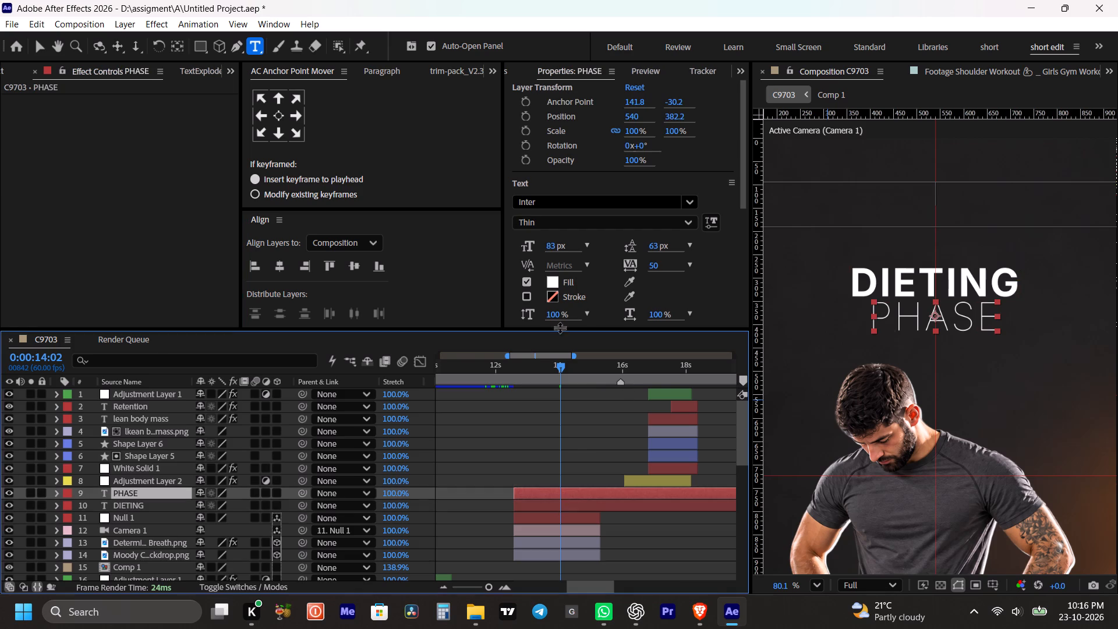
click(275, 264)
click(279, 121)
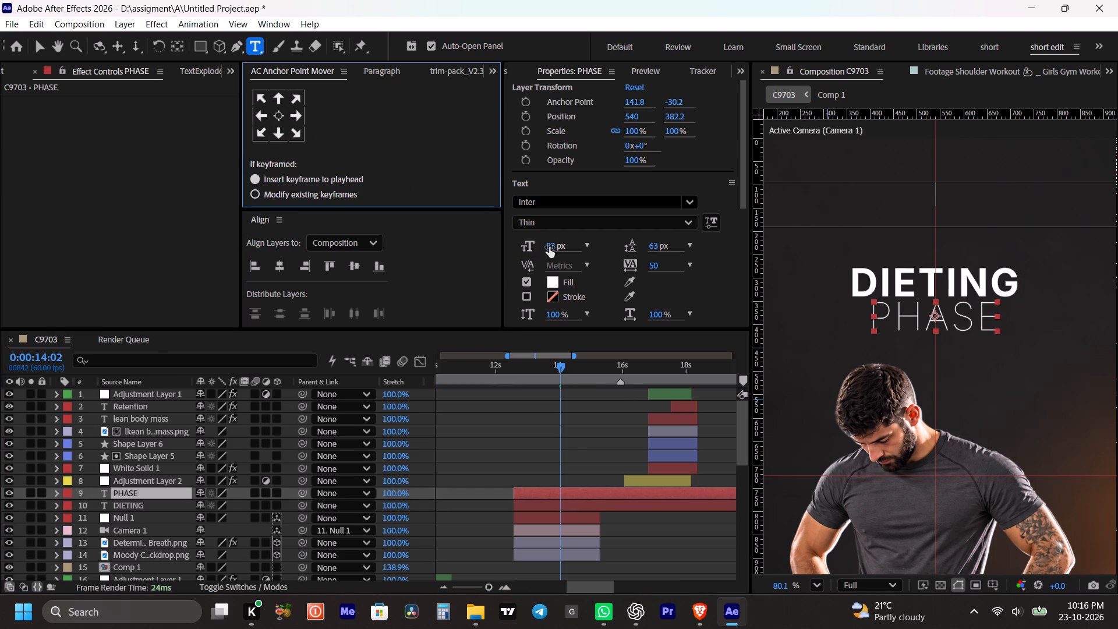
drag(552, 247, 533, 249)
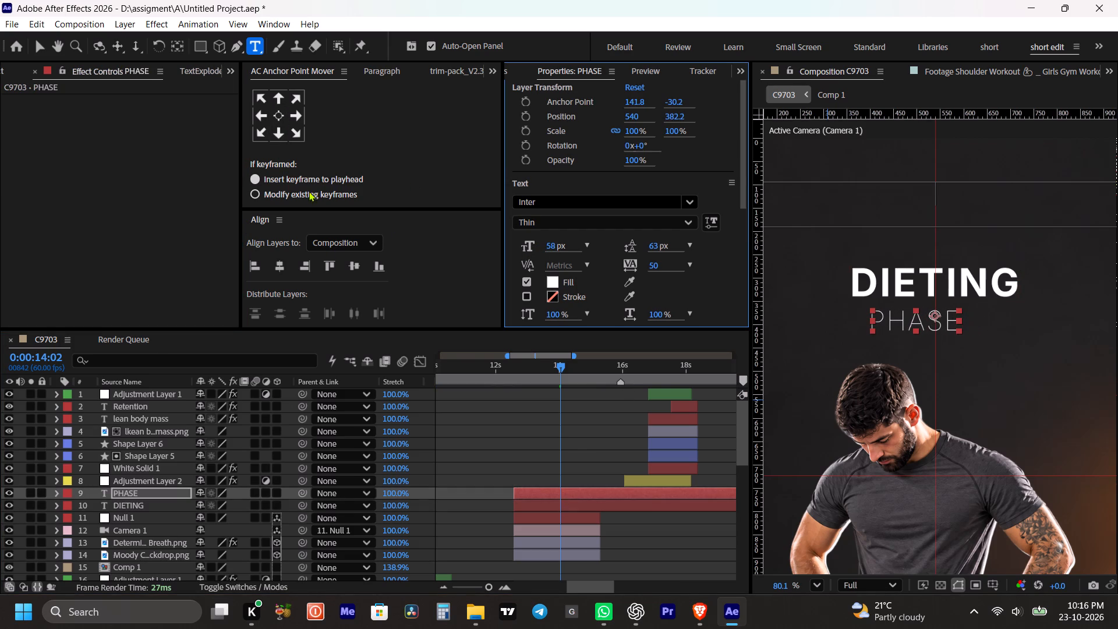
click(277, 118)
click(284, 273)
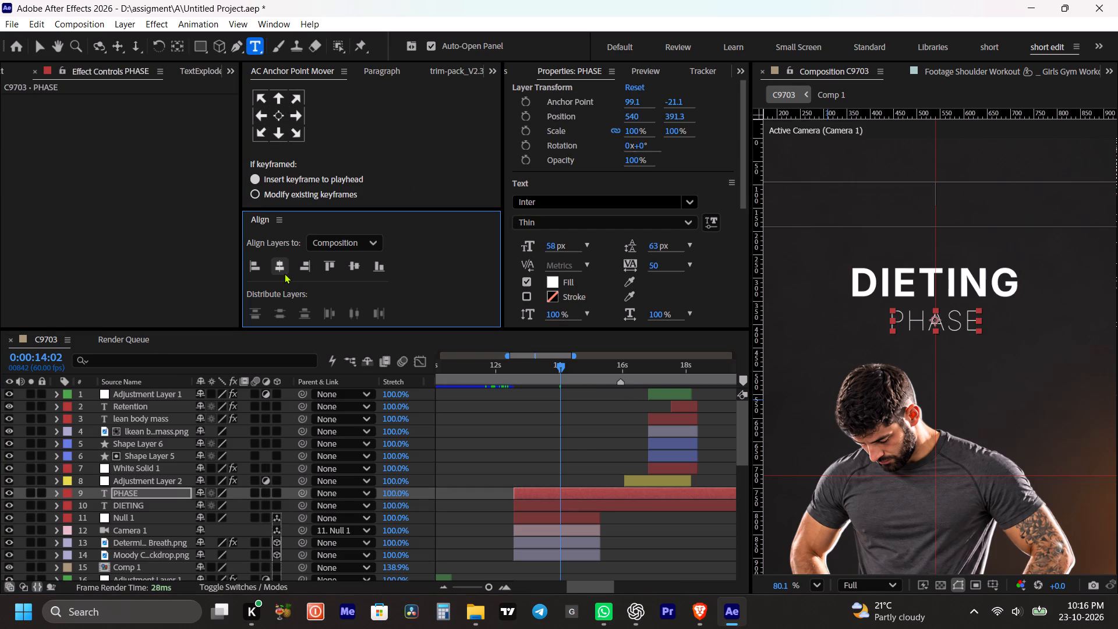
Move PHASE up close beneath DIETING to Y 373.3 and save the project.
drag(679, 116, 667, 116)
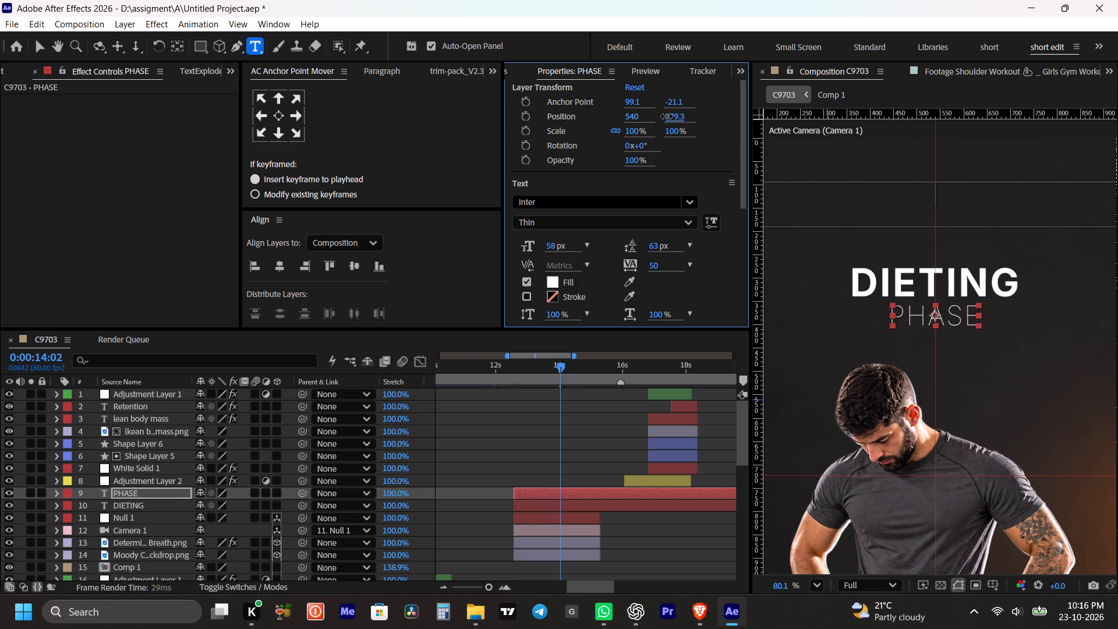
drag(667, 116, 663, 116)
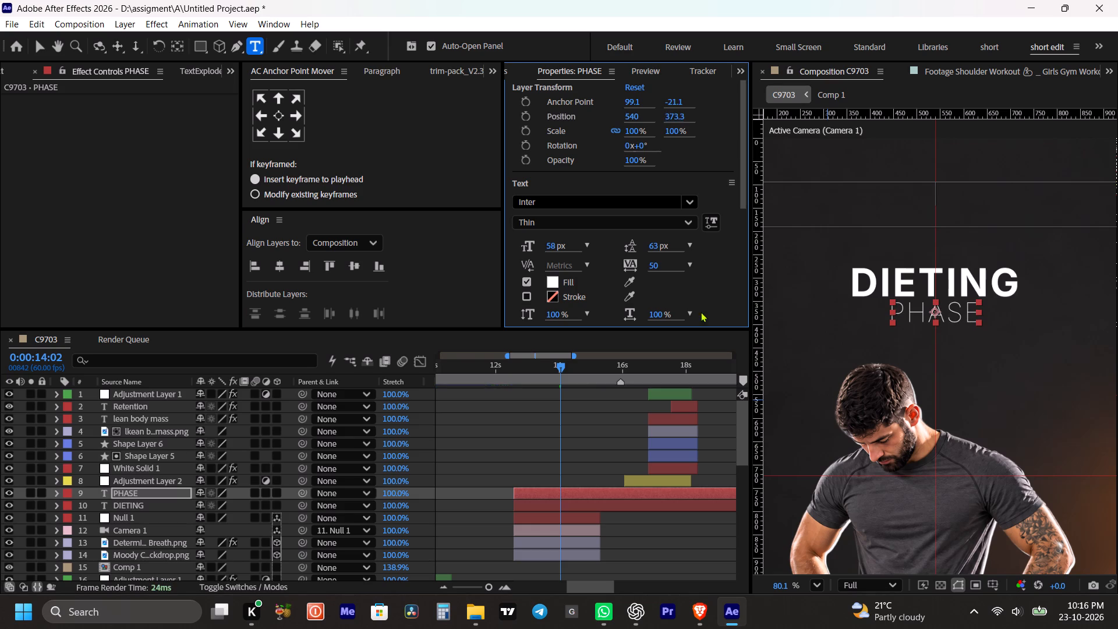
click(591, 446)
key(ctrl+s)
key(ctrl+s)
ctrl+click(591, 446)
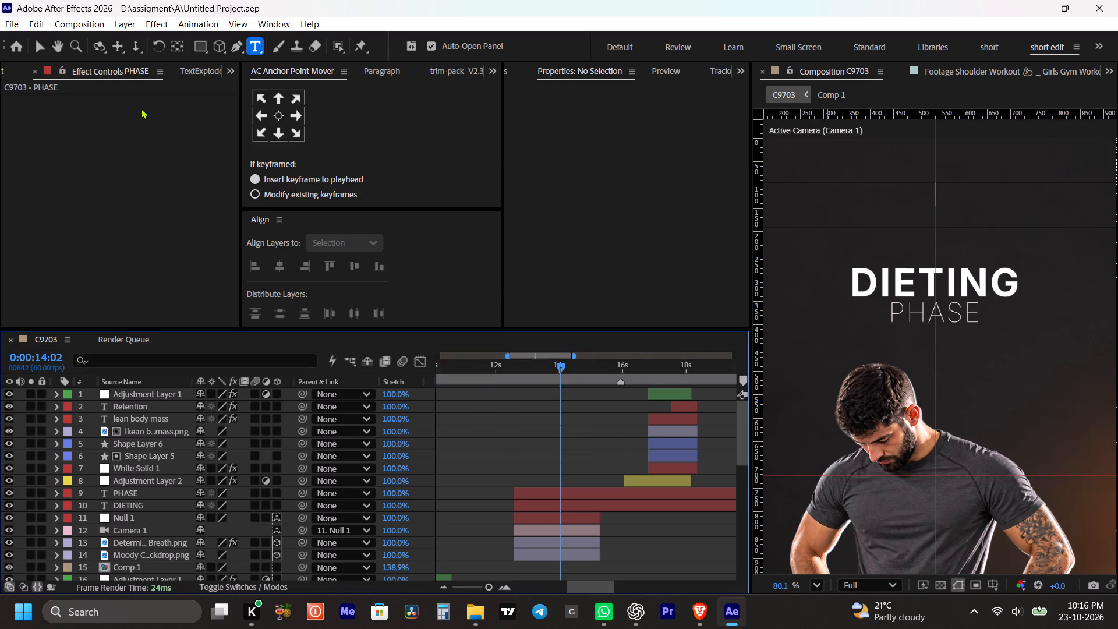
Draw a thin, long rounded-rectangle bar just beneath the PHASE text, about as wide as the DIETING text.
click(514, 422)
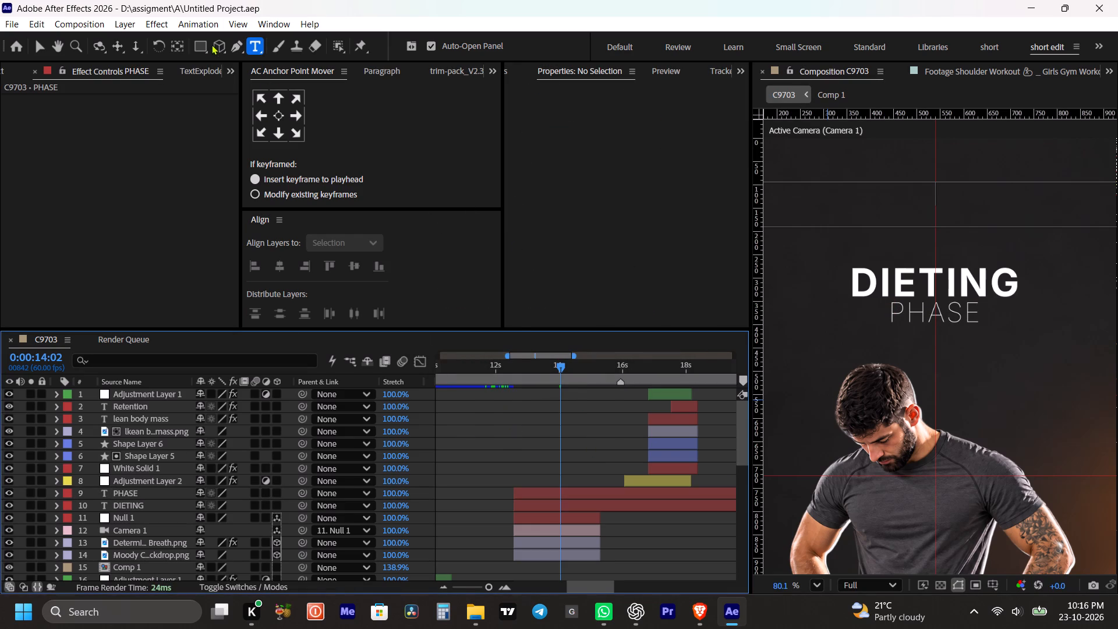
click(196, 49)
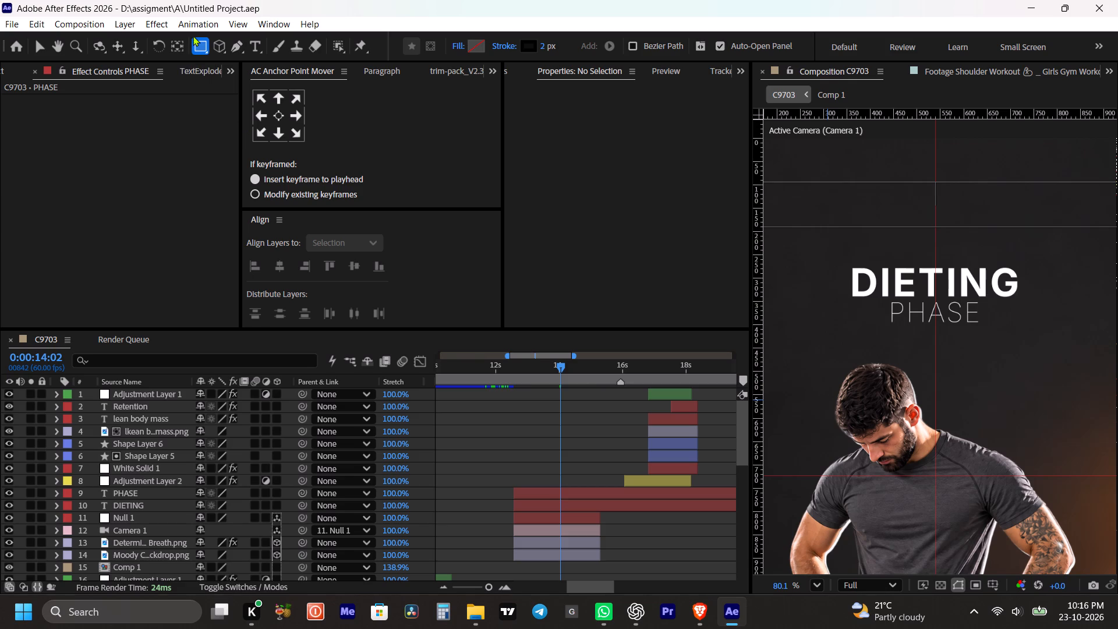
drag(197, 50, 262, 63)
drag(482, 409, 497, 414)
key(grave)
scroll(497, 337, up, 5)
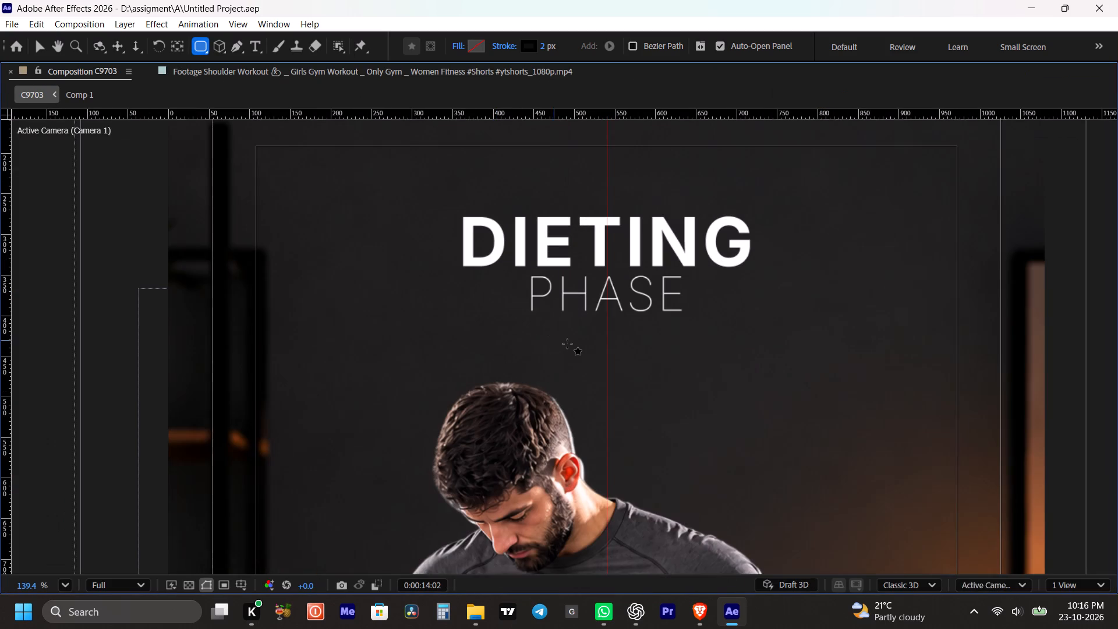
key(space)
key(space)
key(space)
key(space)
key(space)
drag(619, 323, 596, 314)
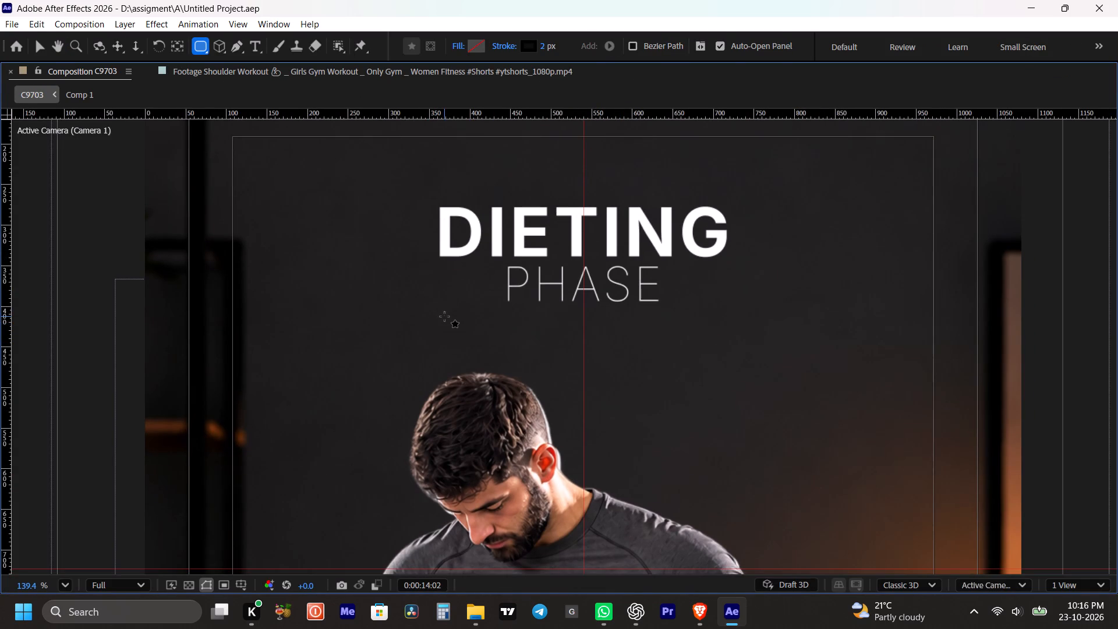
drag(441, 320, 541, 323)
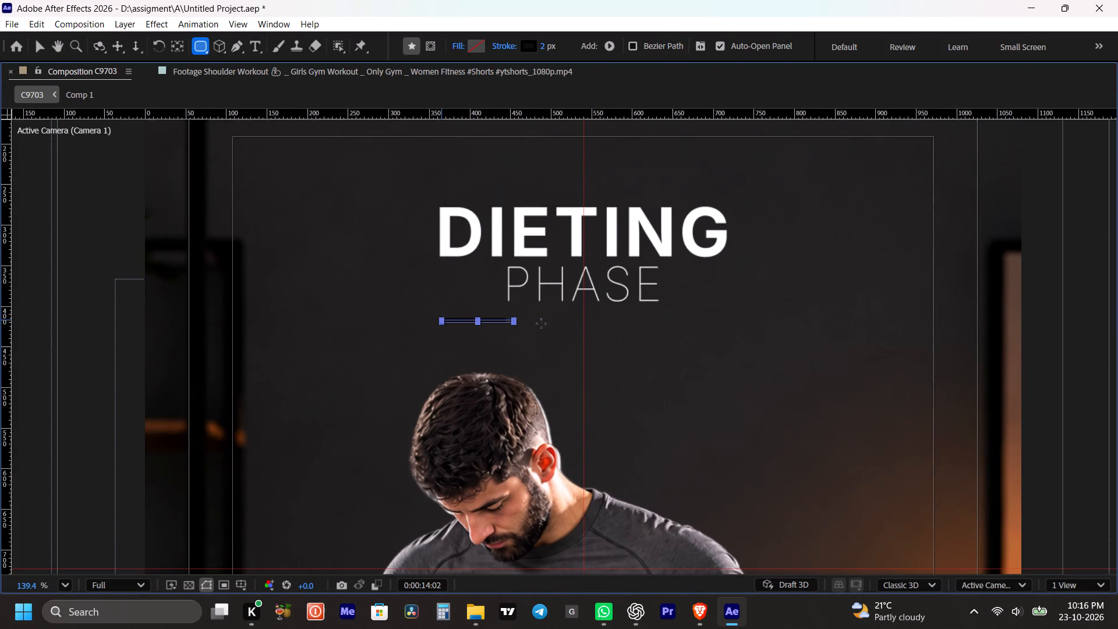
drag(541, 323, 717, 326)
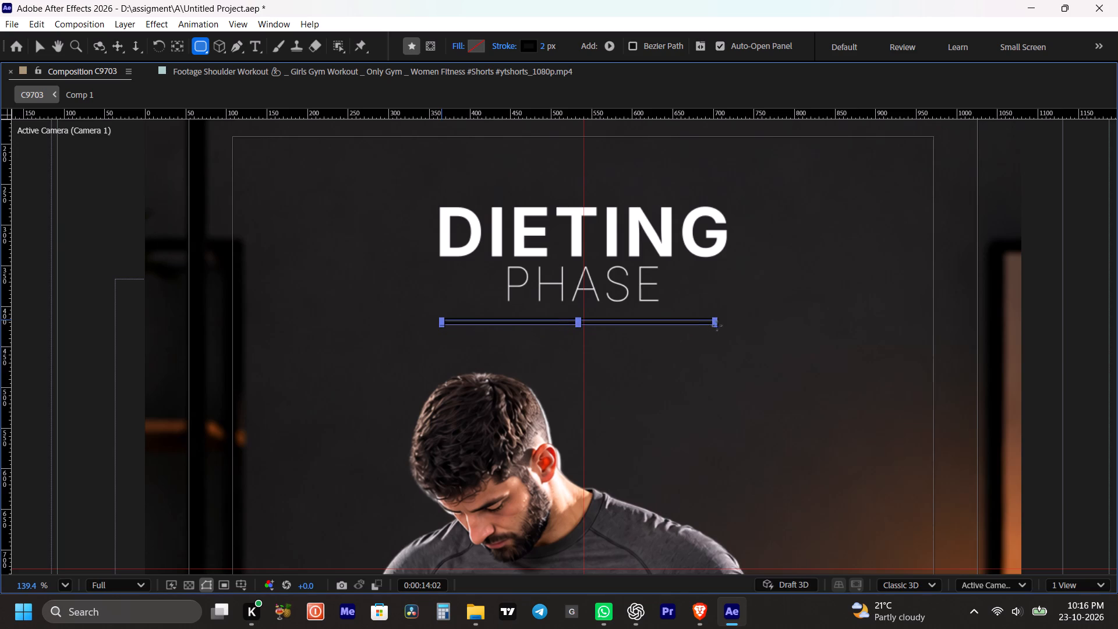
drag(717, 326, 726, 327)
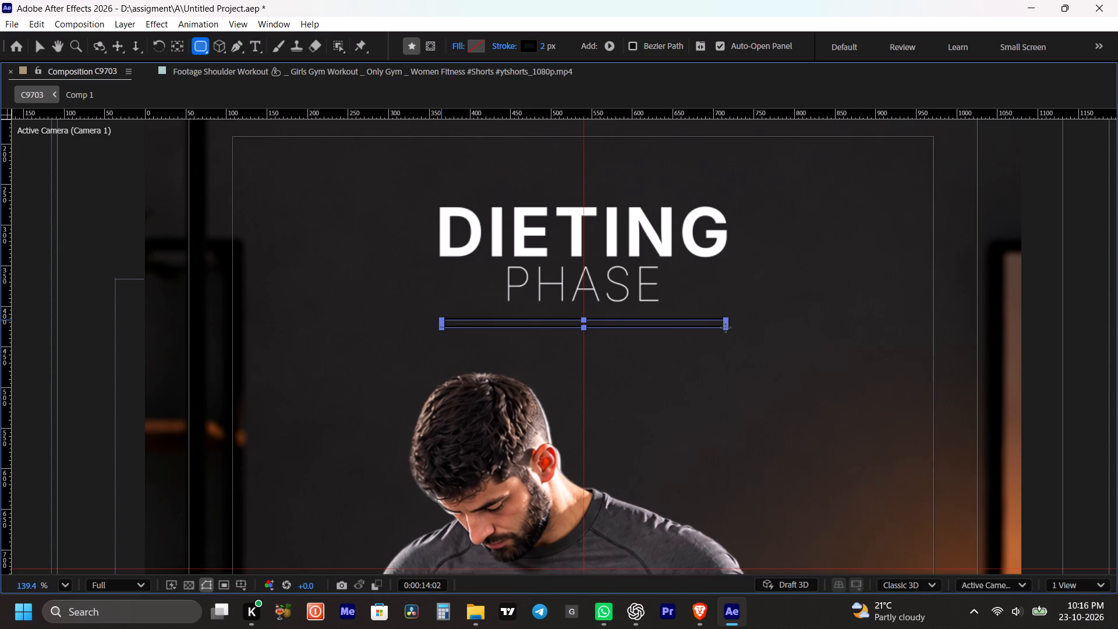
drag(726, 327, 726, 327)
drag(726, 327, 730, 327)
key(grave)
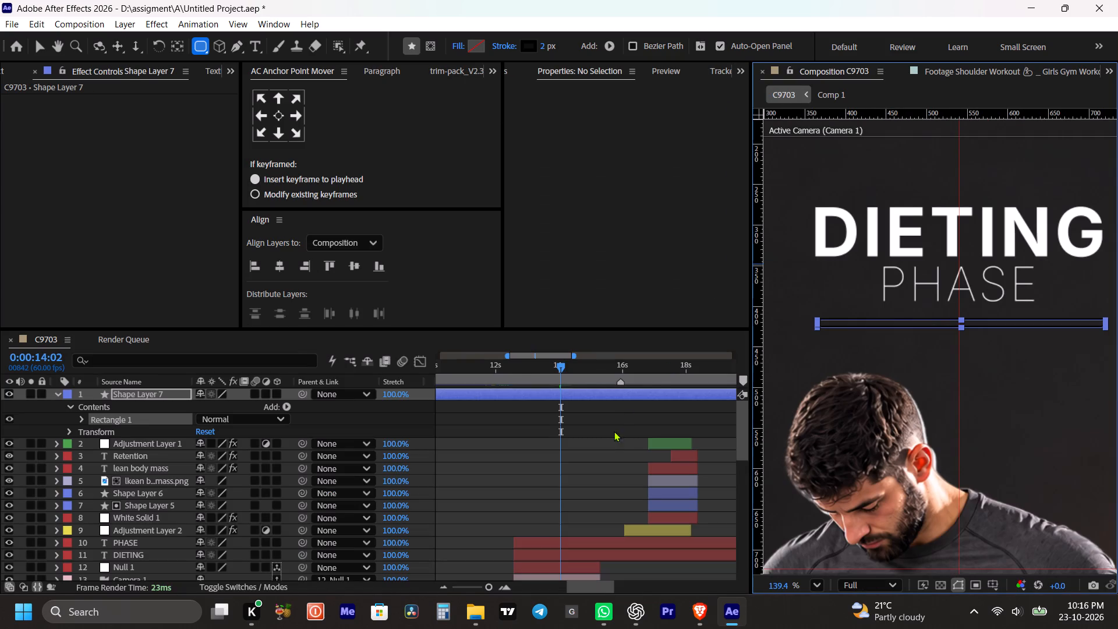
Give the new bar a white stroke and a bright yellow fill.
click(600, 426)
click(585, 392)
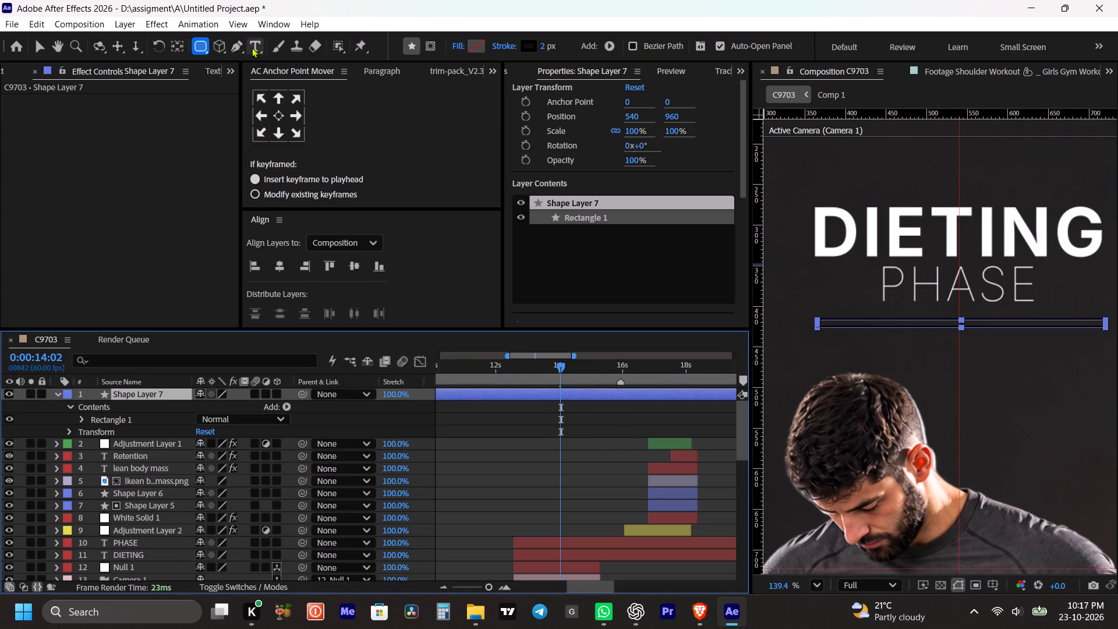
click(529, 46)
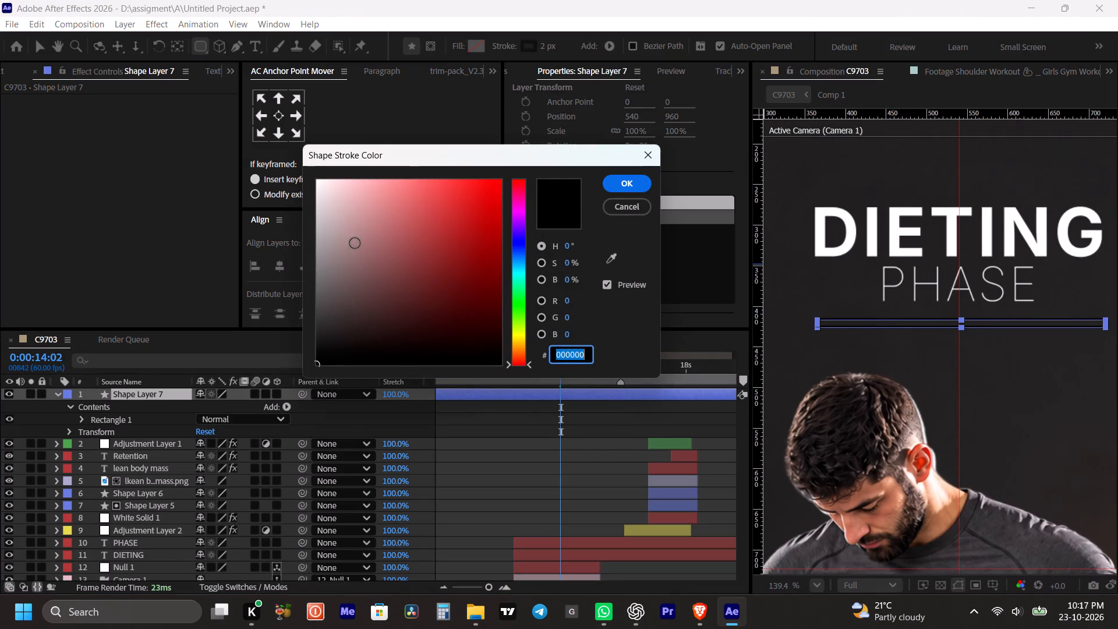
drag(355, 243, 252, 108)
click(623, 181)
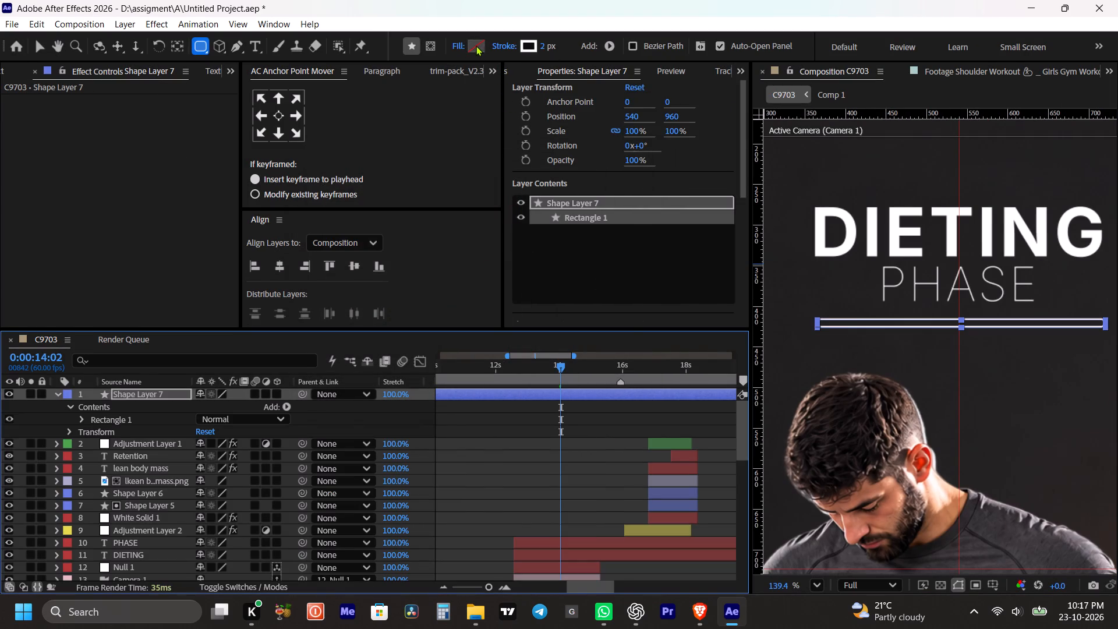
click(476, 46)
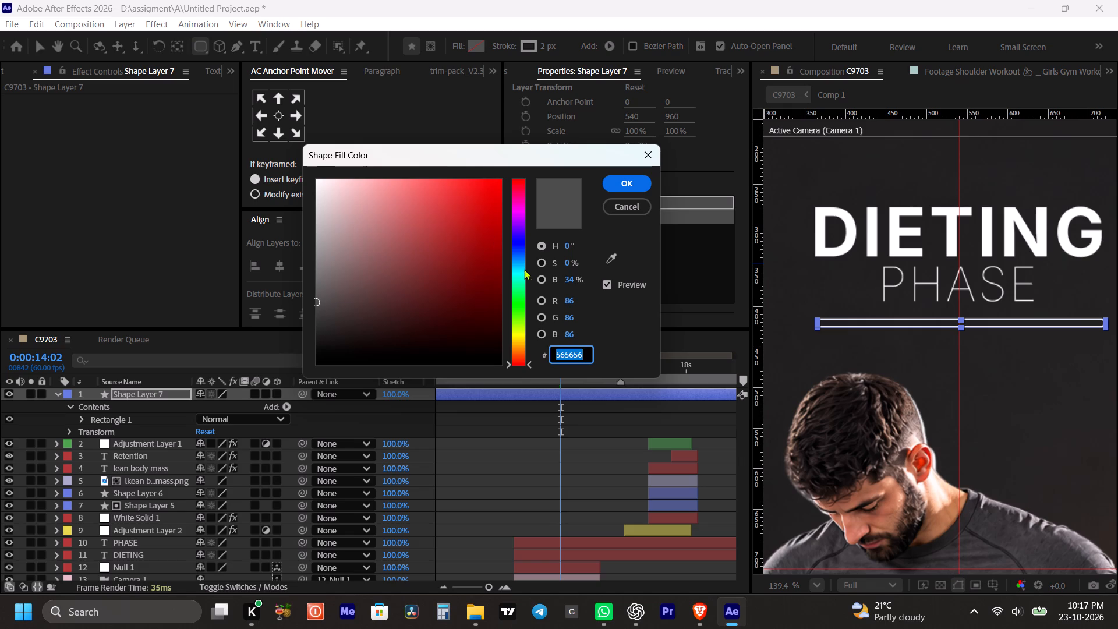
drag(518, 344, 520, 337)
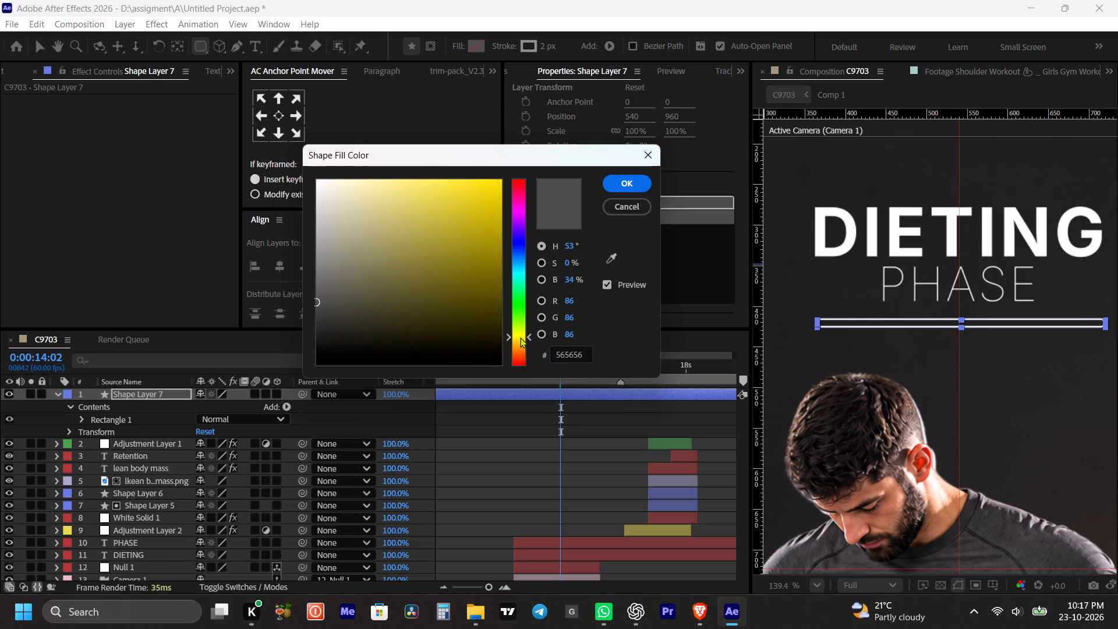
drag(520, 337, 520, 335)
drag(454, 272, 512, 174)
click(622, 185)
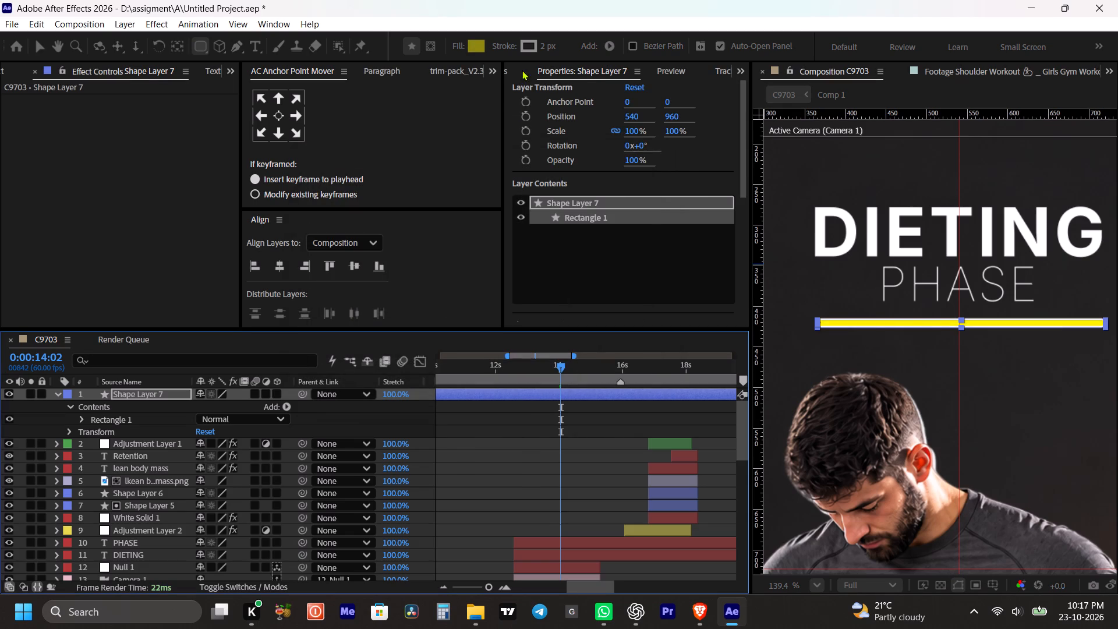
Reapply white to the bar's stroke colour and save the project.
click(533, 43)
drag(360, 225, 299, 175)
click(625, 190)
click(554, 416)
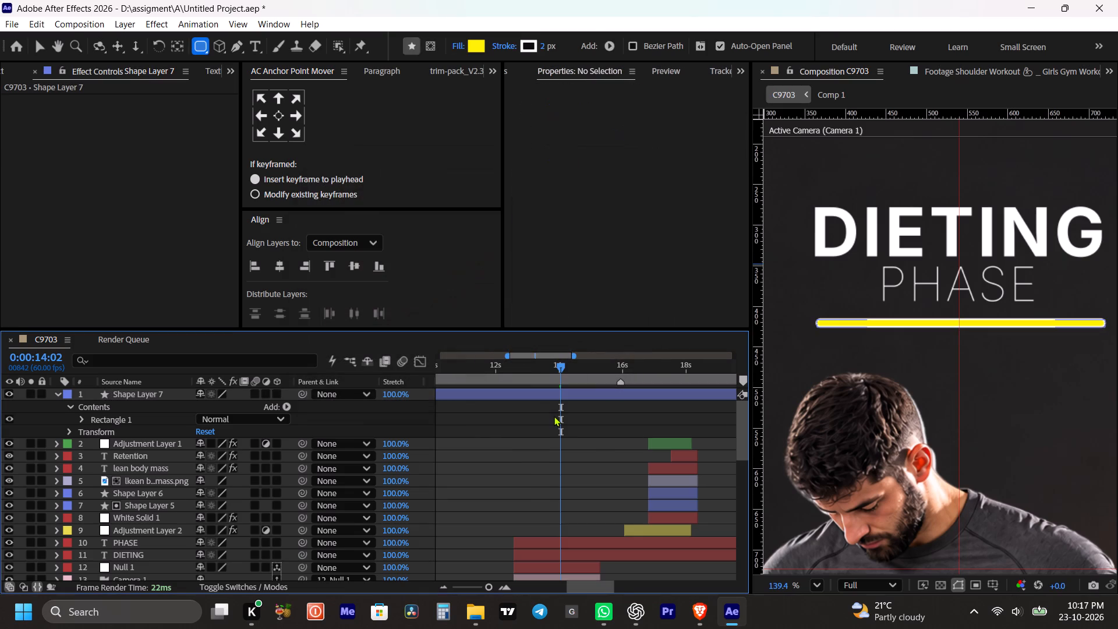
key(ctrl+s)
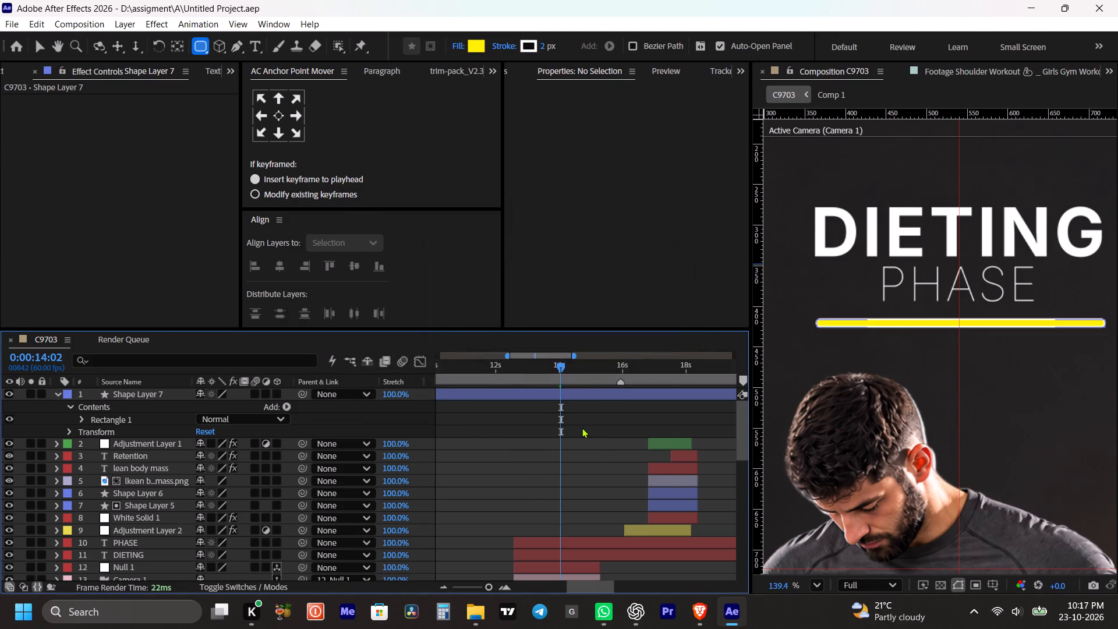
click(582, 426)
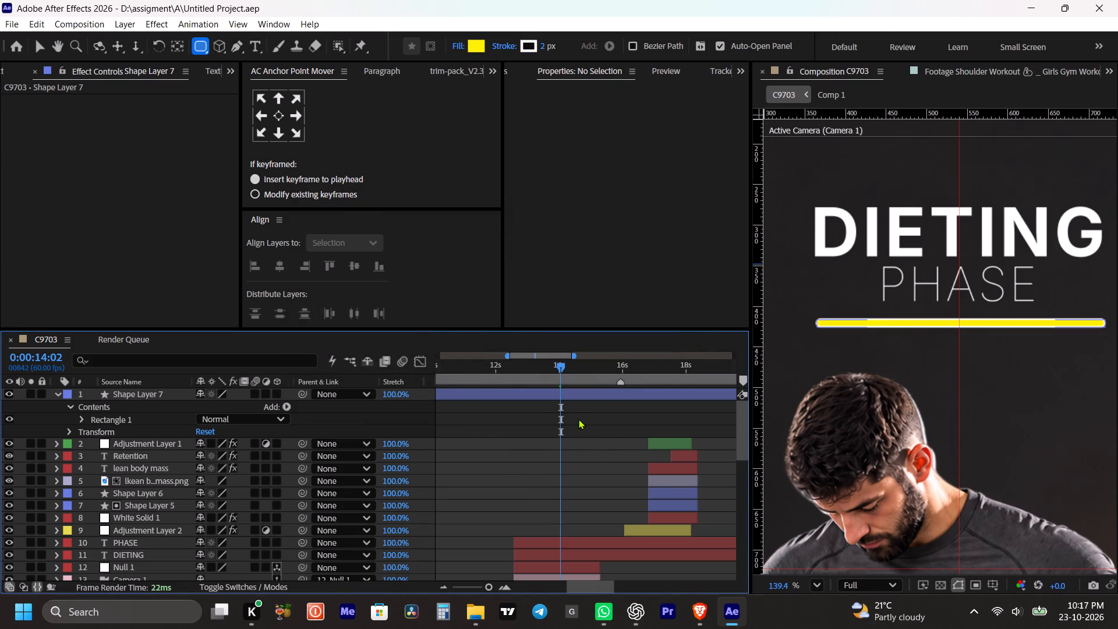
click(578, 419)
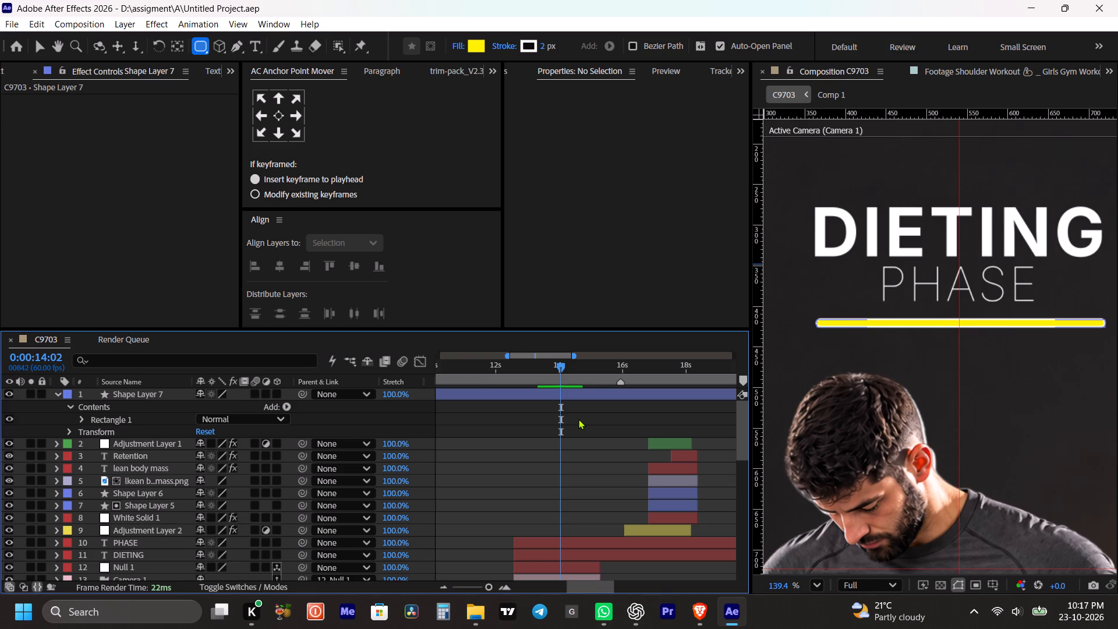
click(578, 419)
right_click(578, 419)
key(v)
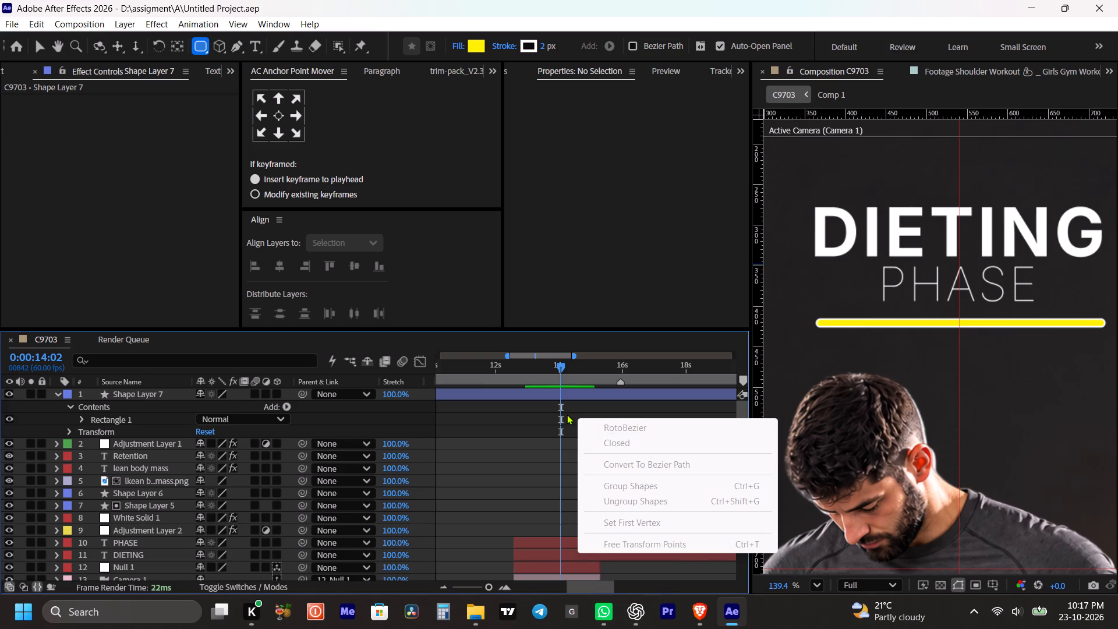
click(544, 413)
Copy the Gradient Ramp's end colour hex code from the White Solid 1 layer behind the "You don't want to" text near 1 second.
alt+scroll(554, 418, down, 3)
scroll(542, 415, down, 9)
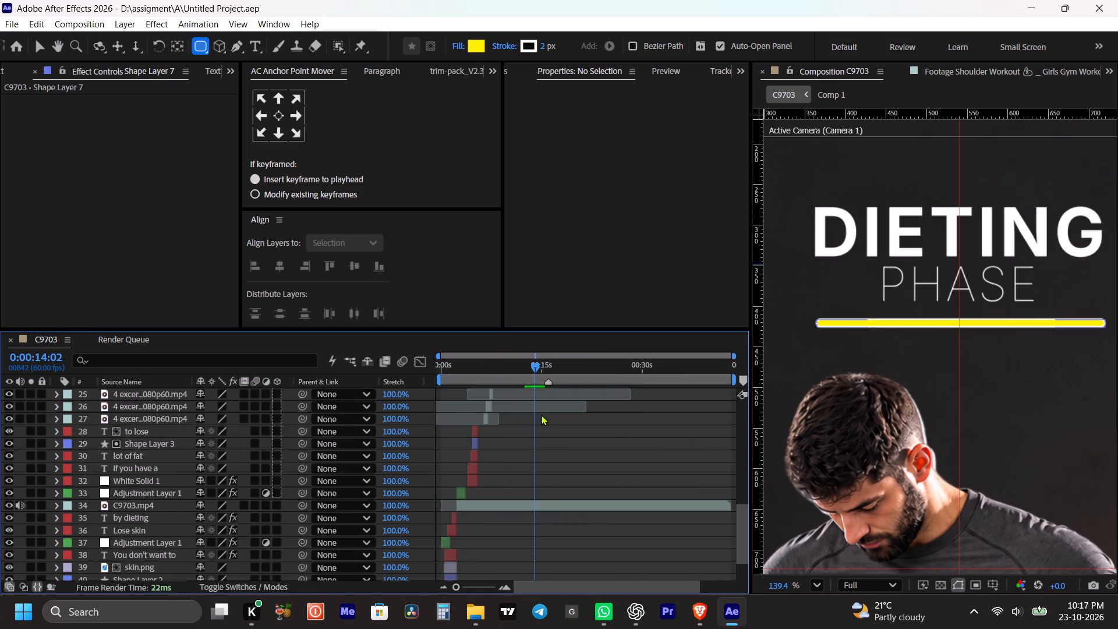
drag(473, 367, 493, 373)
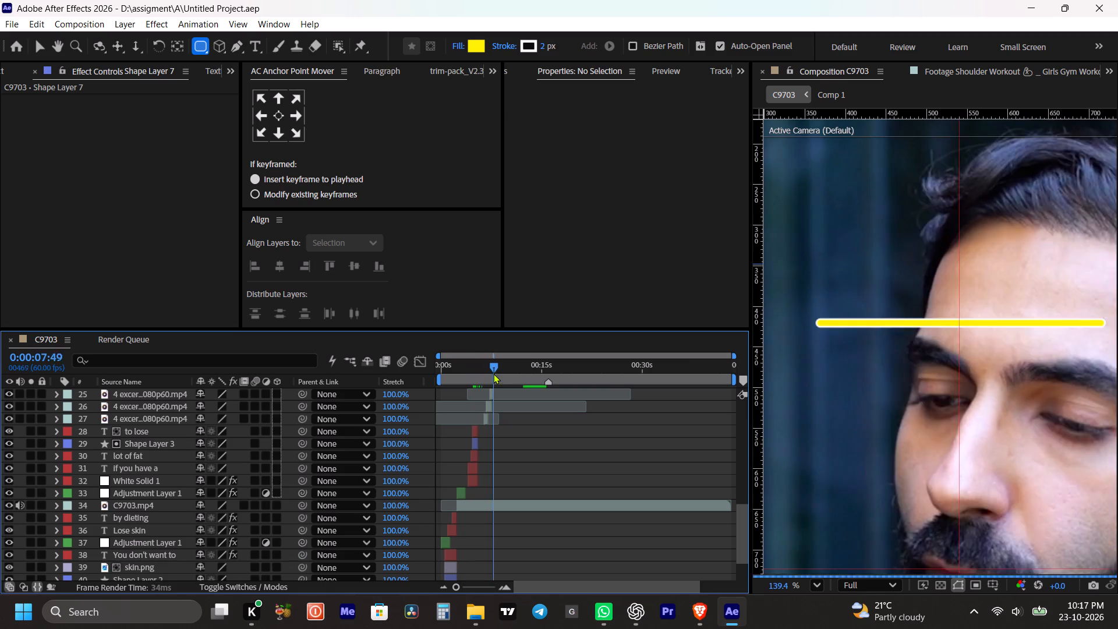
drag(493, 373, 447, 397)
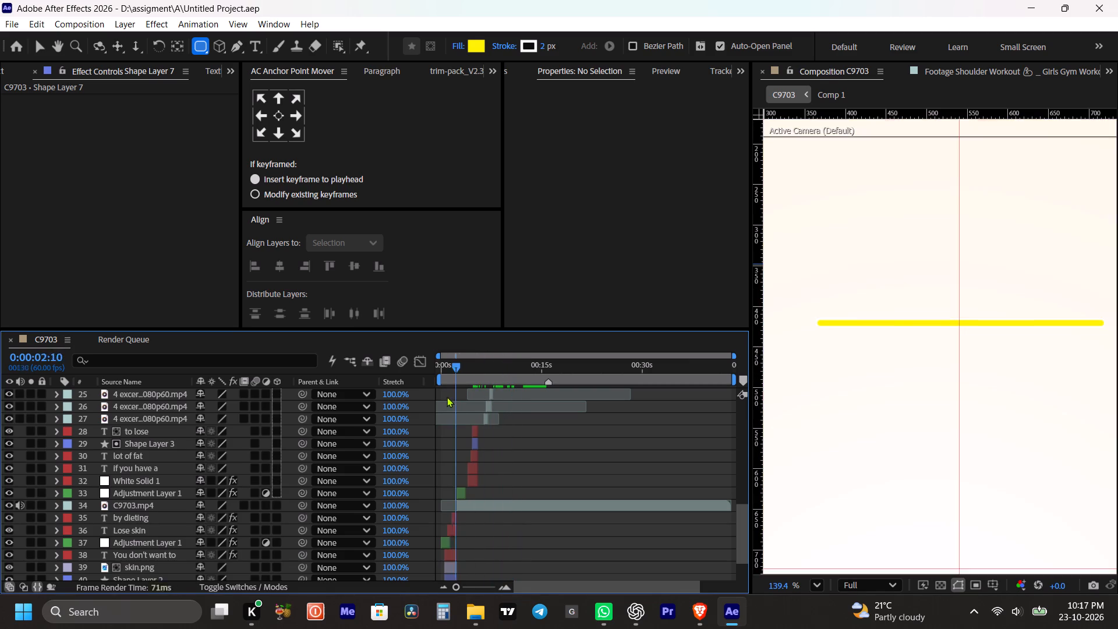
drag(447, 397, 444, 400)
scroll(444, 400, down, 7)
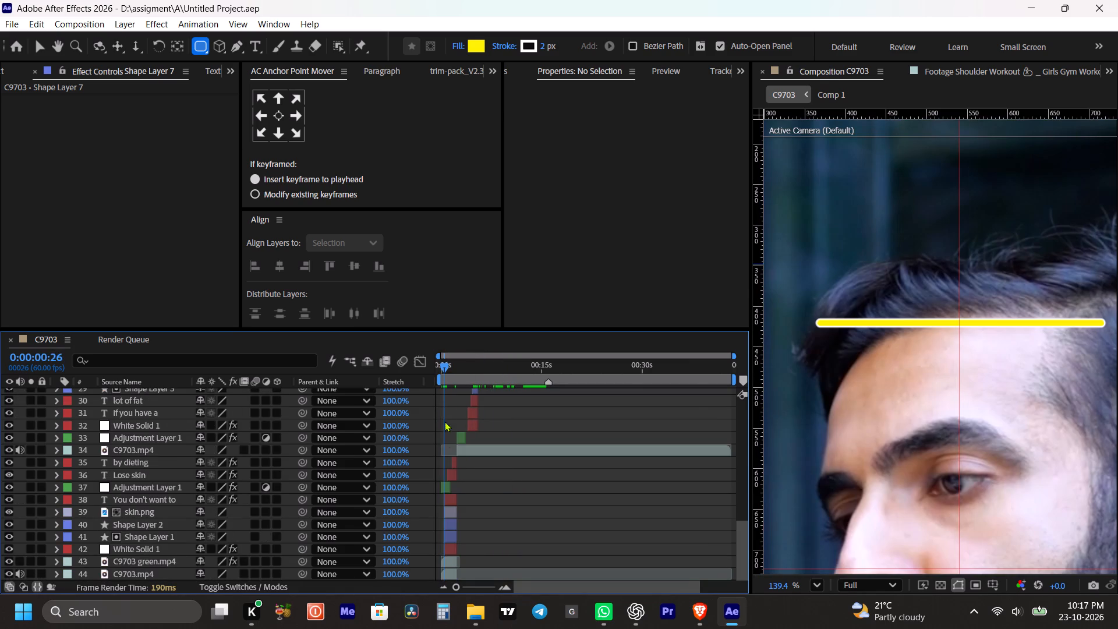
scroll(444, 421, down, 2)
alt+scroll(449, 513, up, 3)
key(space)
drag(487, 506, 628, 478)
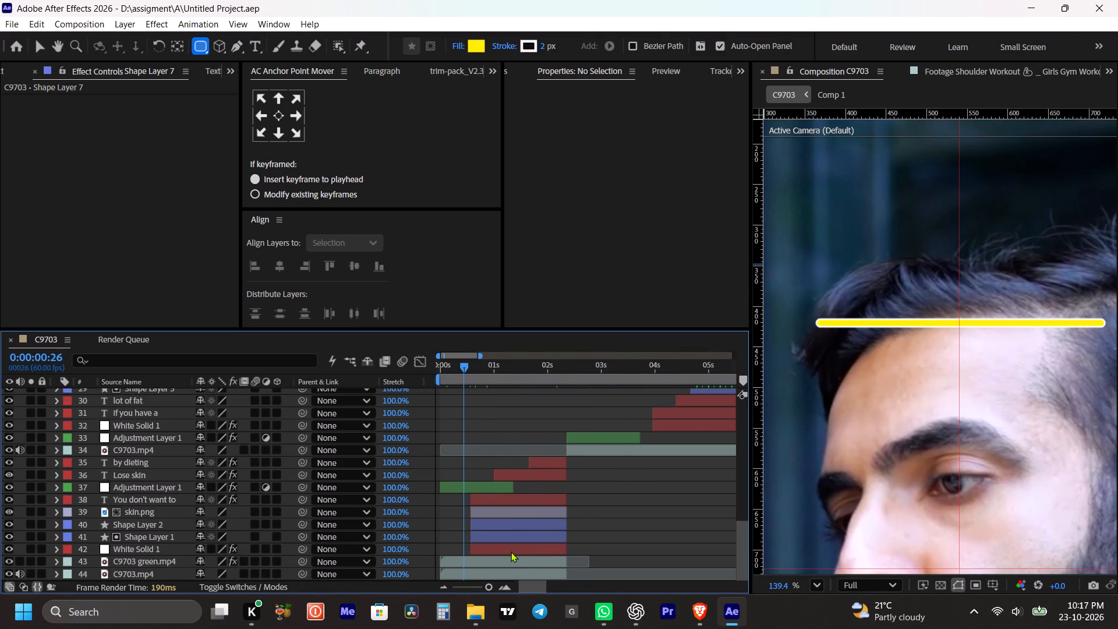
click(511, 552)
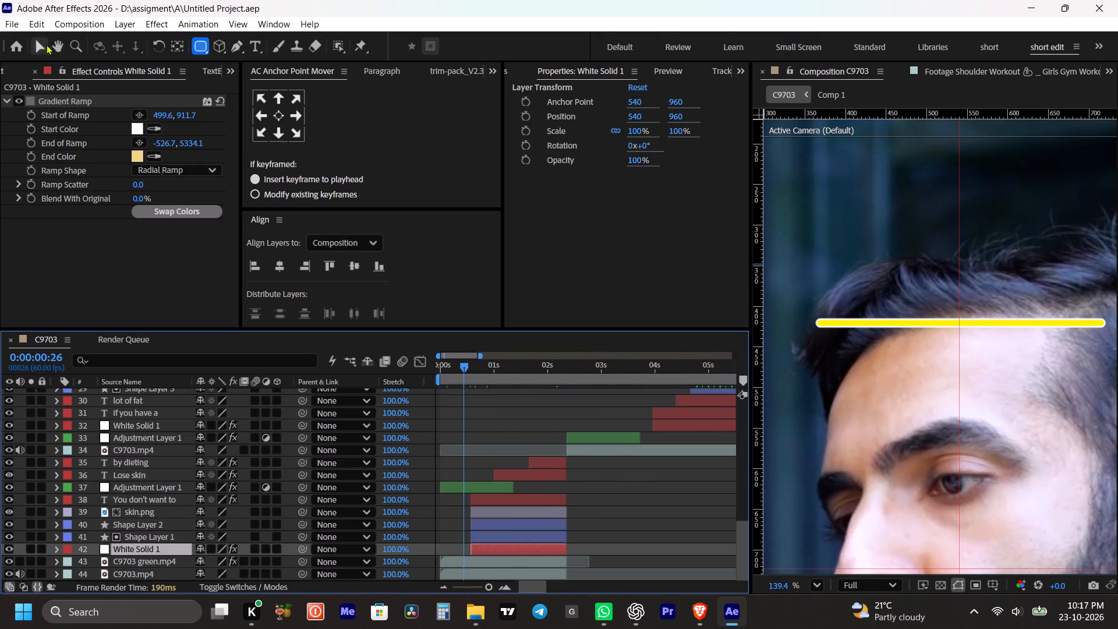
click(41, 44)
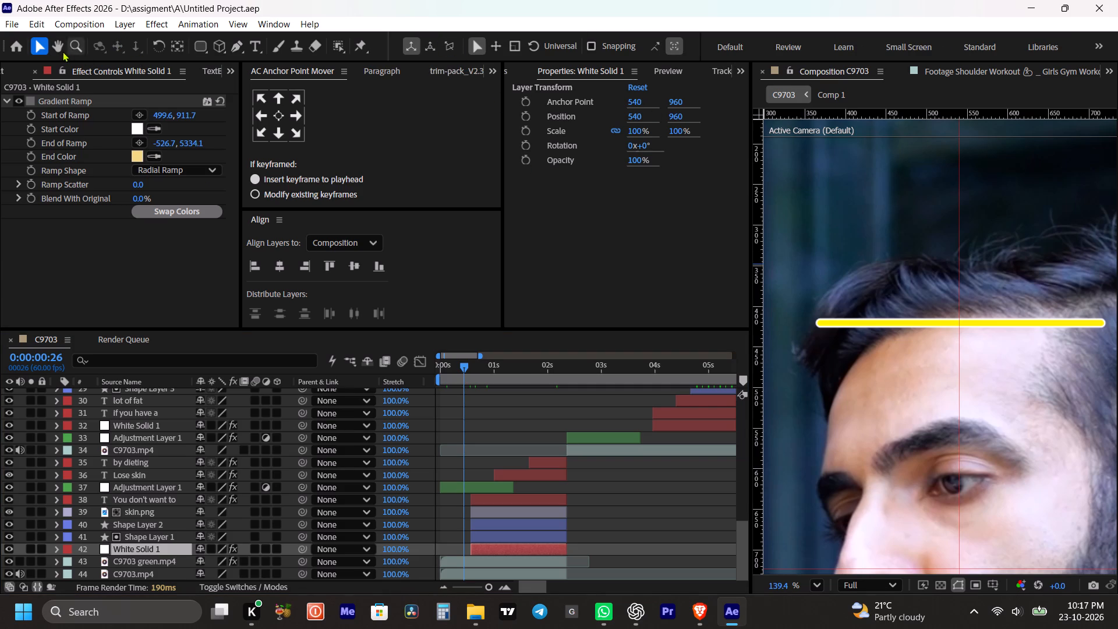
scroll(498, 465, down, 3)
click(494, 363)
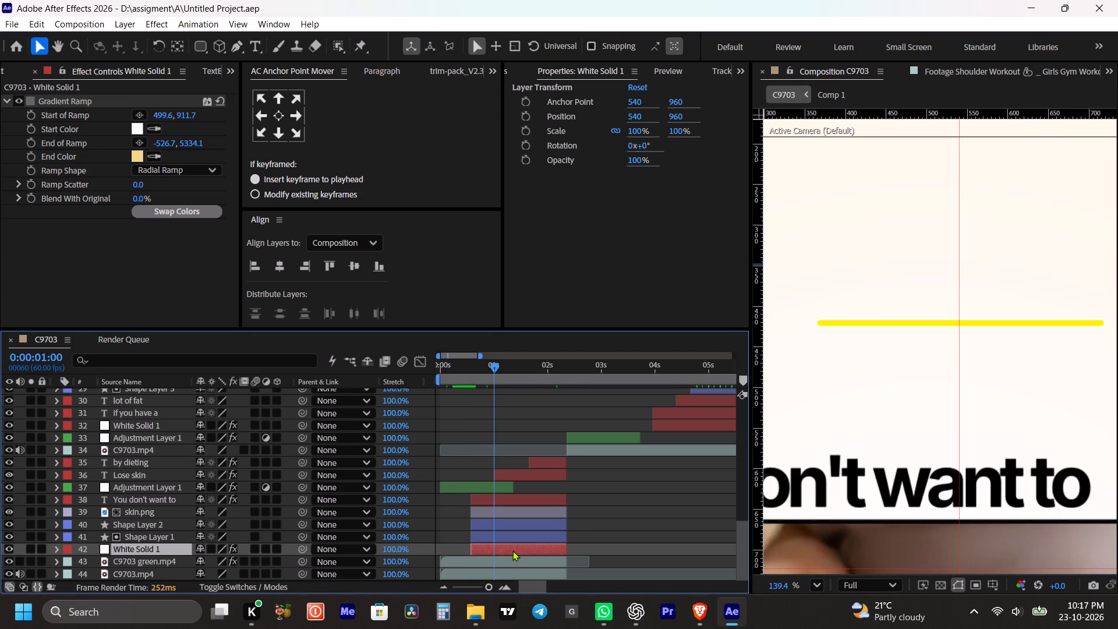
scroll(928, 358, down, 9)
key(space)
key(space)
key(space)
key(space)
key(space)
key(space)
key(space)
key(space)
key(space)
key(space)
key(space)
key(space)
key(space)
key(space)
key(space)
key(space)
drag(914, 348, 909, 248)
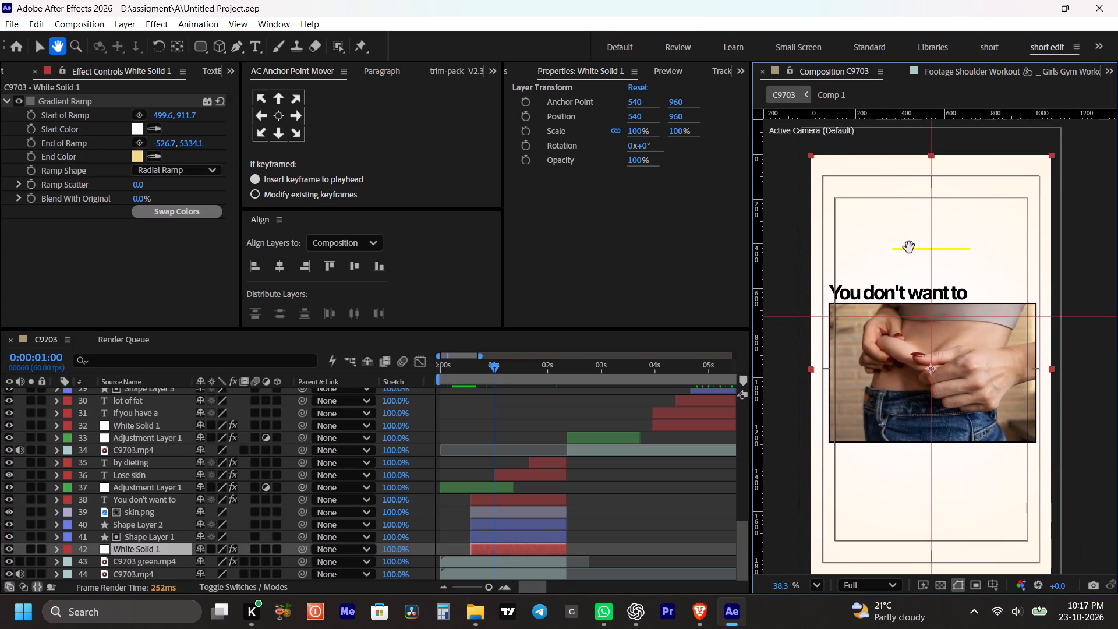
drag(909, 248, 909, 247)
click(610, 508)
click(552, 553)
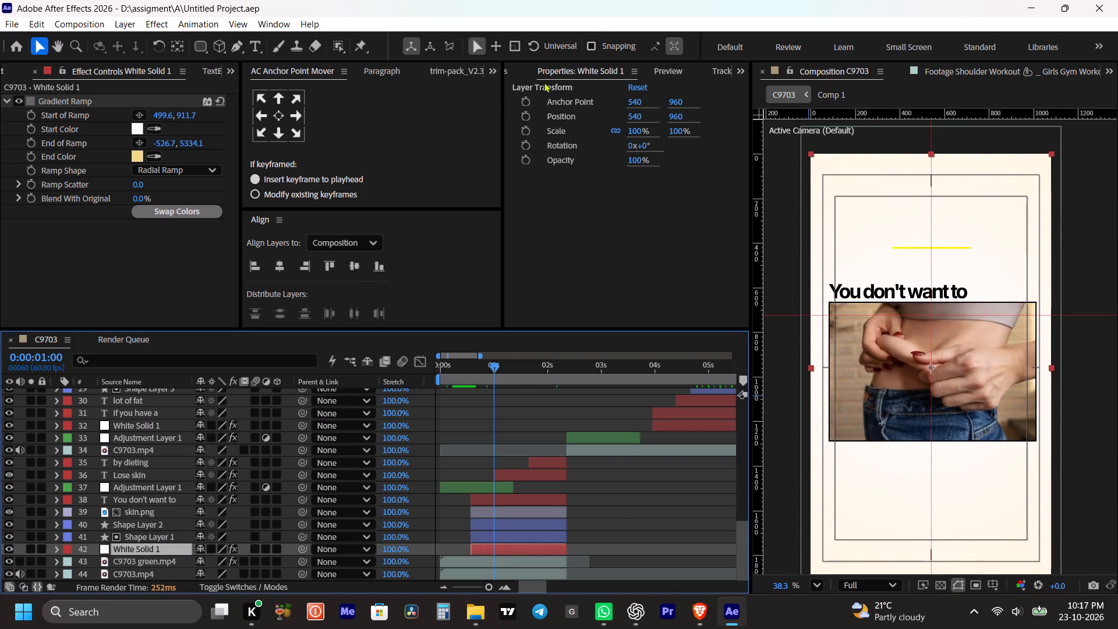
click(136, 161)
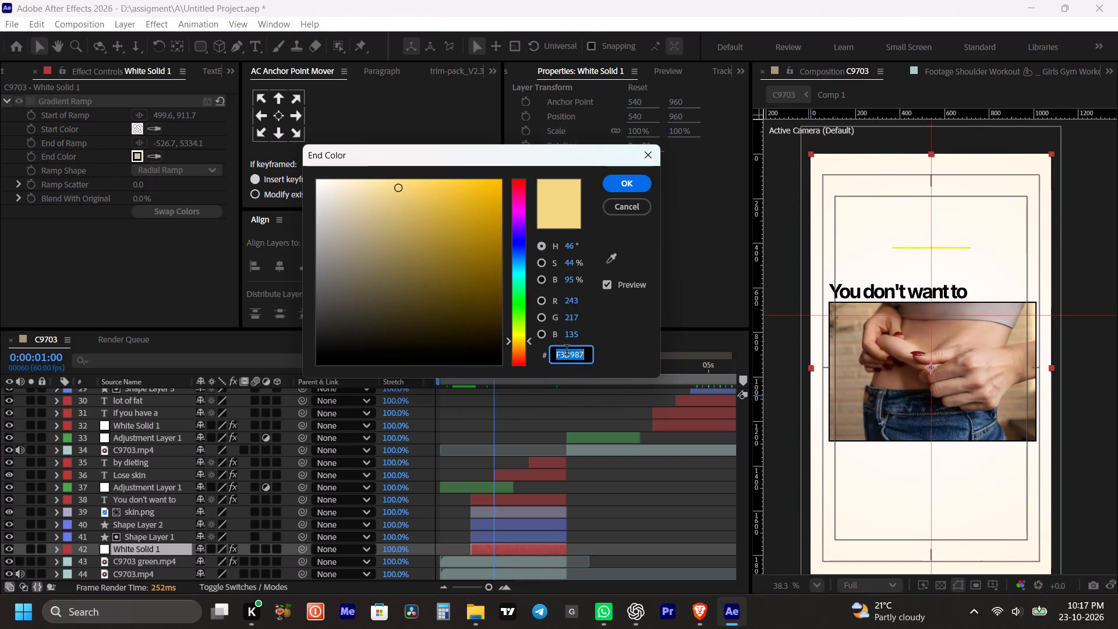
key(ctrl+c)
key(ctrl+c)
key(ctrl+c)
click(626, 208)
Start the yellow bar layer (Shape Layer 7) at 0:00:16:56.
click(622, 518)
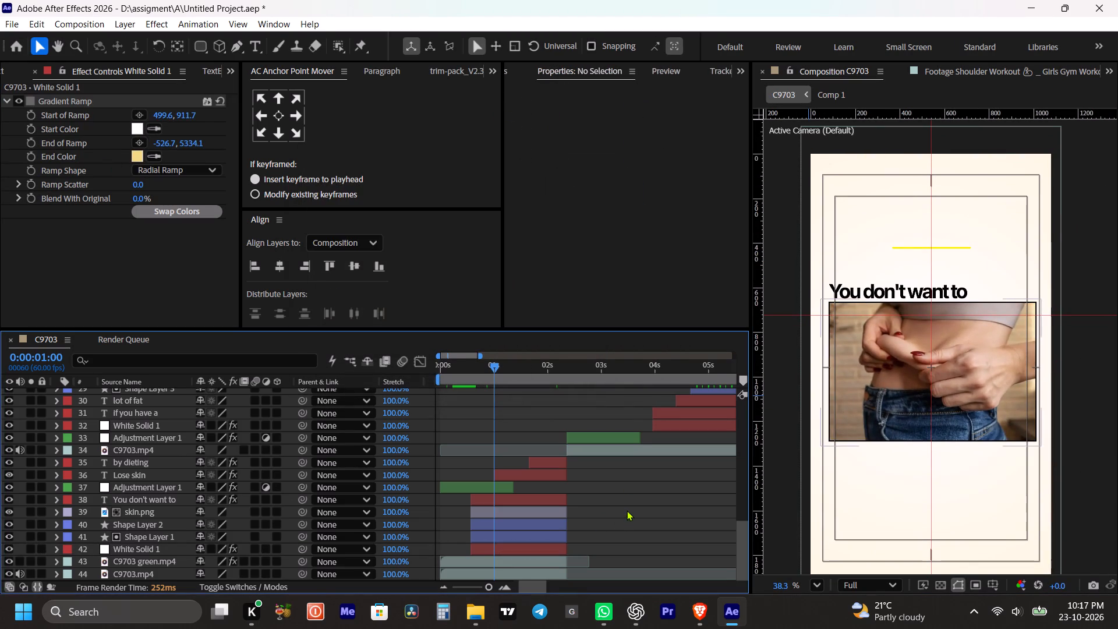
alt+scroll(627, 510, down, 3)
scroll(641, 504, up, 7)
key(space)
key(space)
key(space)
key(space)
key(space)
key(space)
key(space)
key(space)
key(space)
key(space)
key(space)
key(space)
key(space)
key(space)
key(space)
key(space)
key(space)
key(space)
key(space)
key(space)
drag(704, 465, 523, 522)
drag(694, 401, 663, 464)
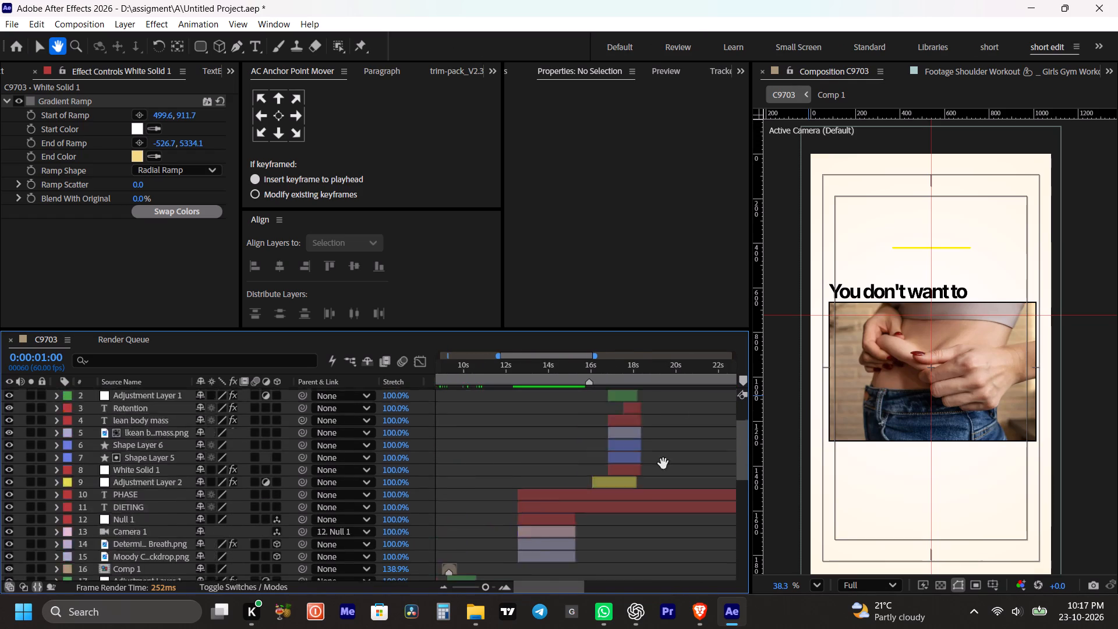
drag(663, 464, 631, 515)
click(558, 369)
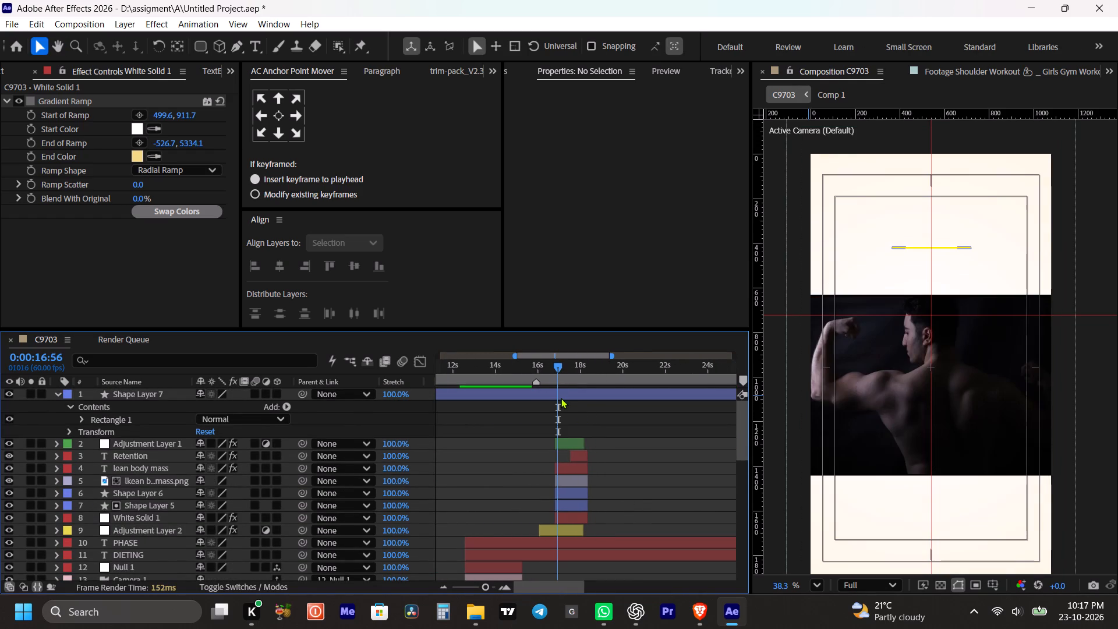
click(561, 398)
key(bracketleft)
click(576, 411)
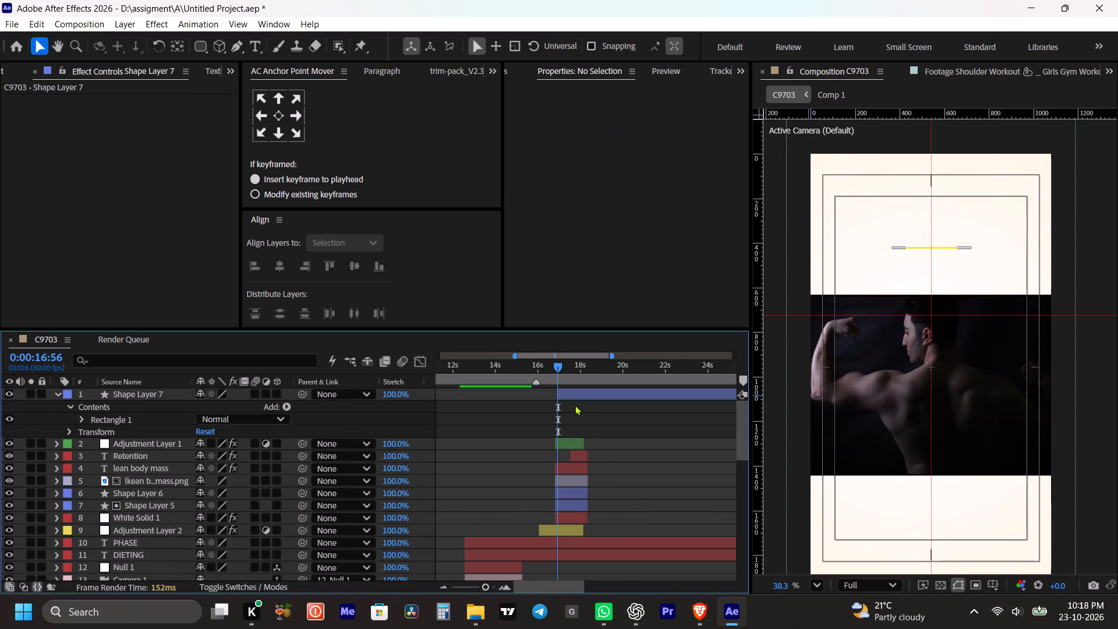
Start the bar layer at 0:00:12:34, where the PHASE and DIETING layers begin.
key(space)
key(space)
key(space)
key(space)
key(space)
key(space)
key(space)
key(space)
key(space)
key(space)
key(space)
key(space)
key(space)
key(space)
key(space)
key(space)
key(space)
key(space)
drag(621, 422, 702, 402)
shift+drag(585, 366, 558, 368)
scroll(597, 407, up, 4)
click(653, 397)
key(bracketleft)
click(621, 393)
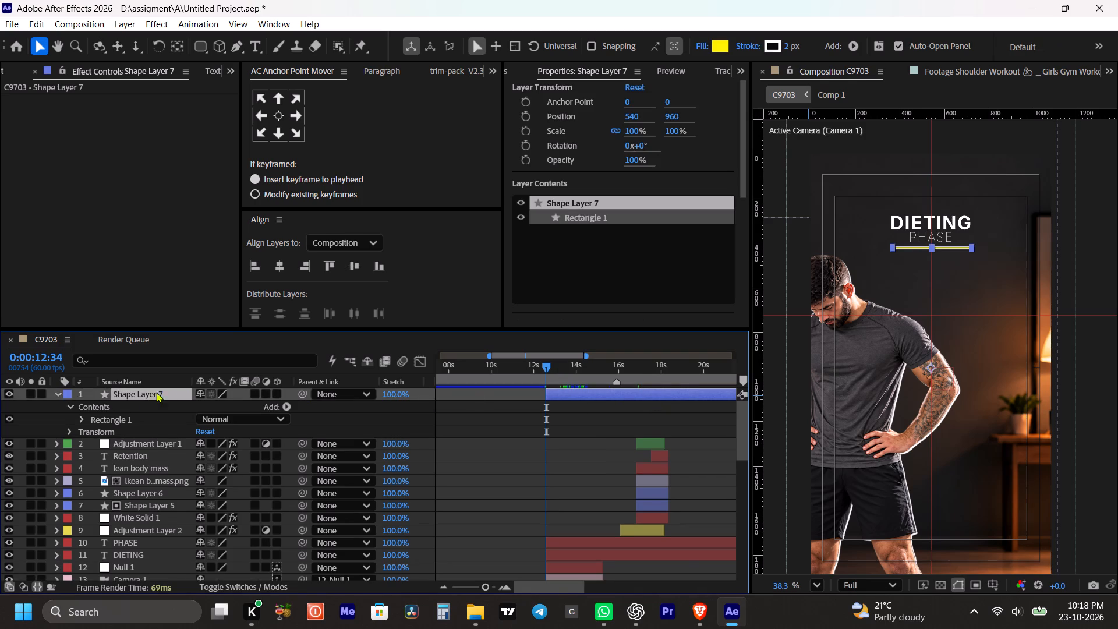
Move the bar layer down the stack to sit directly above PHASE, beneath Adjustment Layer 2, and collapse its properties.
drag(143, 394, 158, 536)
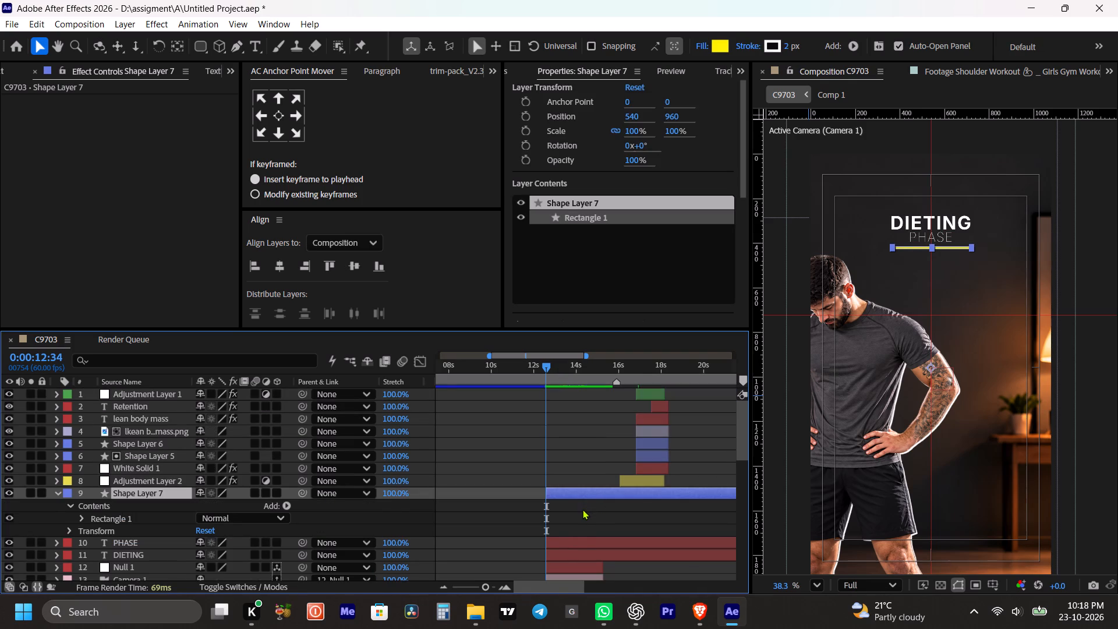
click(582, 509)
key(m)
click(564, 499)
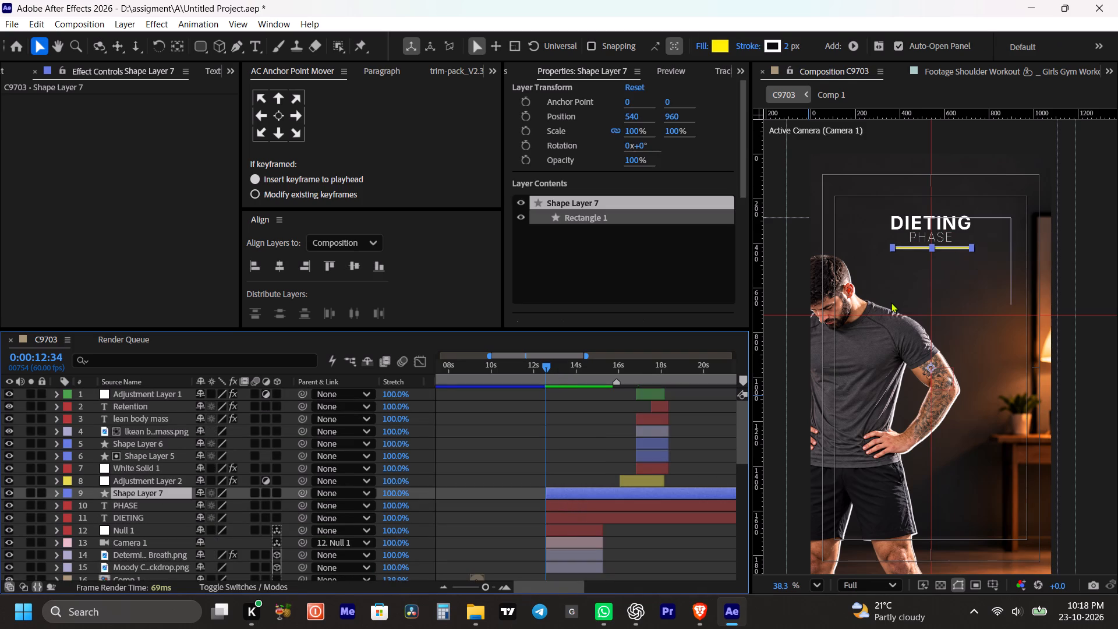
Change the underline bar's fill to the copied accent colour F3D987.
key(v)
scroll(917, 271, up, 6)
key(space)
key(space)
key(space)
key(space)
key(space)
key(space)
key(space)
key(space)
drag(931, 232, 891, 337)
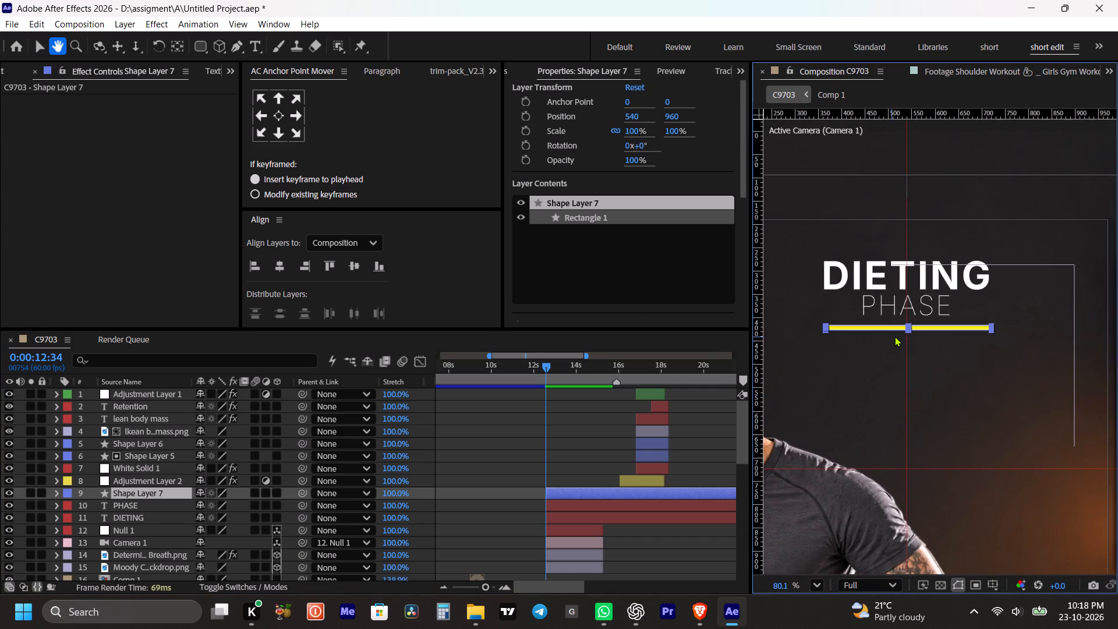
scroll(894, 336, up, 3)
key(space)
key(space)
key(space)
key(space)
key(space)
key(space)
key(space)
key(space)
key(space)
key(space)
key(space)
key(space)
drag(893, 351, 882, 397)
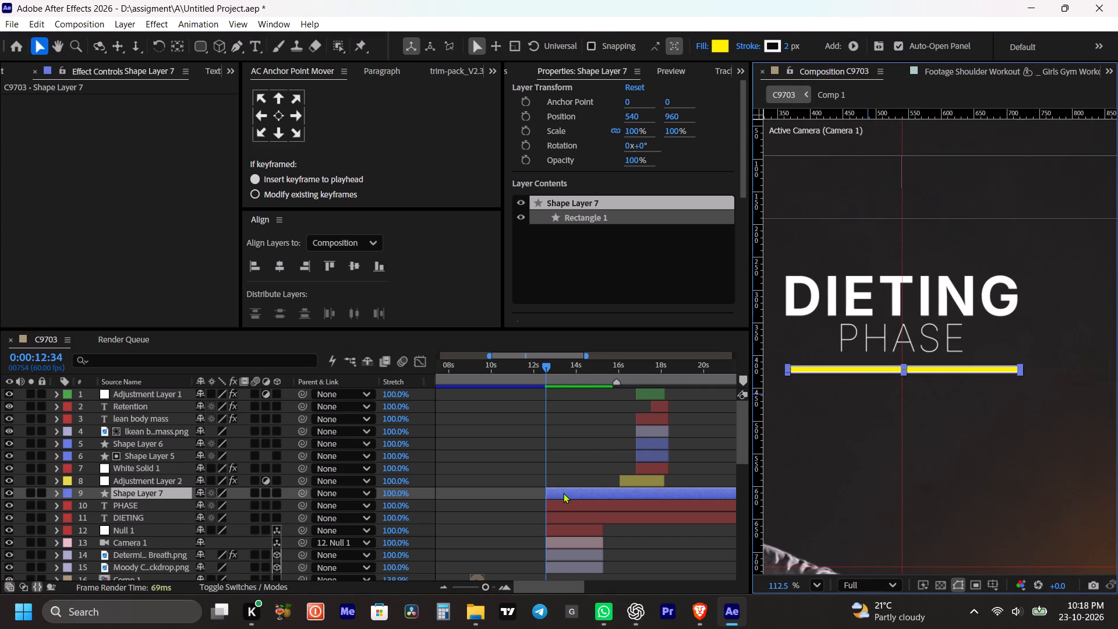
click(563, 493)
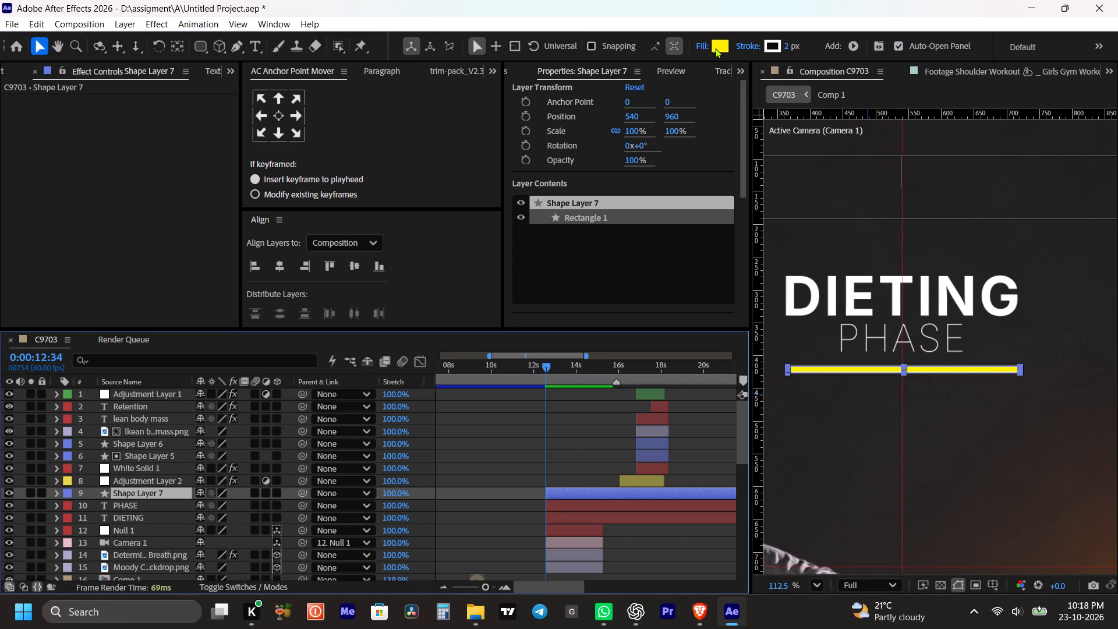
click(716, 48)
key(ctrl+v)
click(632, 188)
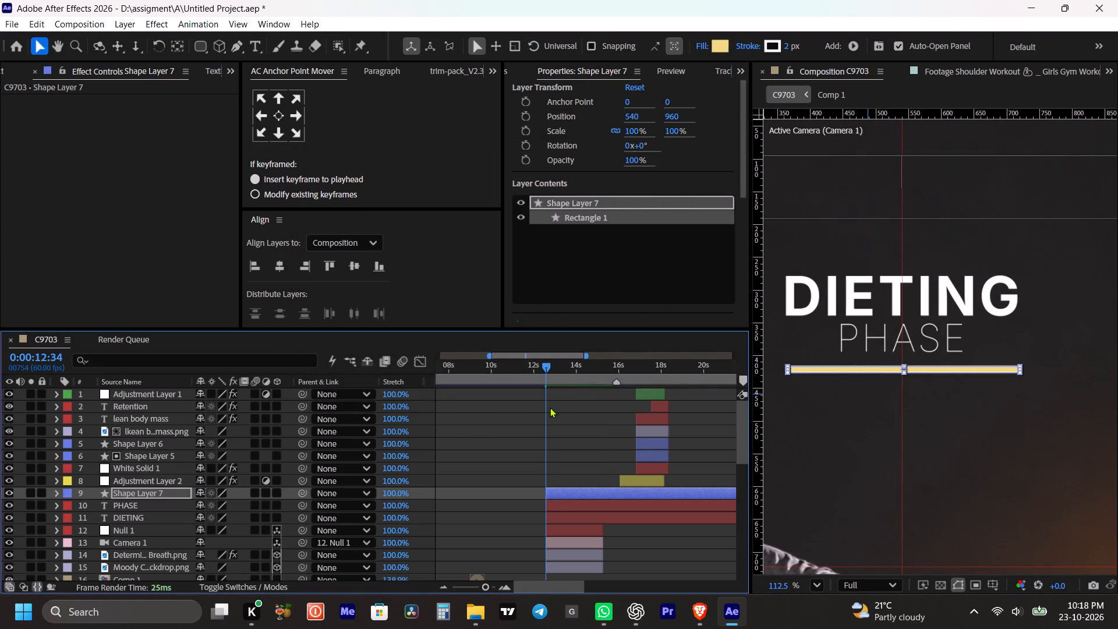
click(550, 407)
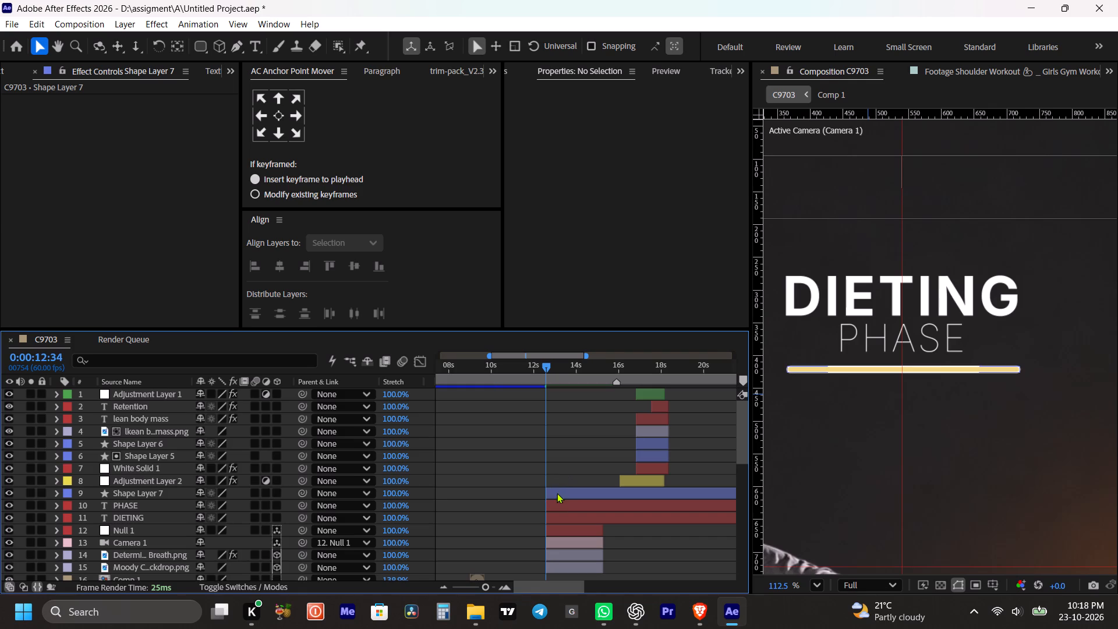
Extend the end of Adjustment Layer 2 to about 39 s.
click(557, 494)
drag(670, 479, 947, 421)
key(v)
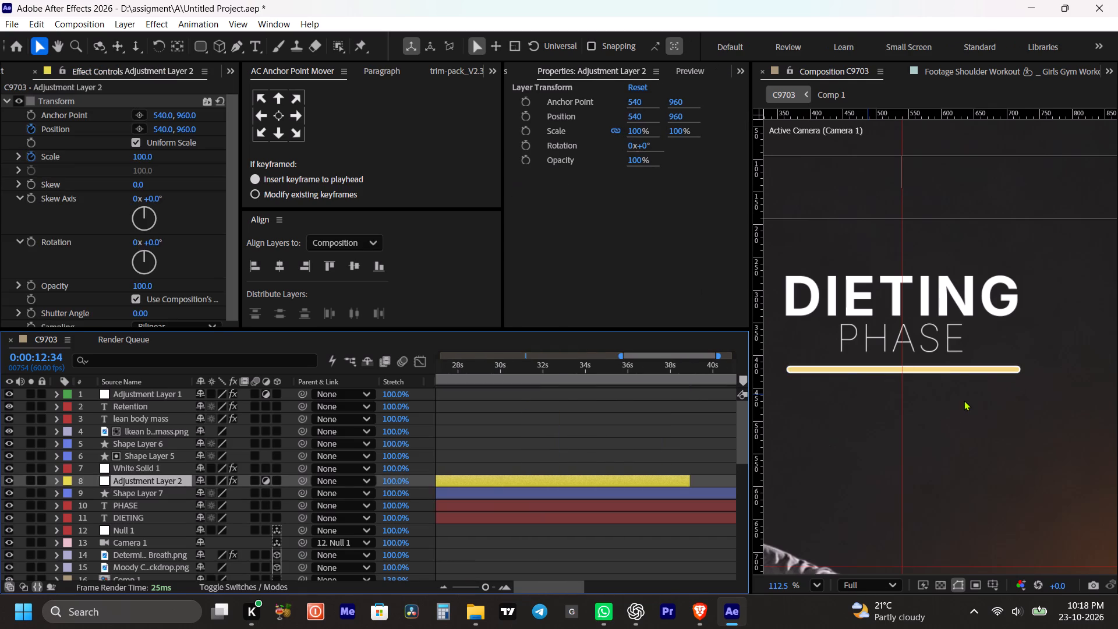
Scale the underline bar up slightly so it extends just past the right end of the DIETING text.
alt+scroll(652, 468, down, 4)
alt+scroll(561, 466, up, 2)
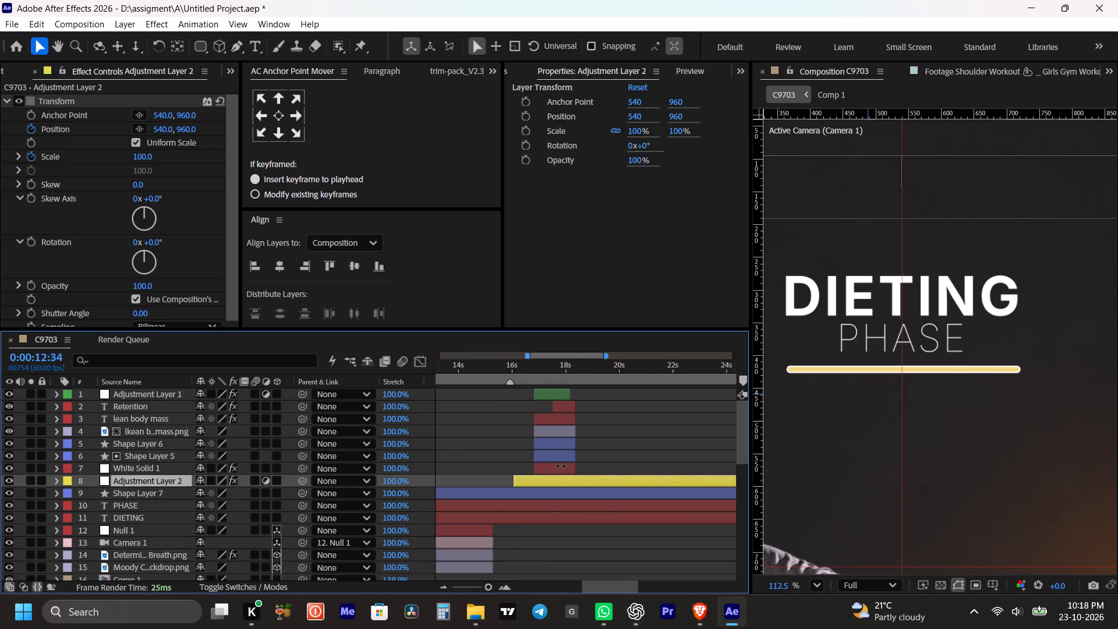
alt+scroll(561, 466, up, 1)
key(space)
drag(492, 468, 656, 450)
click(520, 473)
alt+scroll(527, 471, down, 2)
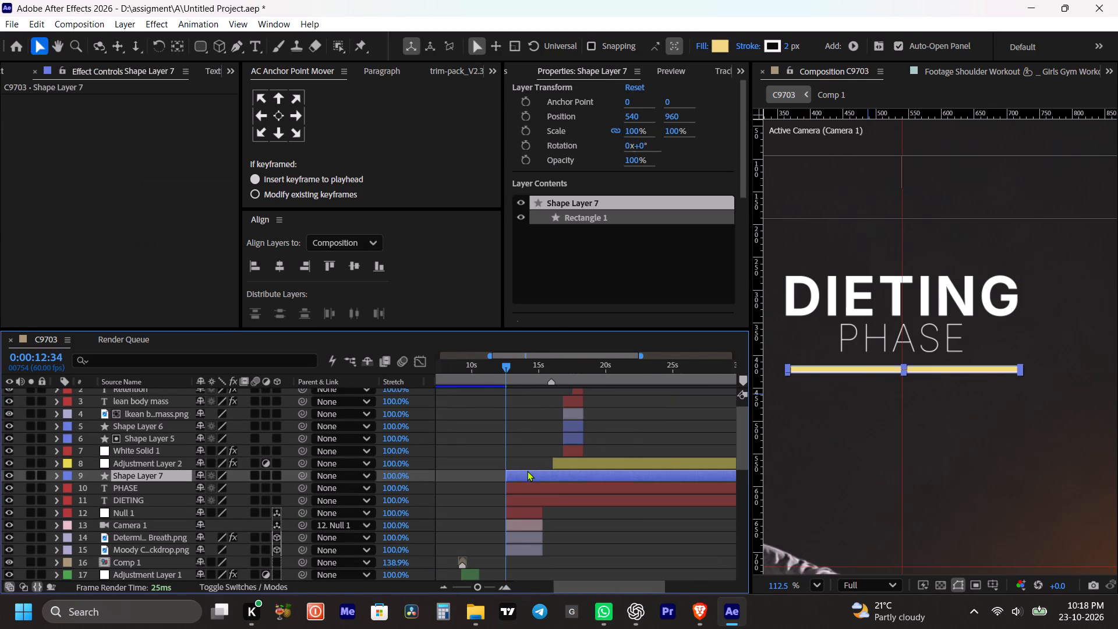
key(grave)
scroll(568, 372, up, 5)
key(space)
key(space)
key(space)
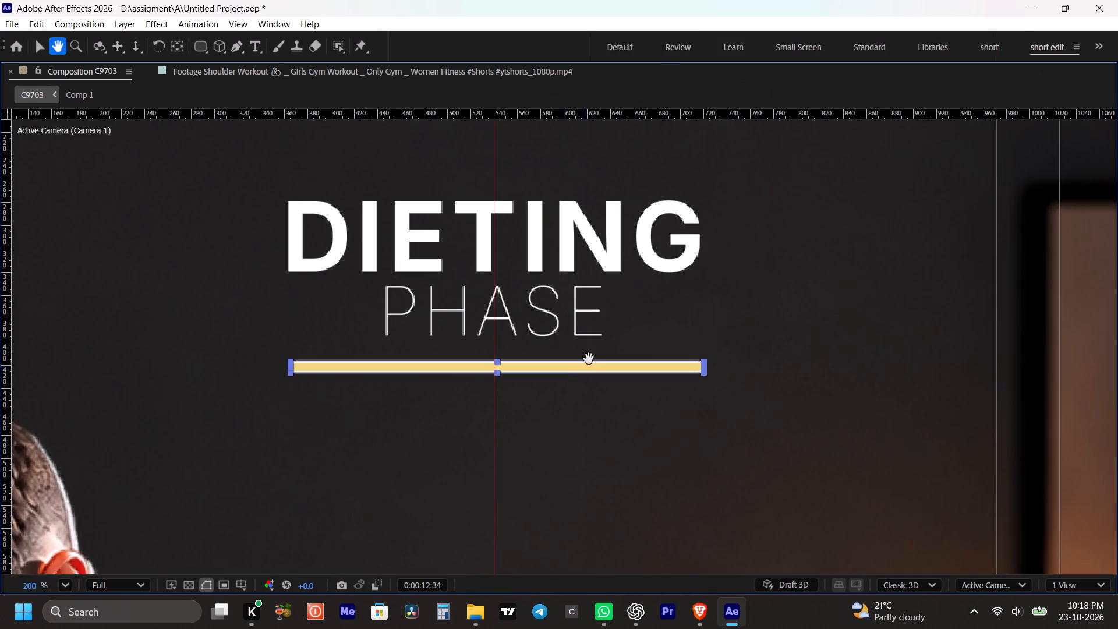
drag(591, 359, 620, 404)
scroll(699, 410, up, 4)
key(space)
key(space)
key(space)
key(space)
drag(642, 426, 697, 395)
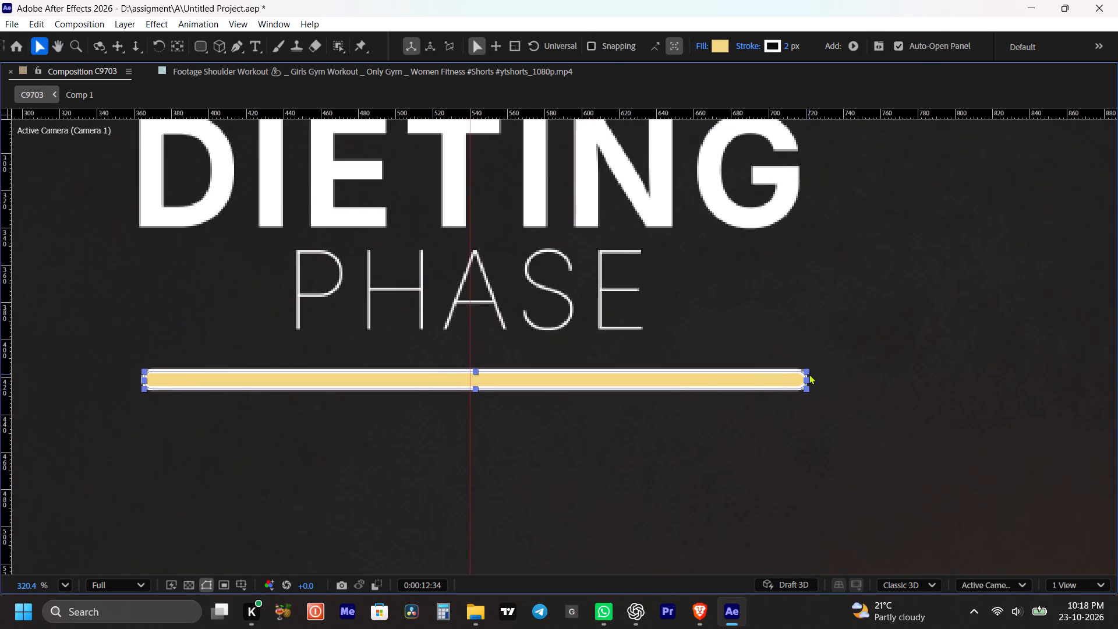
drag(806, 388, 812, 387)
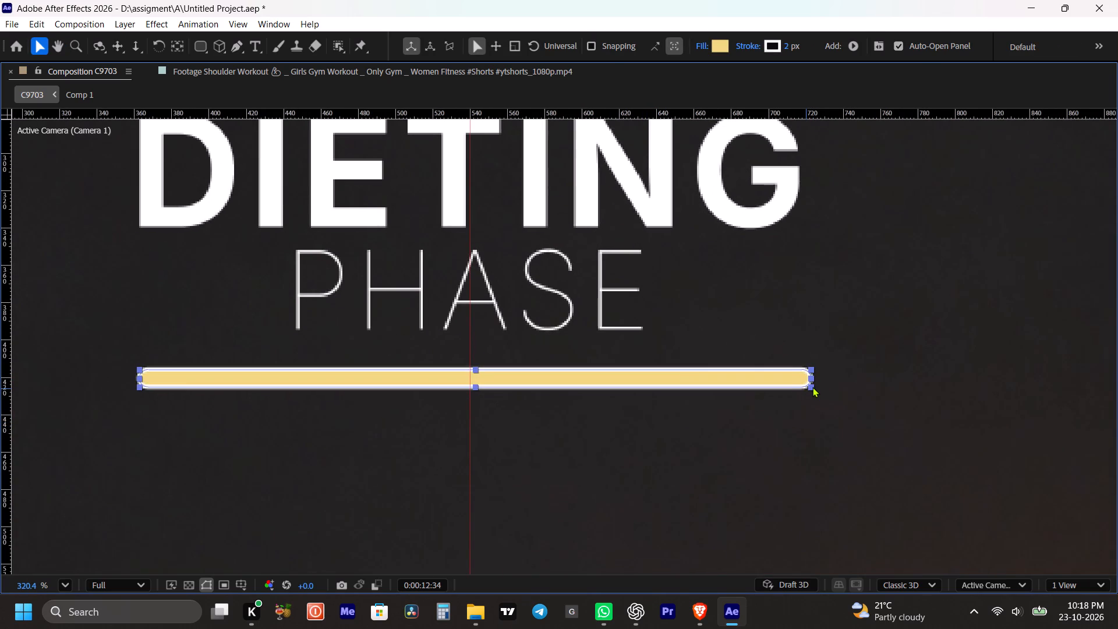
drag(812, 387, 813, 387)
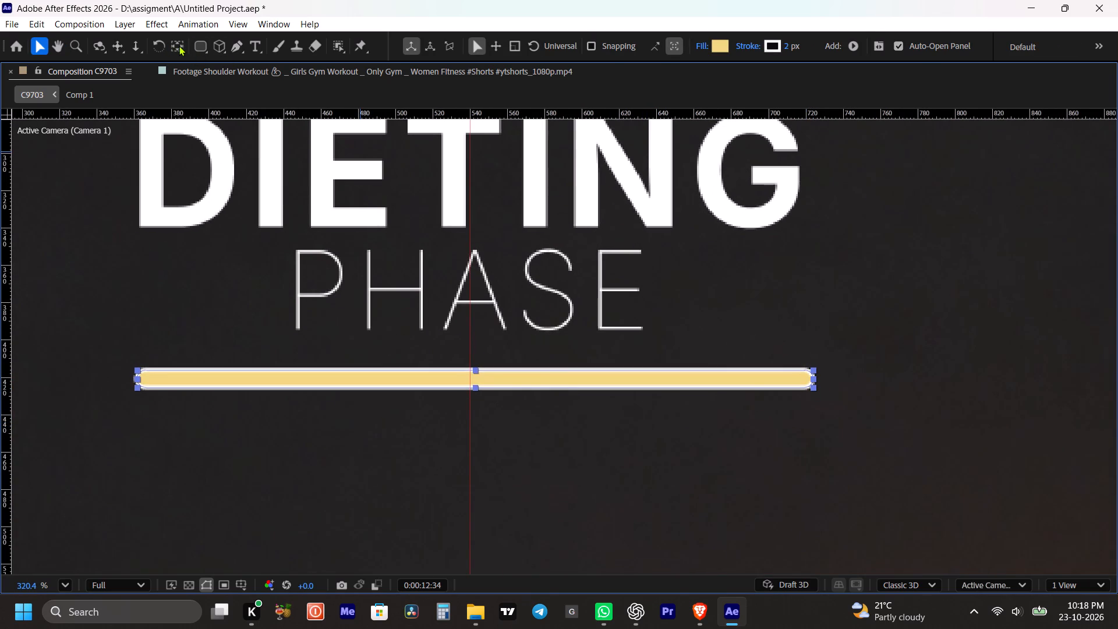
Centre the underline bar's anchor point on its shape.
ctrl+double_click(179, 45)
key(v)
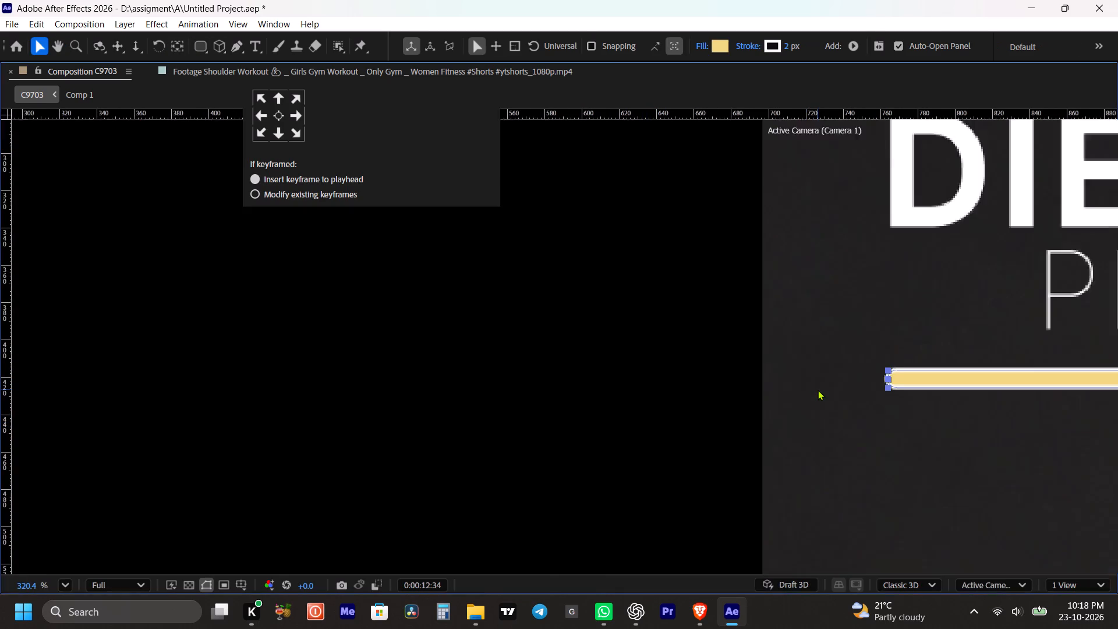
key(grave)
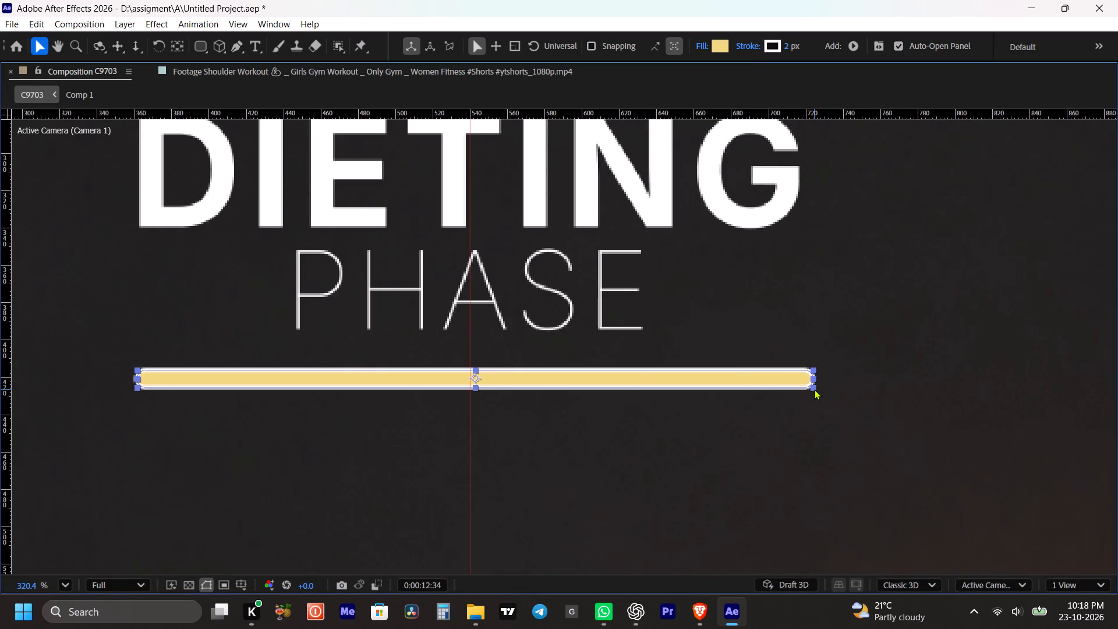
Thicken the underline bar, scaling it to about 103.1% in width and 160.4% in height.
drag(814, 389, 818, 392)
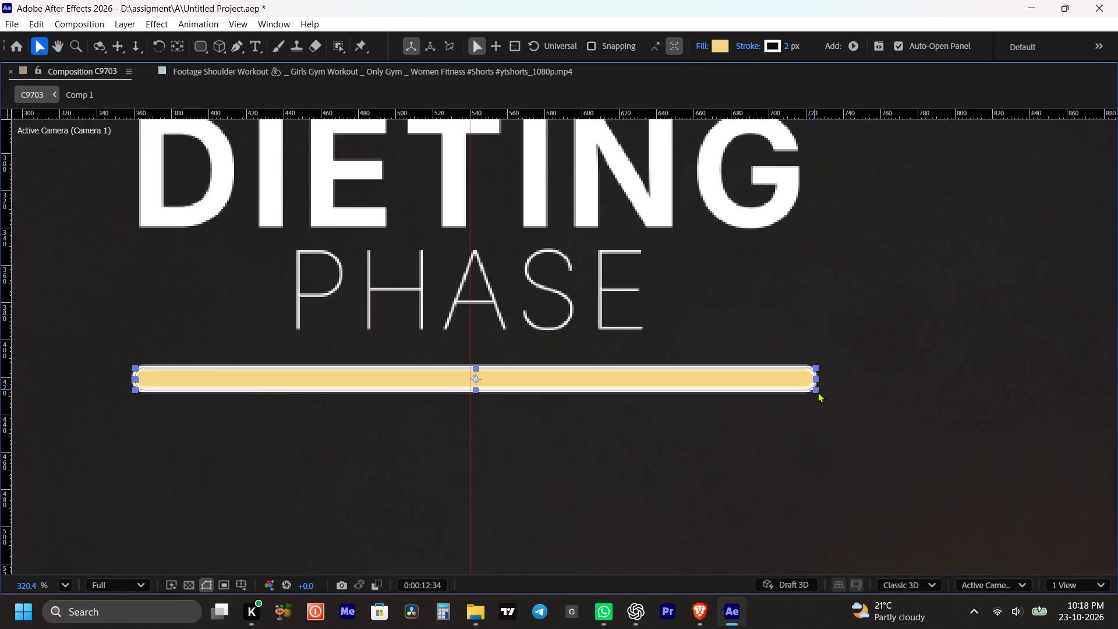
drag(818, 392, 818, 394)
key(grave)
scroll(913, 381, down, 10)
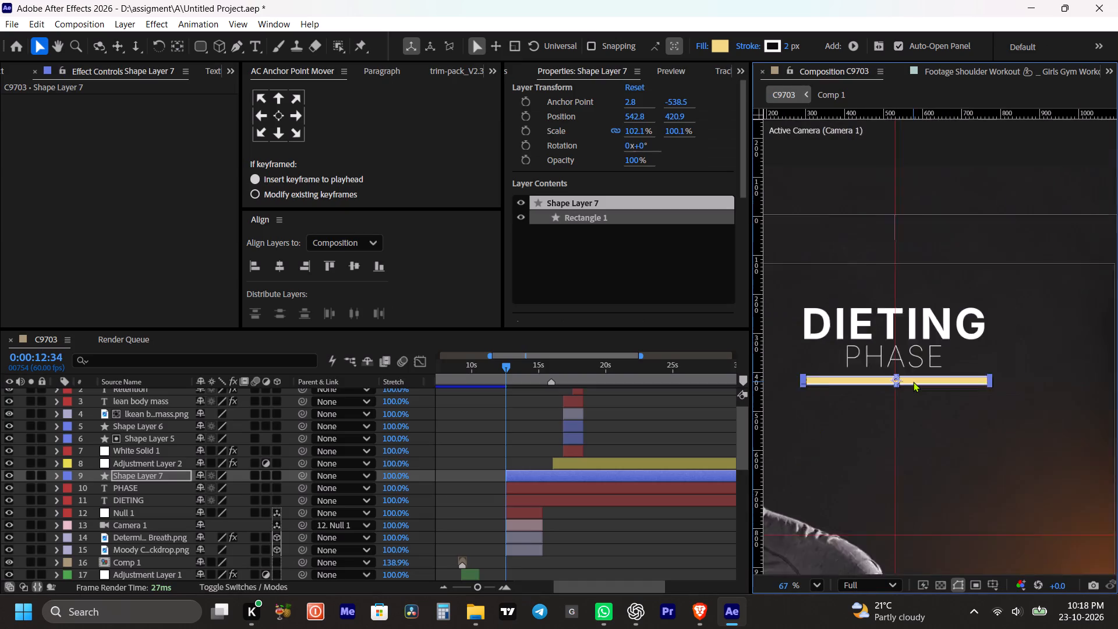
key(space)
key(space)
key(space)
key(space)
key(space)
key(space)
key(space)
key(space)
key(space)
key(space)
key(space)
drag(904, 374, 914, 375)
click(662, 418)
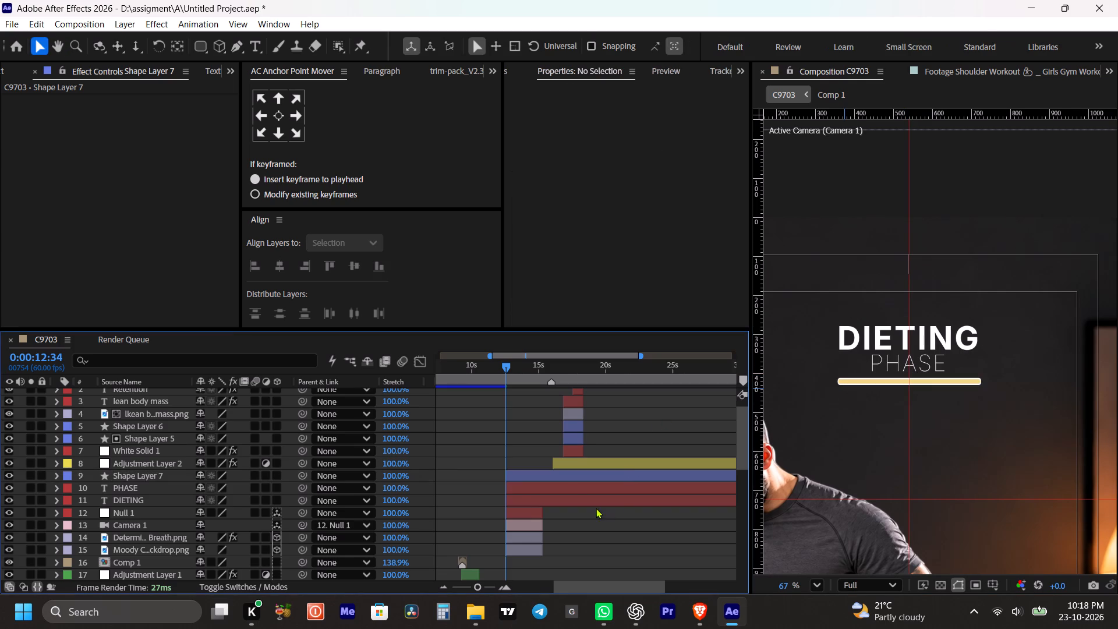
Set the underline bar's fill to None, leaving only its white stroke.
click(523, 478)
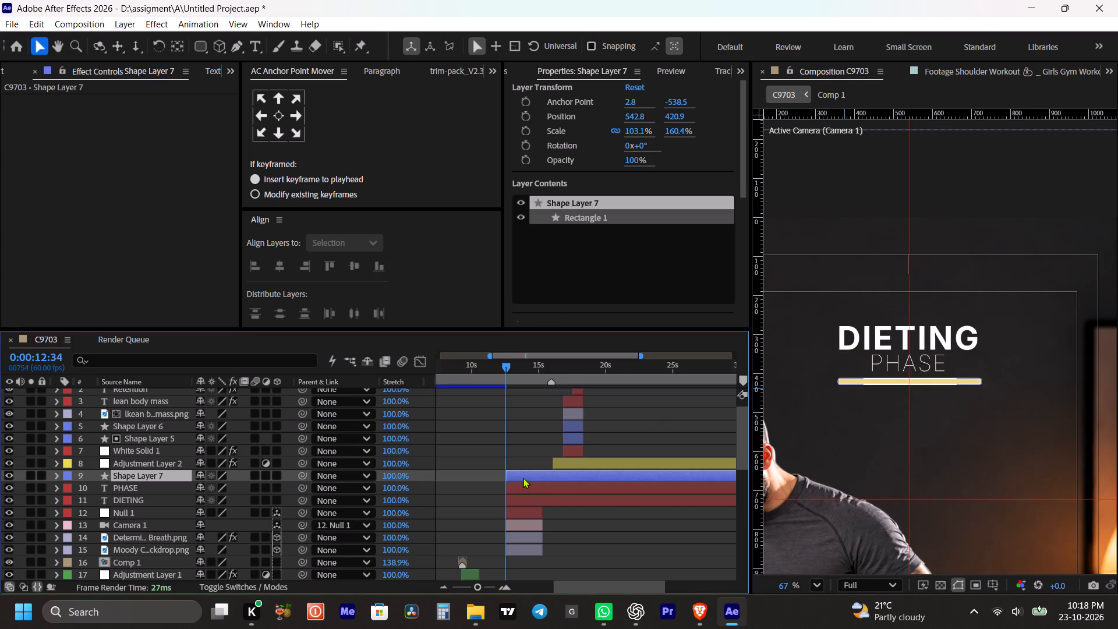
click(701, 47)
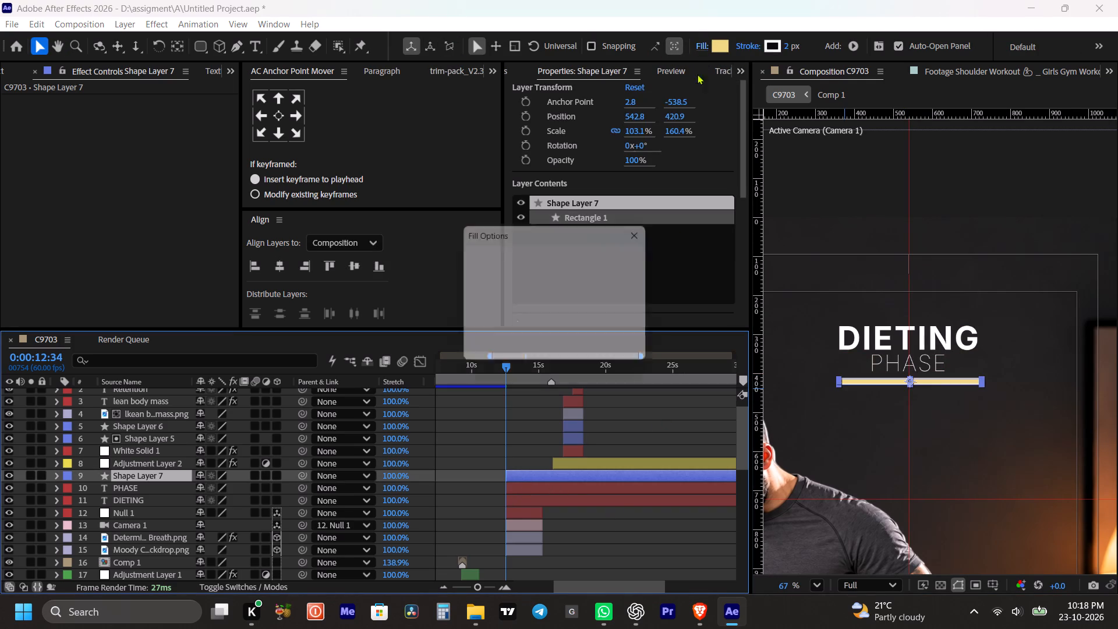
click(490, 270)
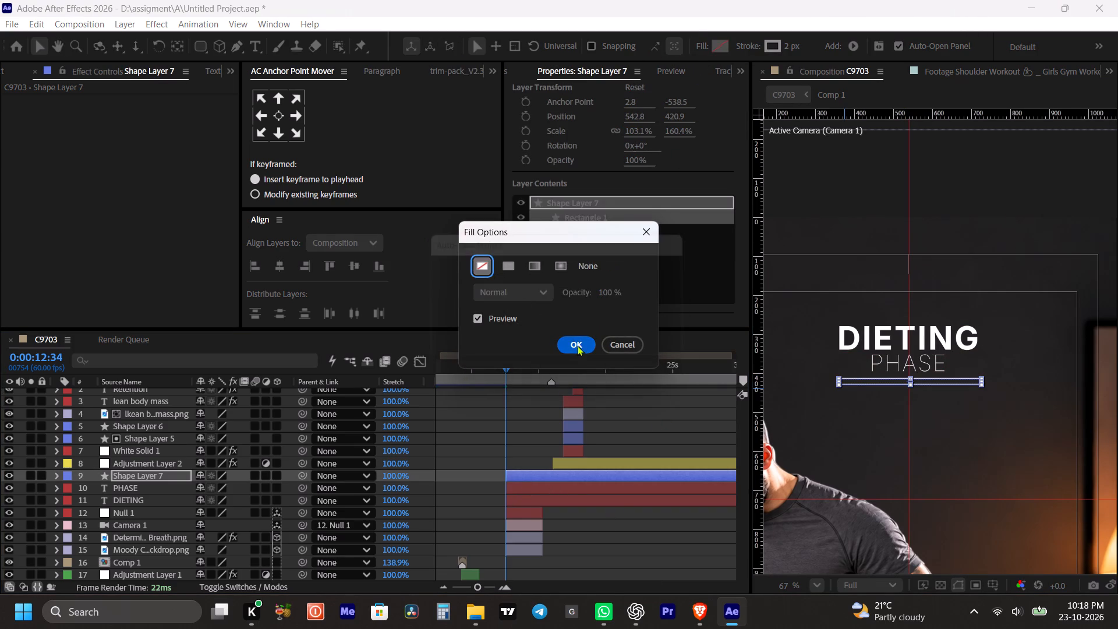
click(577, 345)
click(512, 454)
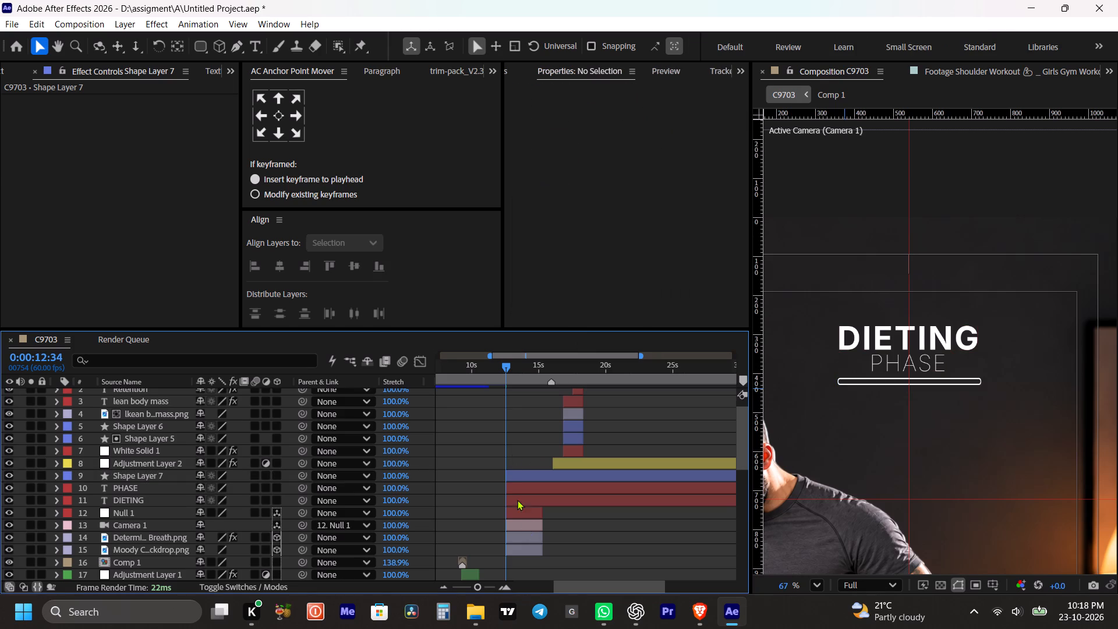
Duplicate the outlined bar layer and give the upper copy a solid fill in the pale yellow accent colour.
click(512, 479)
key(ctrl+d)
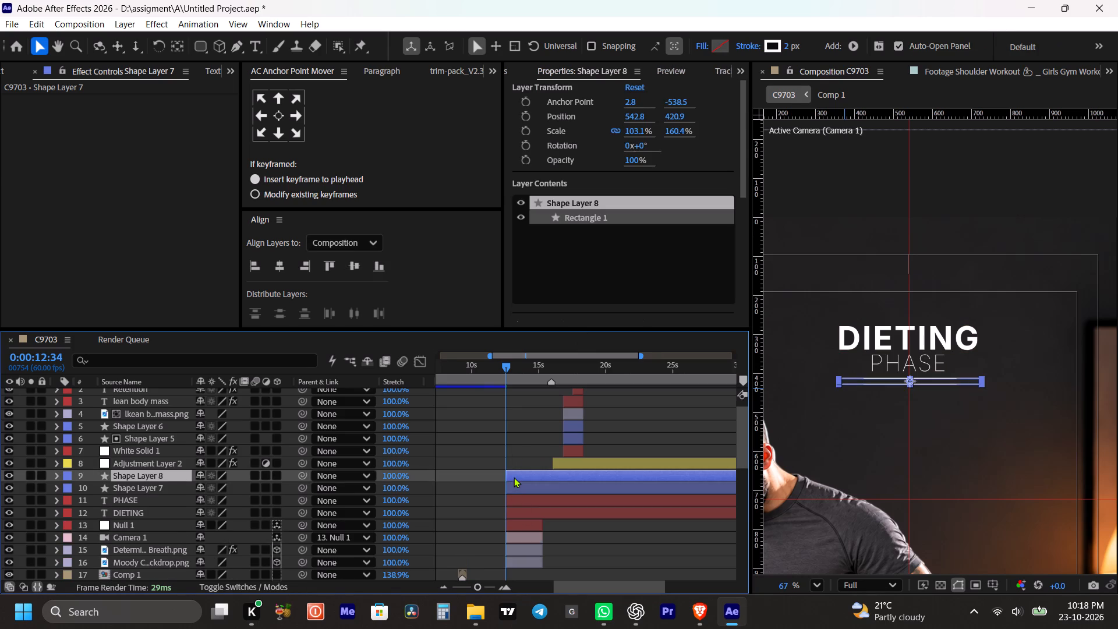
click(515, 476)
click(535, 488)
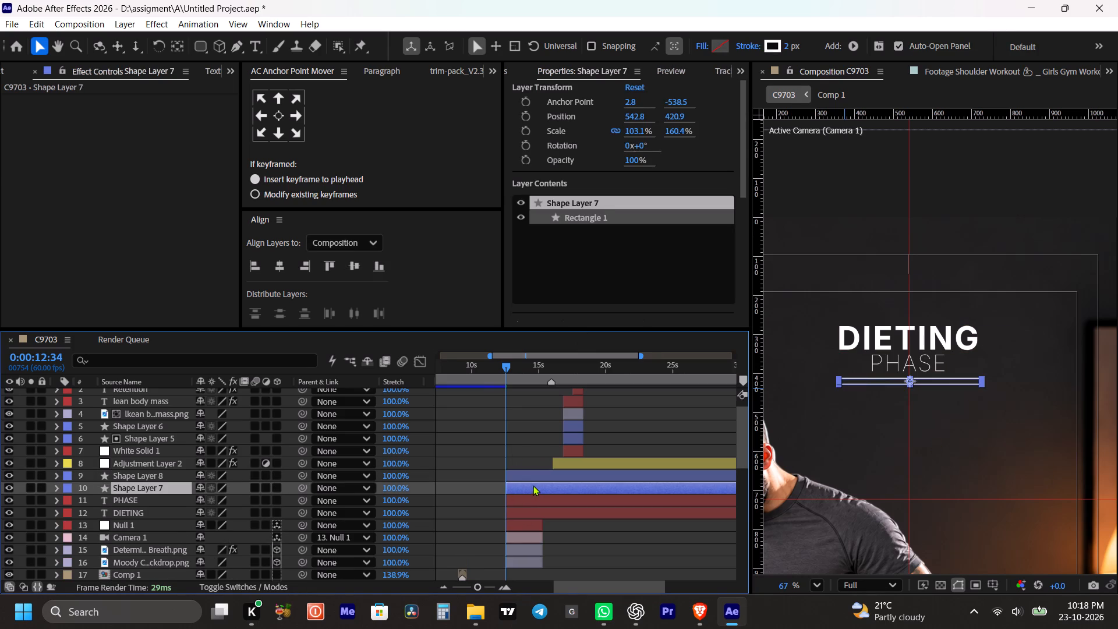
click(533, 478)
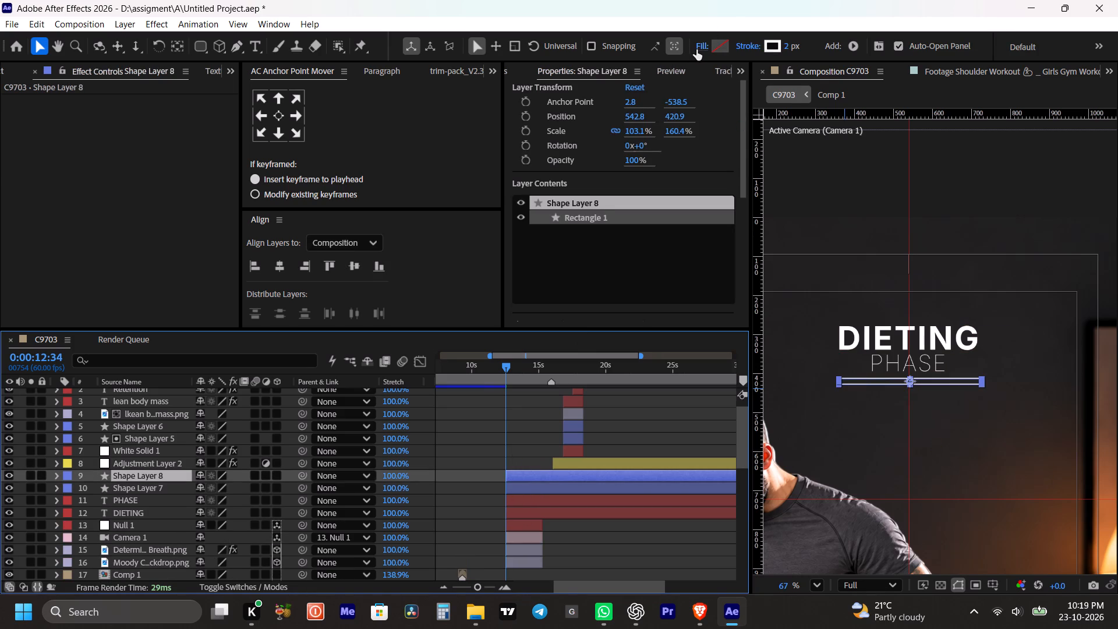
click(696, 50)
click(511, 264)
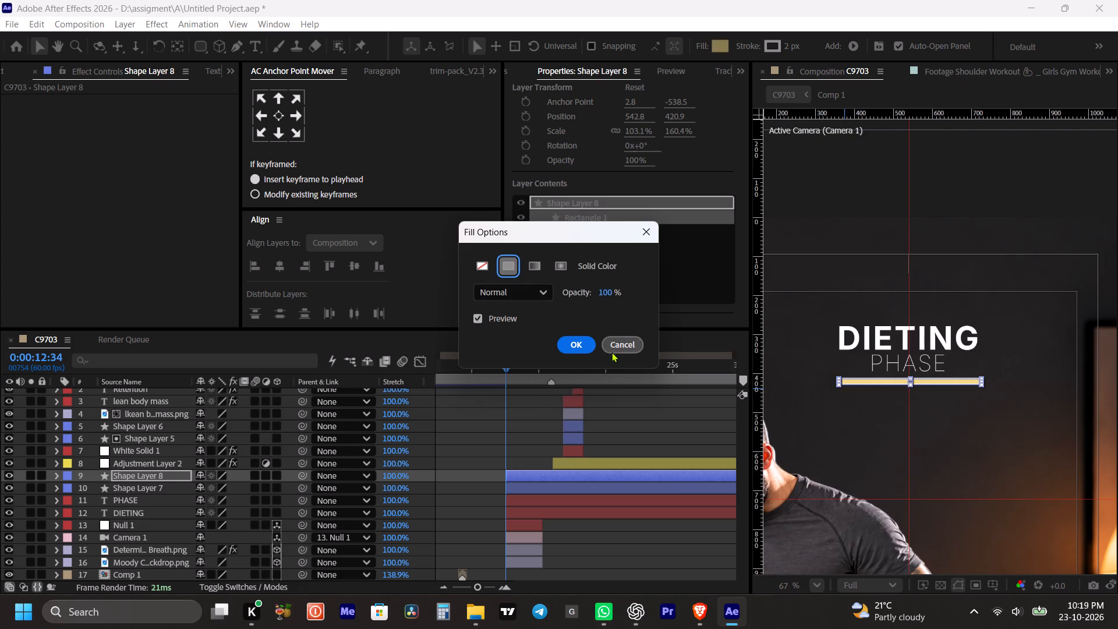
click(566, 347)
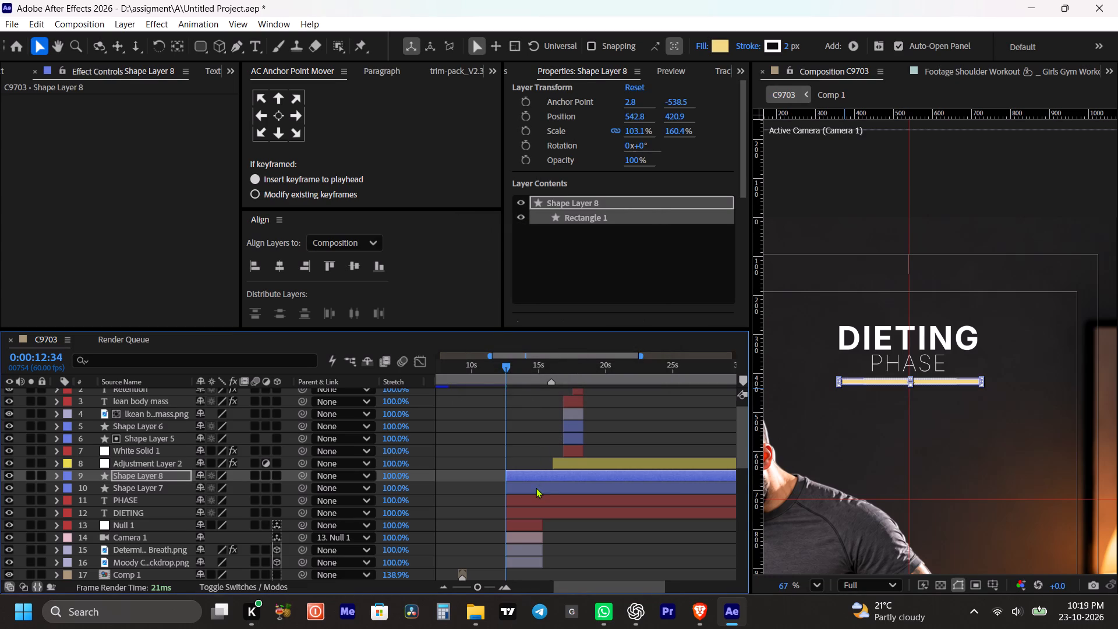
Reapply the None fill option to the original bar, Shape Layer 7.
click(536, 487)
click(700, 44)
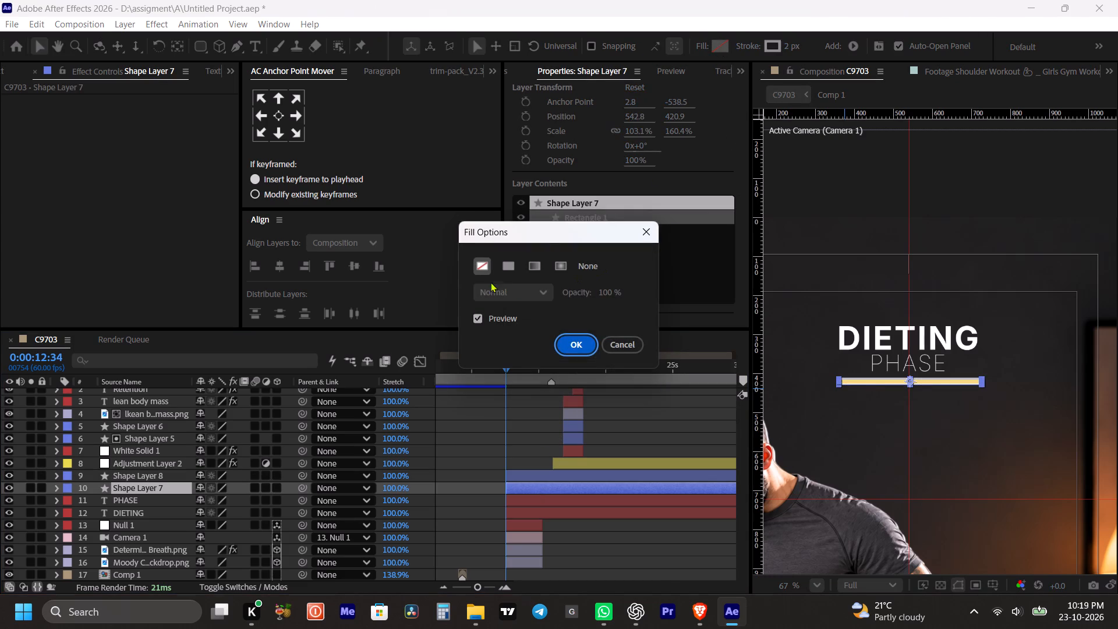
click(487, 271)
click(580, 341)
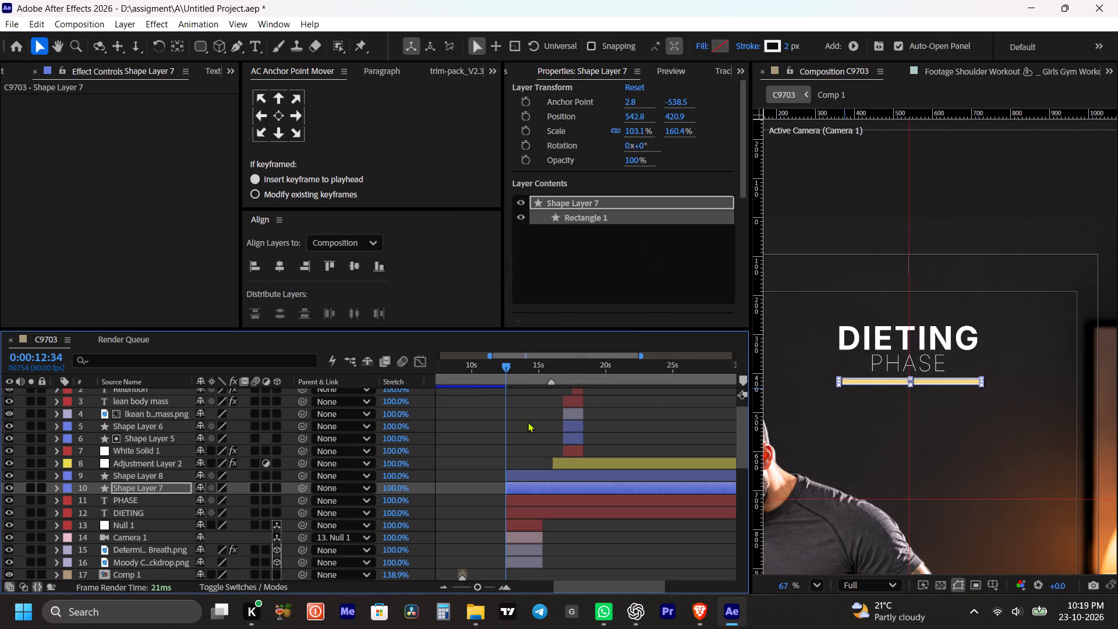
Set the stroke of the yellow fill bar, Shape Layer 8, to None.
click(527, 431)
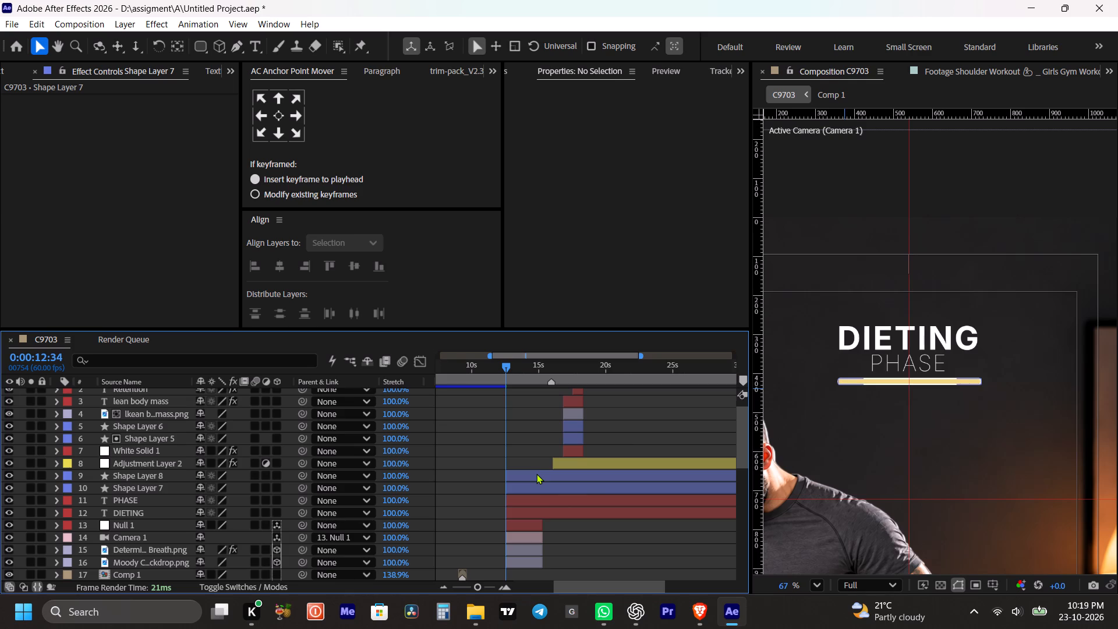
click(536, 473)
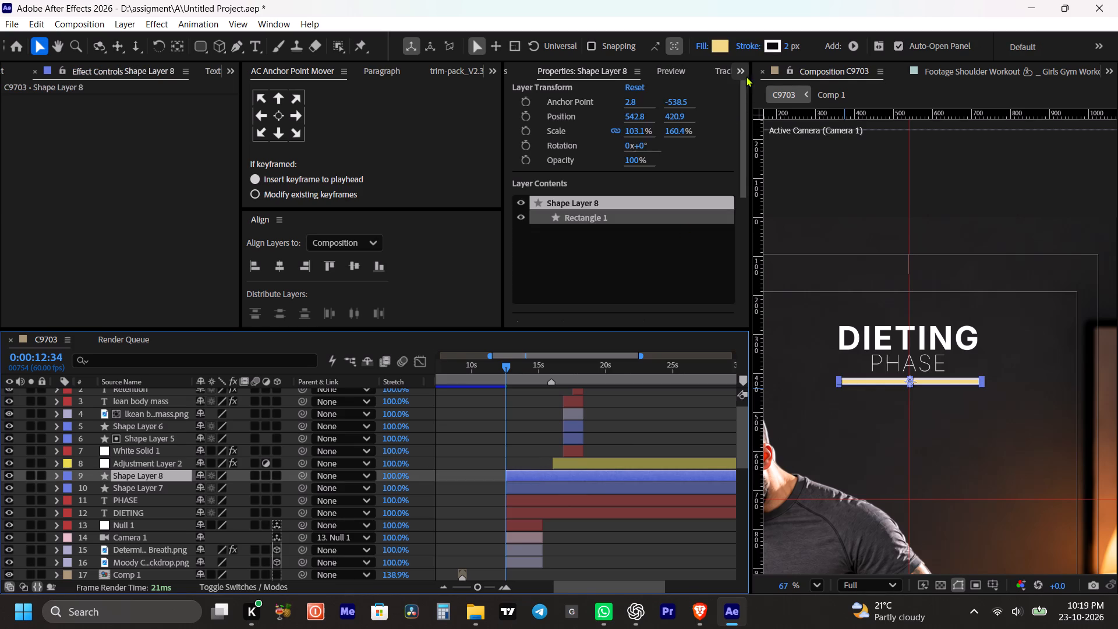
click(745, 47)
click(477, 263)
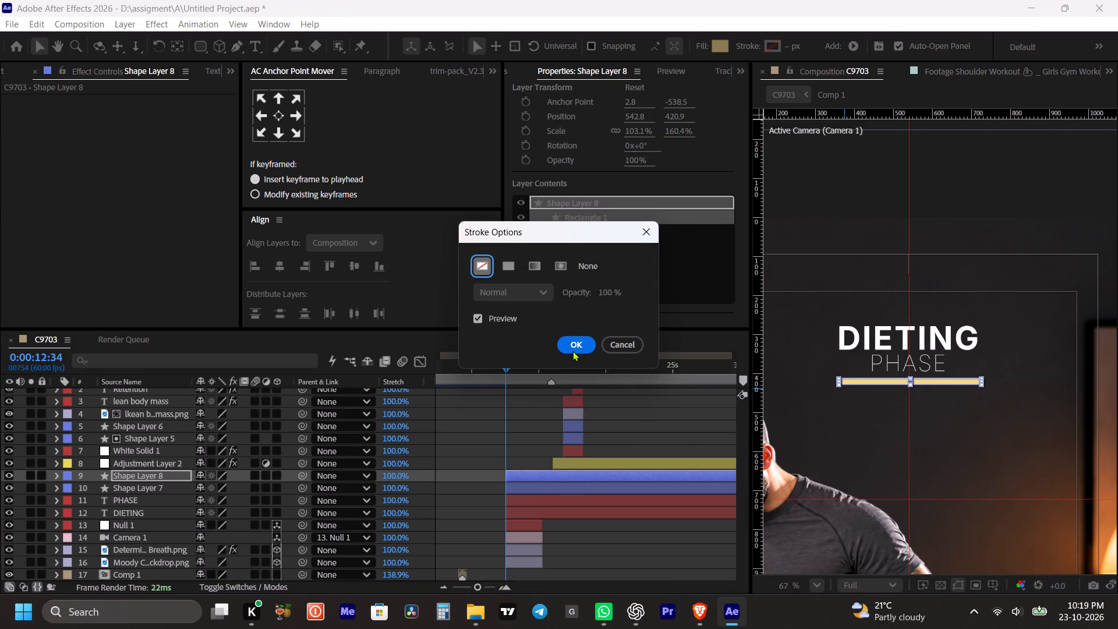
click(572, 340)
click(522, 446)
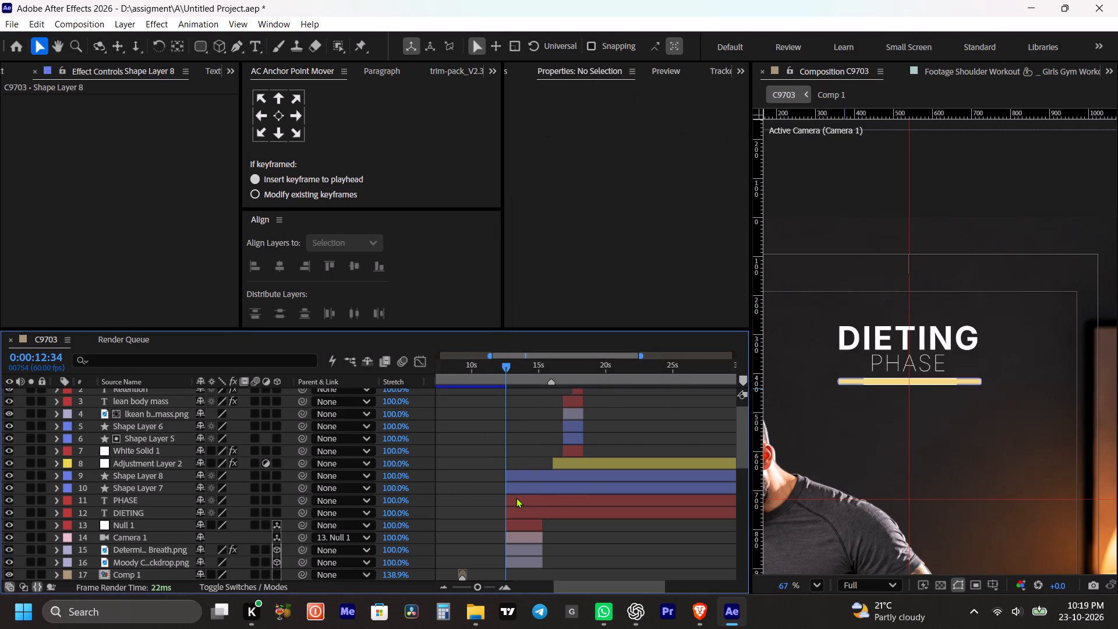
Shrink the yellow fill bar to about 100.7% width and 74.6% height so it sits inside the white outline with a gap.
click(519, 490)
click(522, 475)
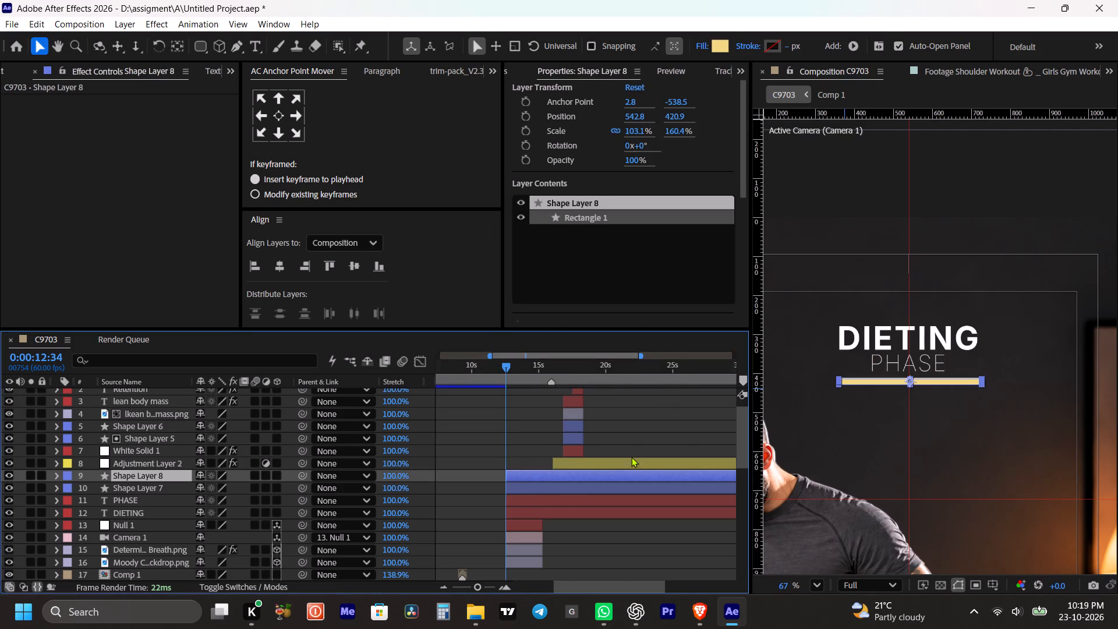
ctrl+double_click(176, 47)
key(grave)
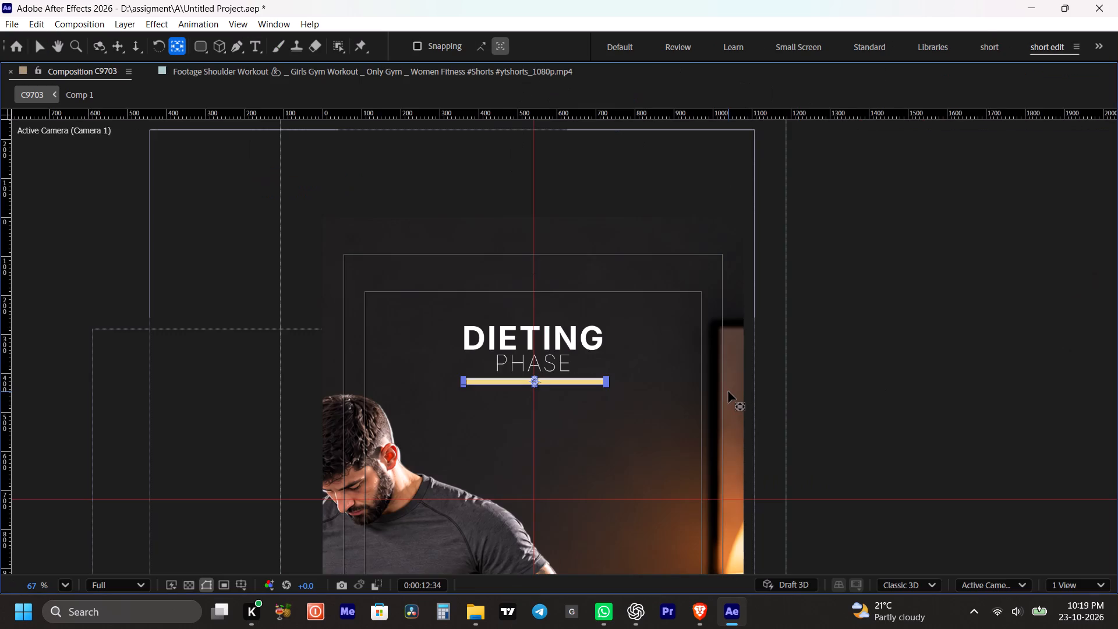
key(v)
key(grave)
scroll(582, 340, up, 3)
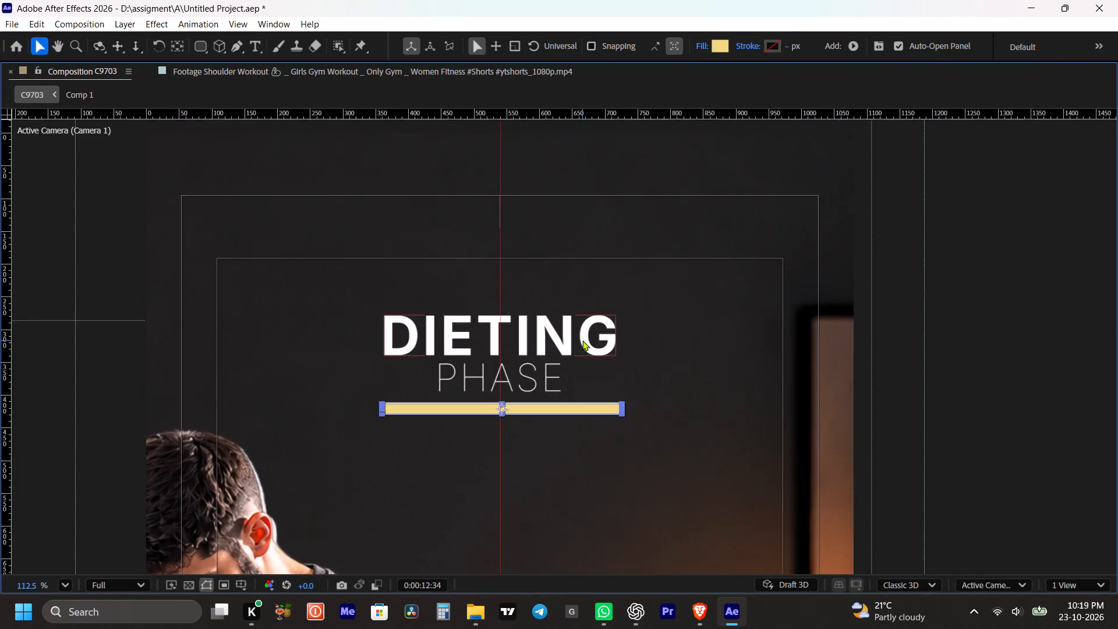
scroll(582, 340, up, 4)
key(space)
key(space)
key(space)
key(space)
key(space)
key(space)
key(space)
key(space)
key(space)
key(space)
key(space)
drag(618, 393, 668, 310)
scroll(660, 349, up, 8)
key(space)
key(space)
key(space)
key(space)
key(space)
key(space)
key(space)
key(space)
key(space)
key(space)
drag(689, 265, 701, 271)
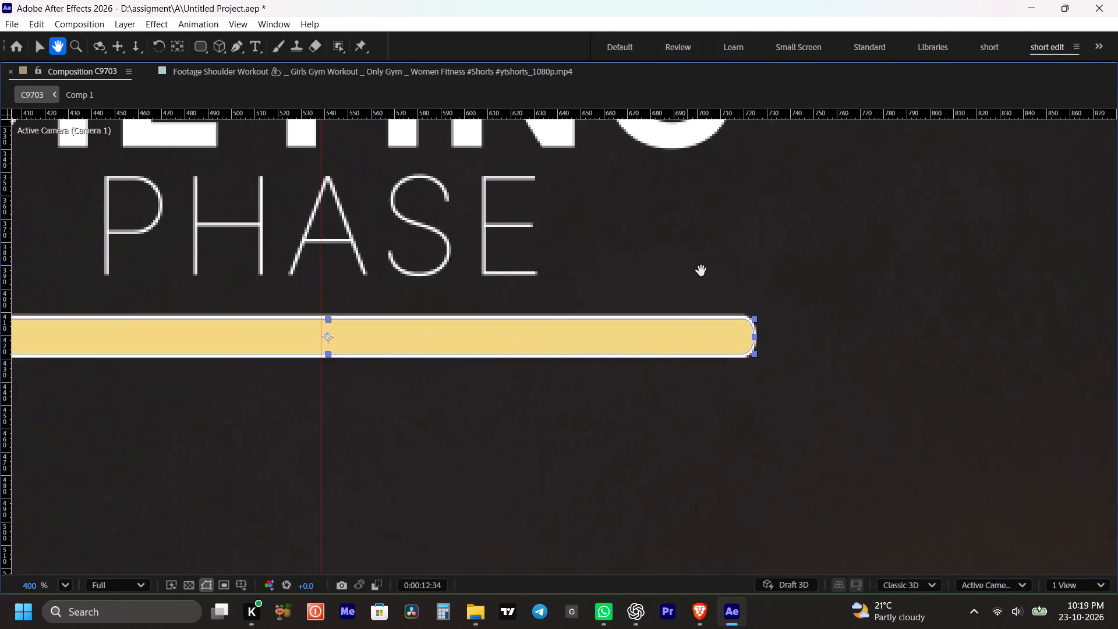
drag(701, 271, 714, 275)
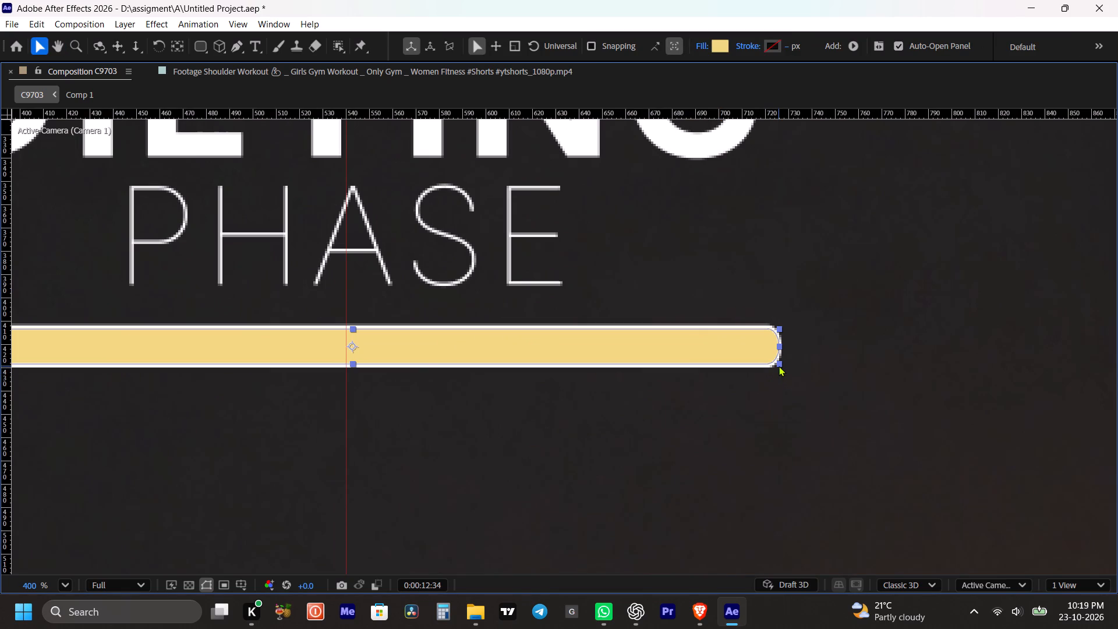
drag(779, 366, 770, 360)
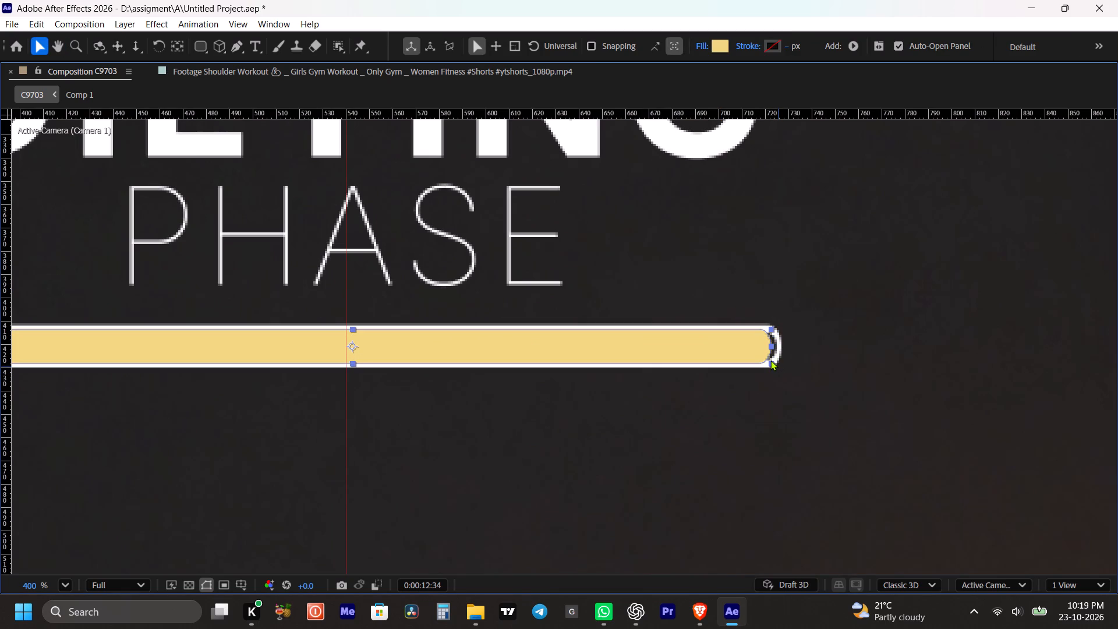
drag(770, 360, 769, 356)
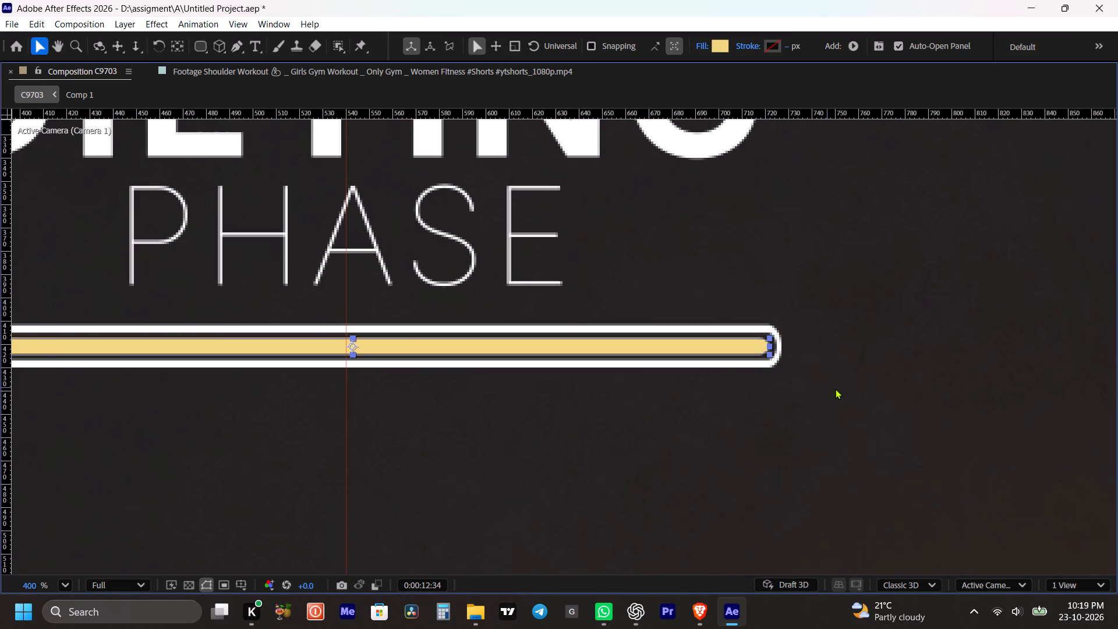
Centre Shape Layer 7 and Shape Layer 8 horizontally in the composition, keeping the fill bar's anchor point at its centre.
scroll(837, 388, down, 5)
key(space)
key(space)
key(space)
key(space)
key(space)
key(space)
key(space)
key(space)
key(space)
key(space)
key(space)
key(space)
key(space)
key(space)
key(space)
key(space)
key(space)
key(space)
key(space)
drag(464, 395, 535, 395)
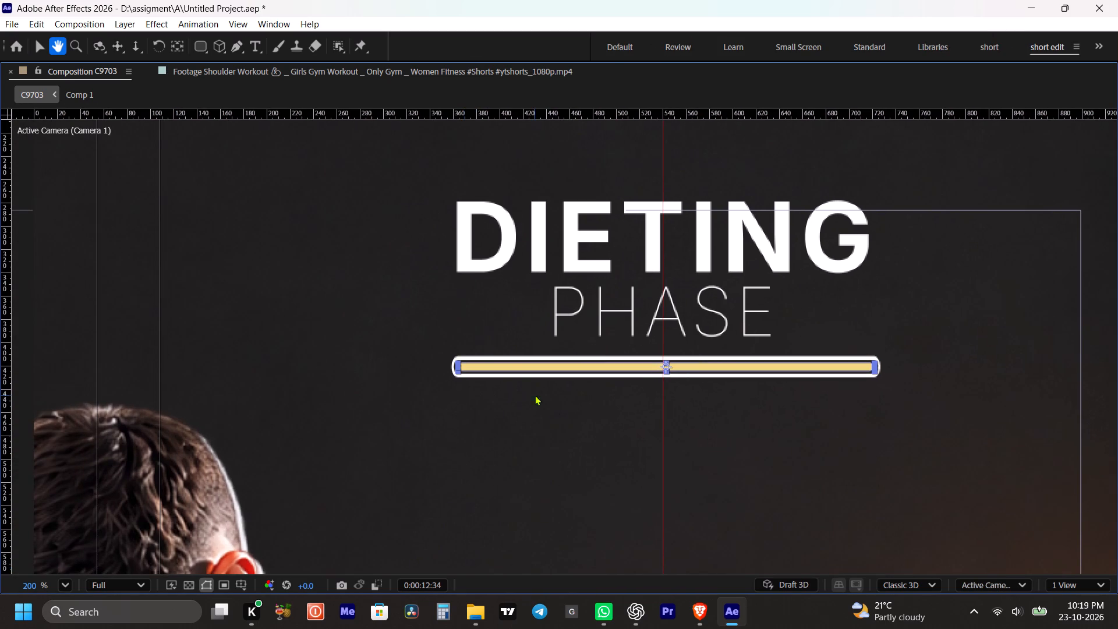
key(grave)
click(595, 561)
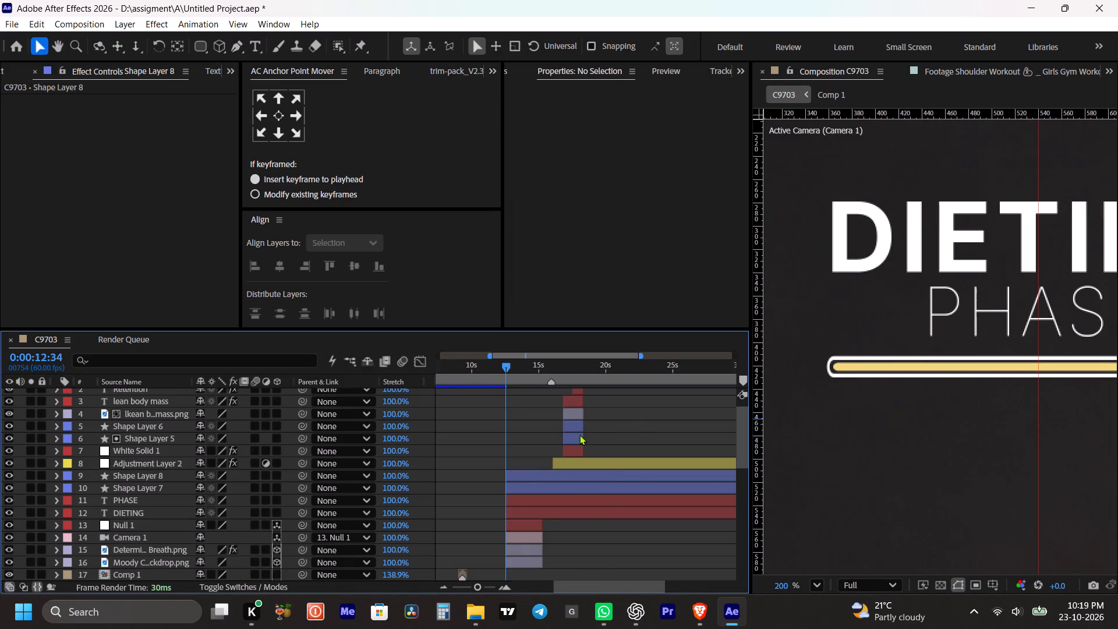
scroll(841, 386, down, 4)
key(space)
key(space)
key(space)
key(space)
key(space)
key(space)
key(space)
key(space)
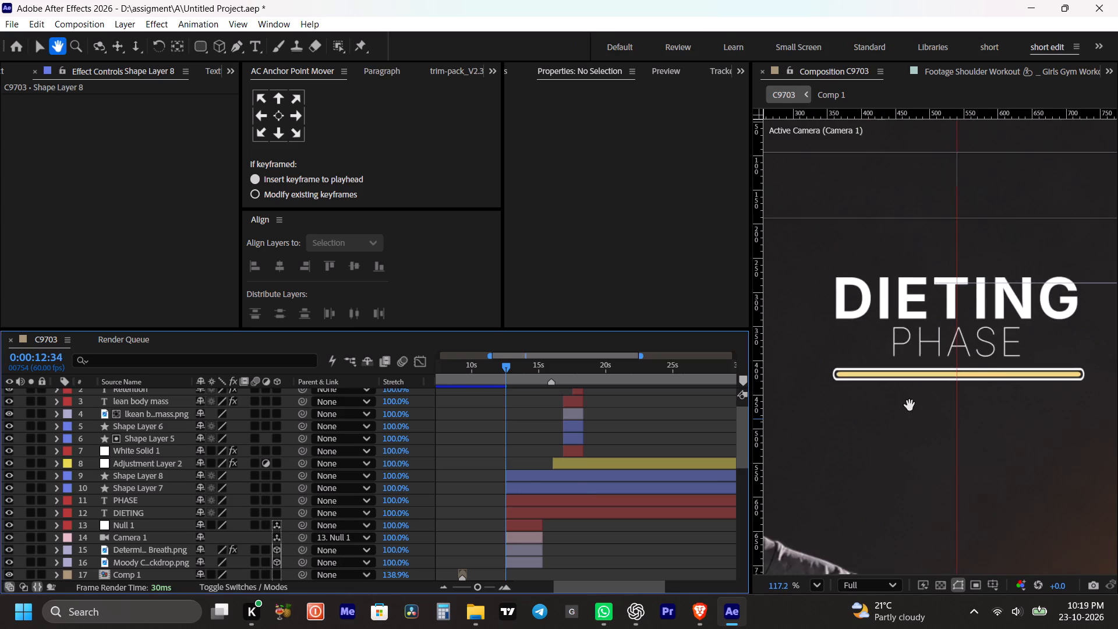
drag(910, 405, 894, 402)
click(524, 485)
shift+click(523, 479)
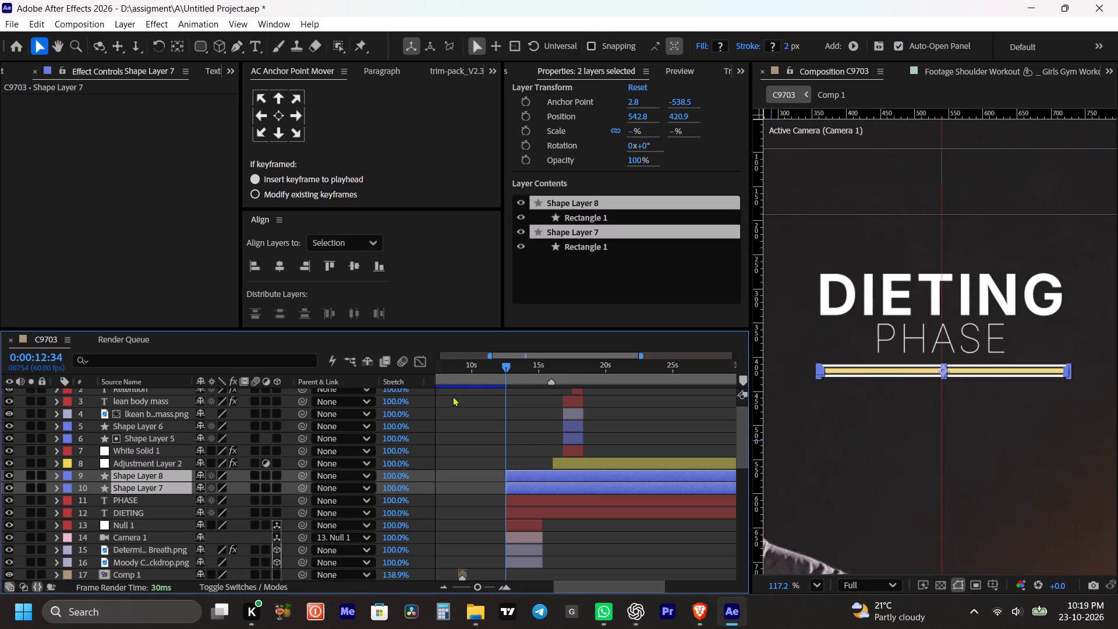
click(522, 446)
click(522, 494)
click(522, 487)
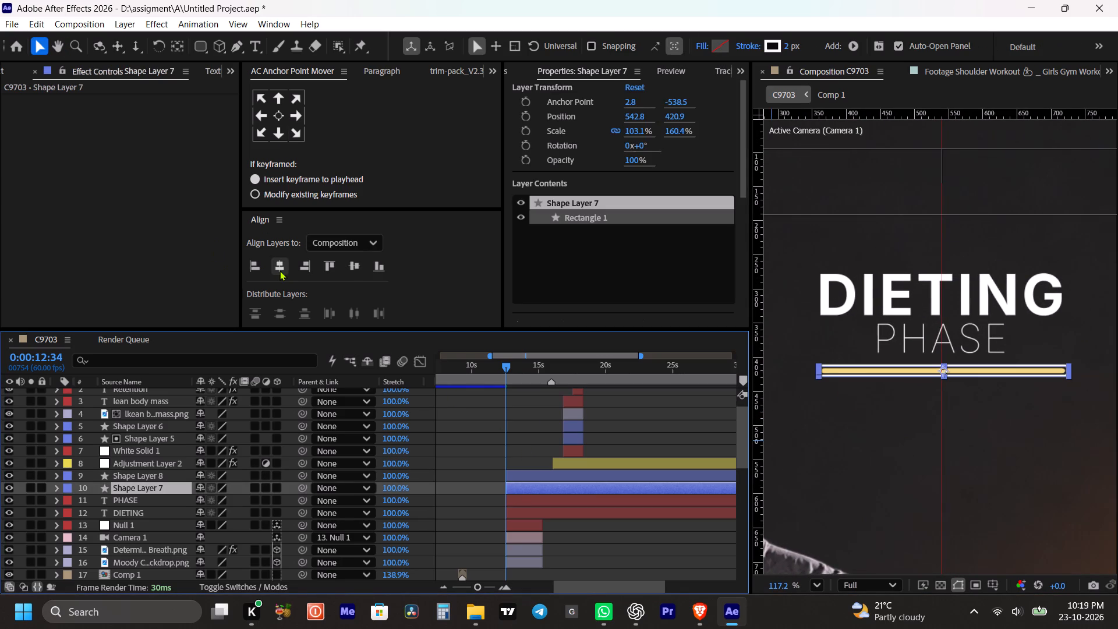
click(279, 270)
click(520, 475)
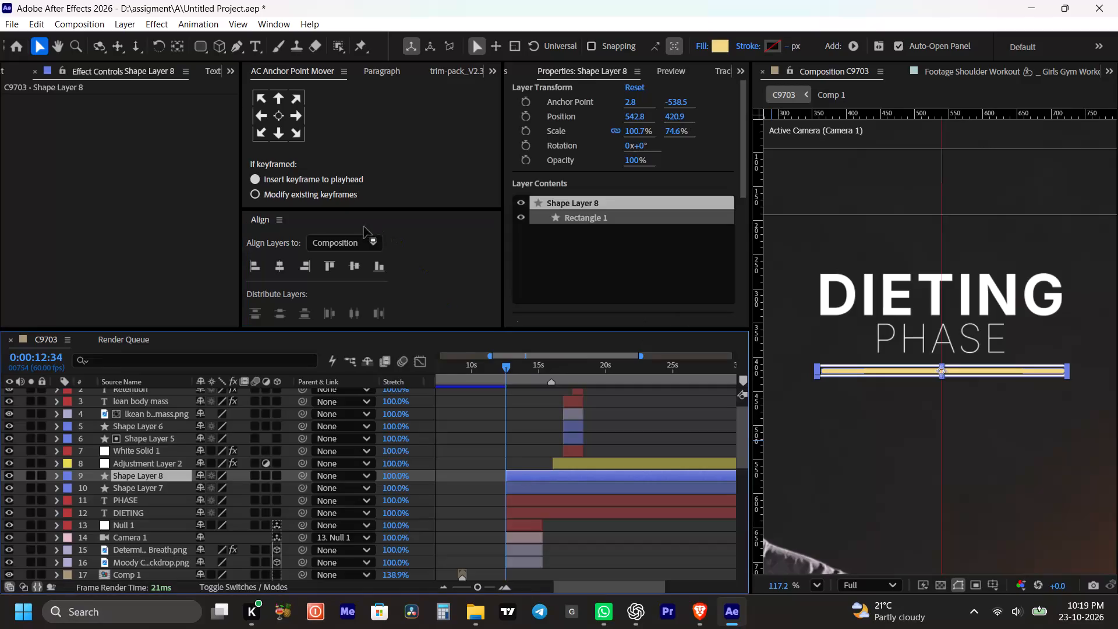
click(278, 268)
triple_click(278, 268)
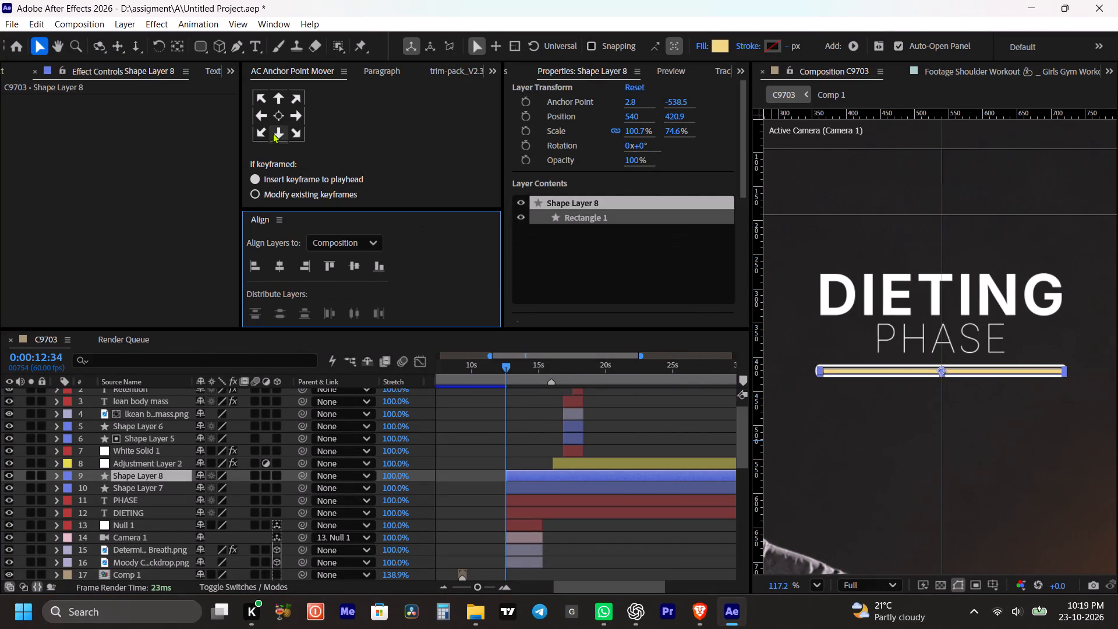
click(274, 117)
Move the anchor points of both underline bar layers to the middle of their left edge.
shift+click(517, 492)
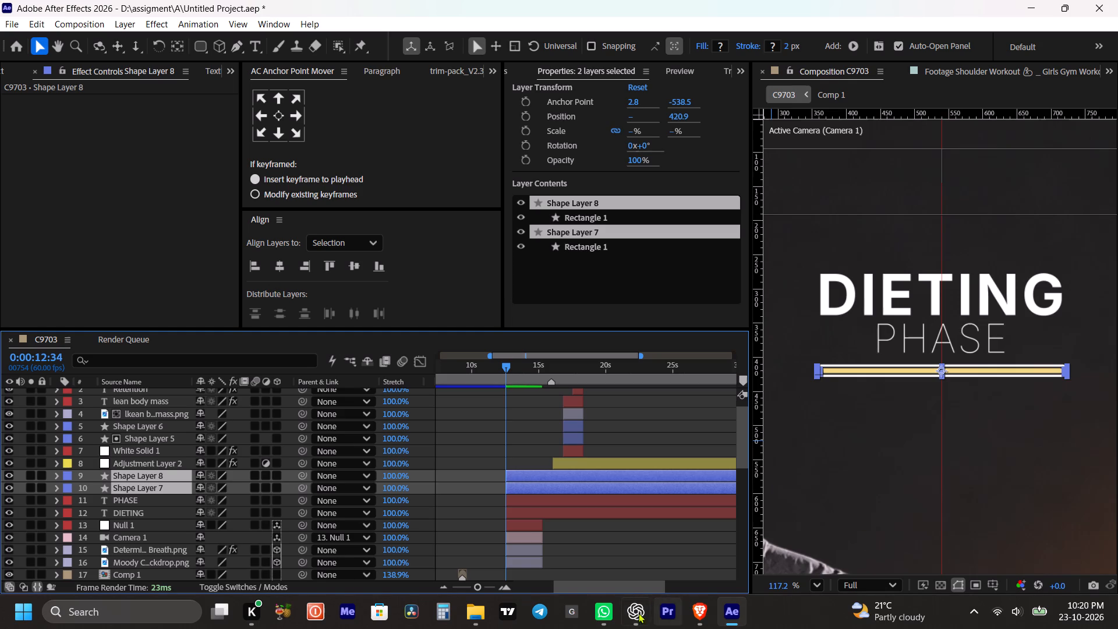
click(524, 434)
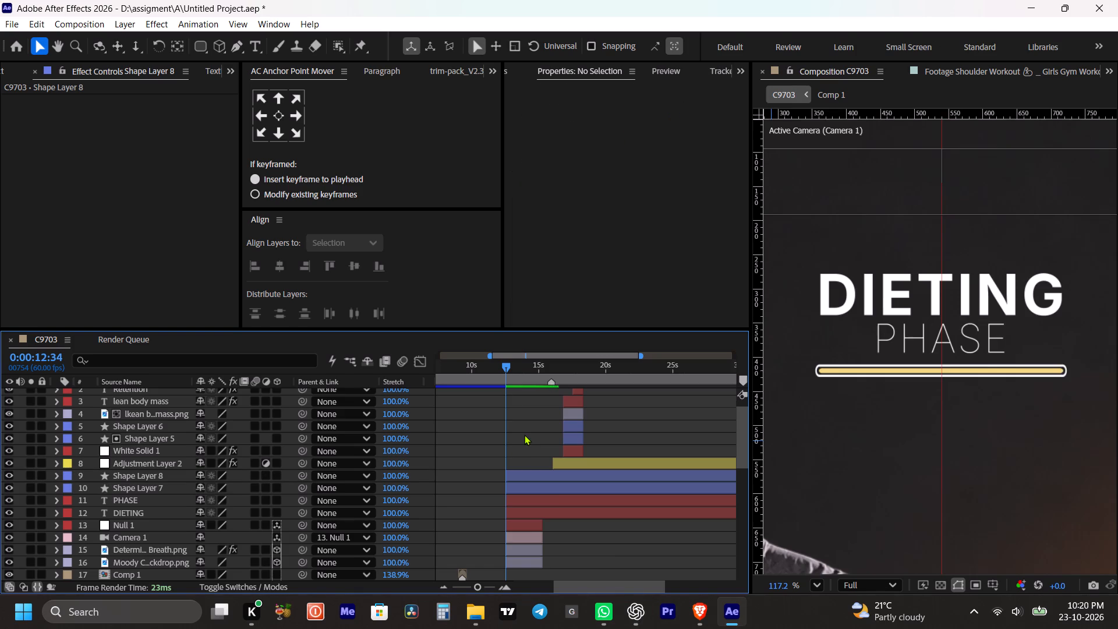
click(524, 434)
click(513, 475)
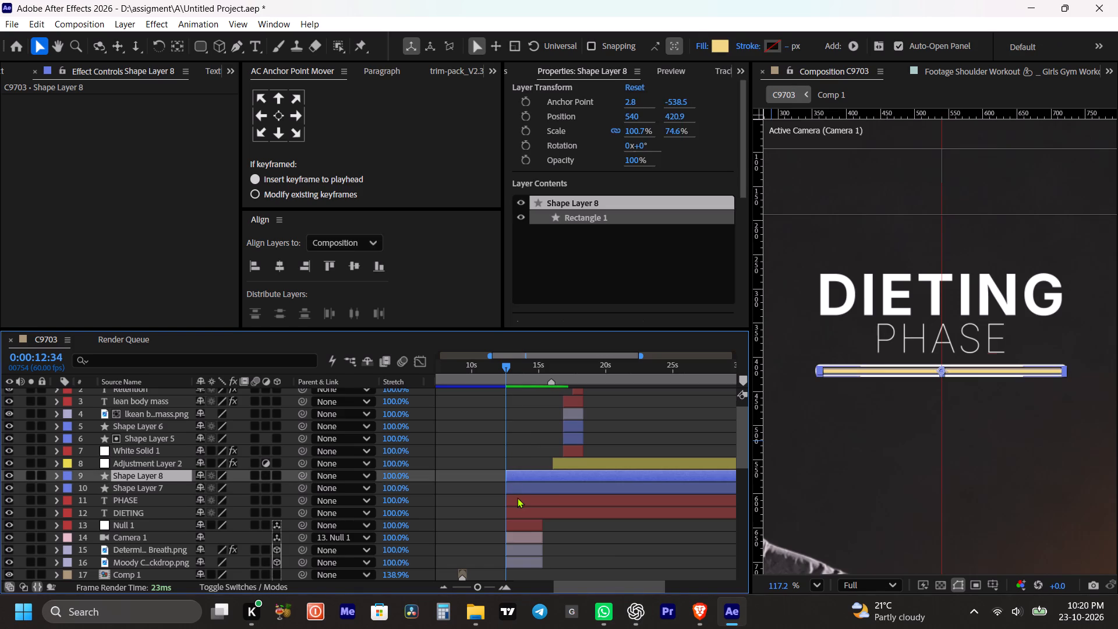
click(516, 487)
click(519, 476)
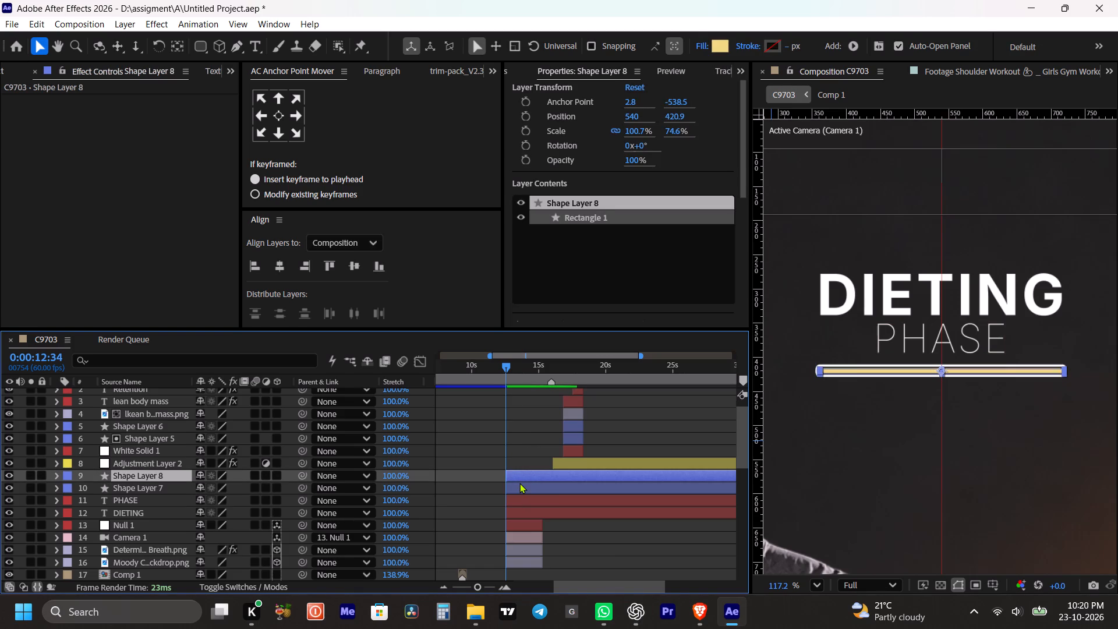
shift+click(519, 485)
click(258, 115)
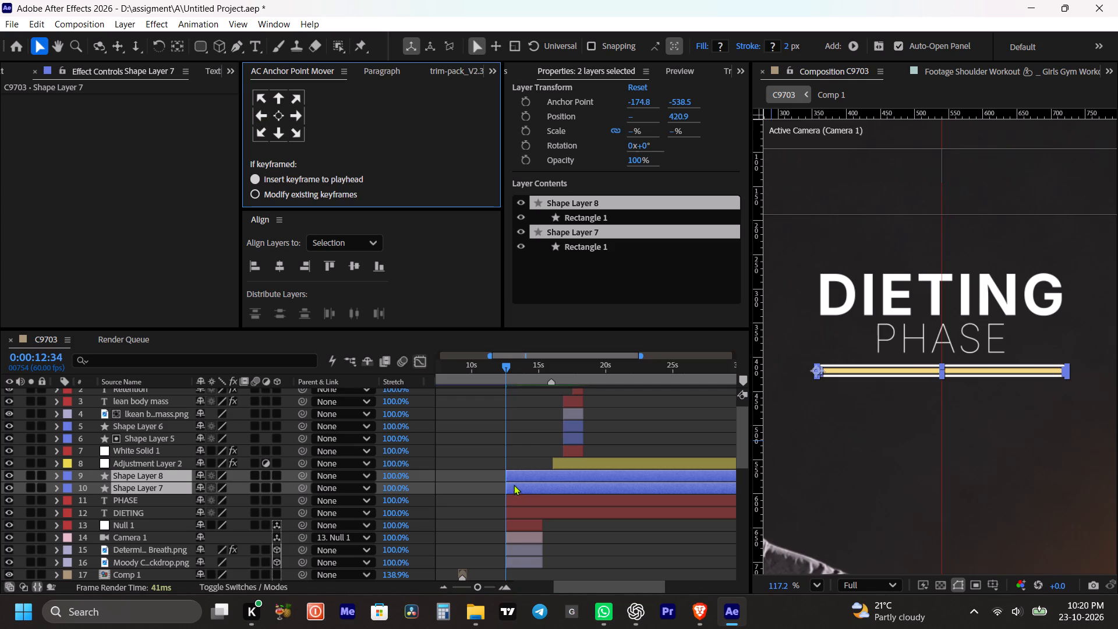
Keyframe both bars' Scale with proportions unlinked, from 0.0, 74.6% at 0:00:12:34 to full width at about 15.5 s.
key(s)
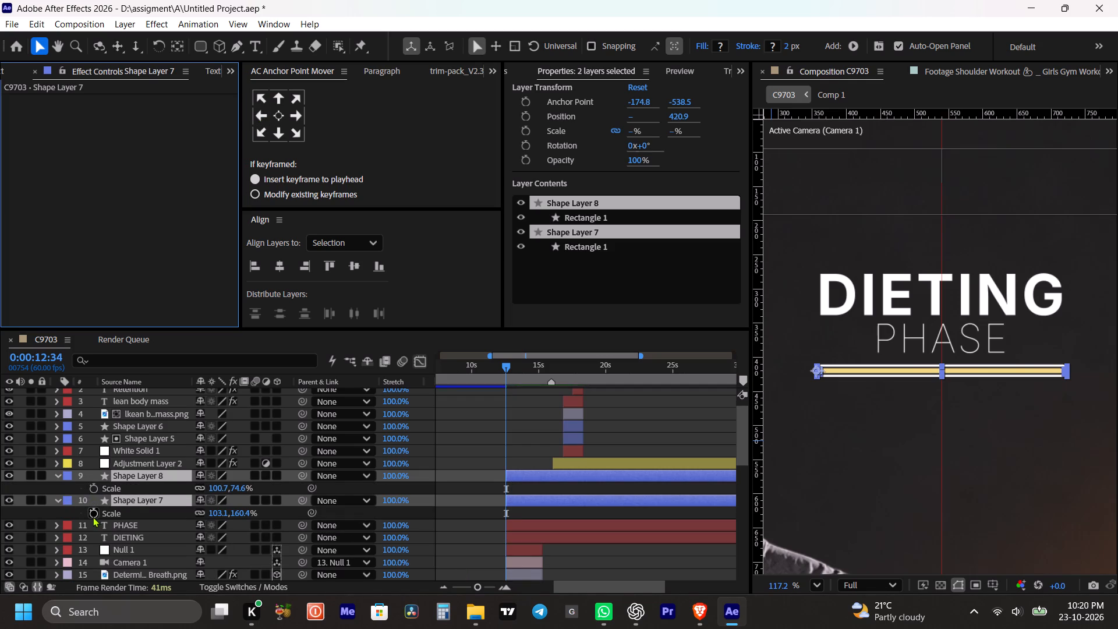
click(93, 515)
click(201, 489)
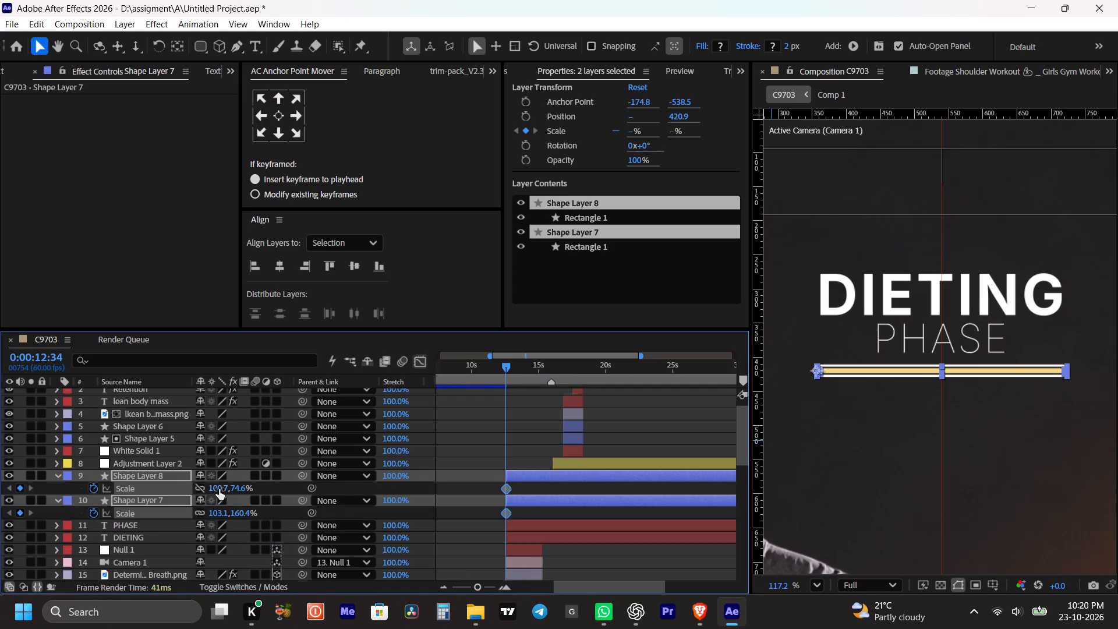
drag(219, 489, 192, 490)
key(ctrl+z)
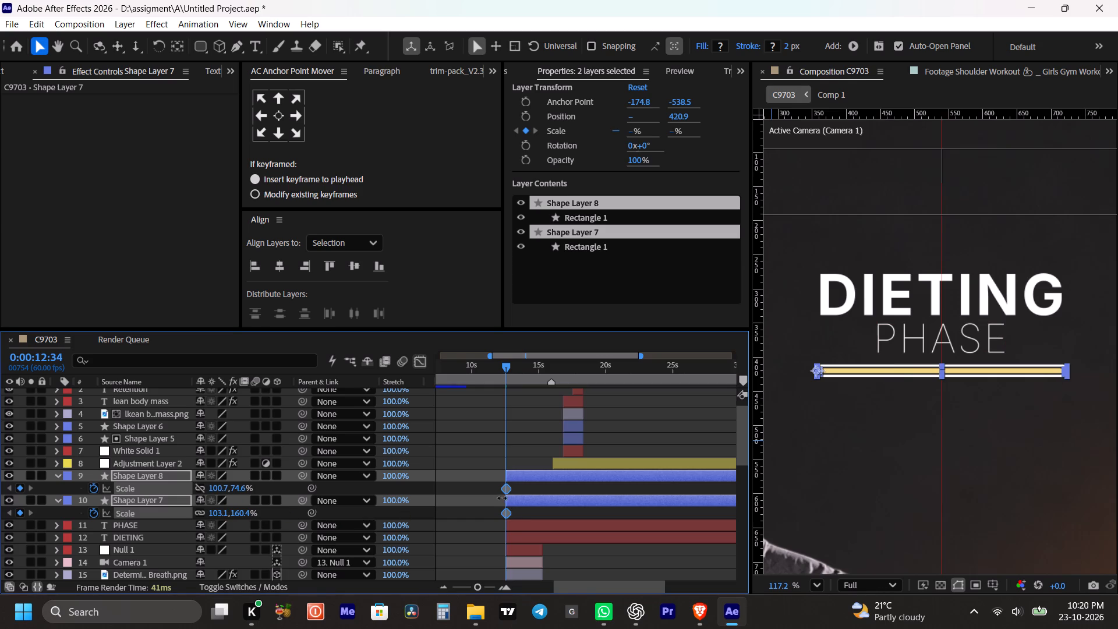
drag(507, 488, 547, 496)
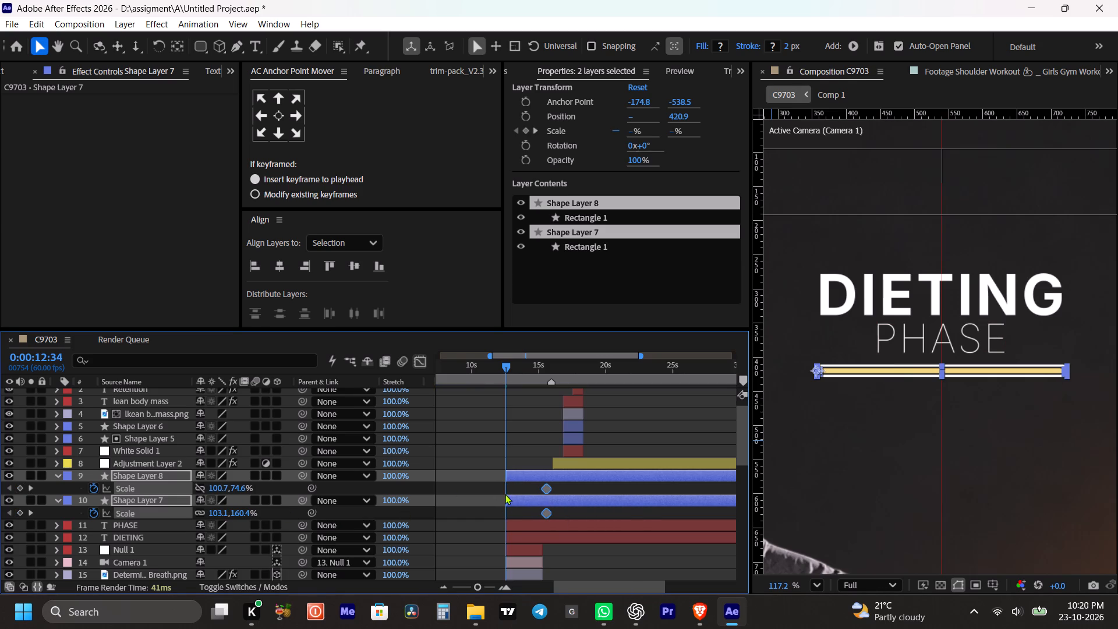
drag(218, 488, 213, 490)
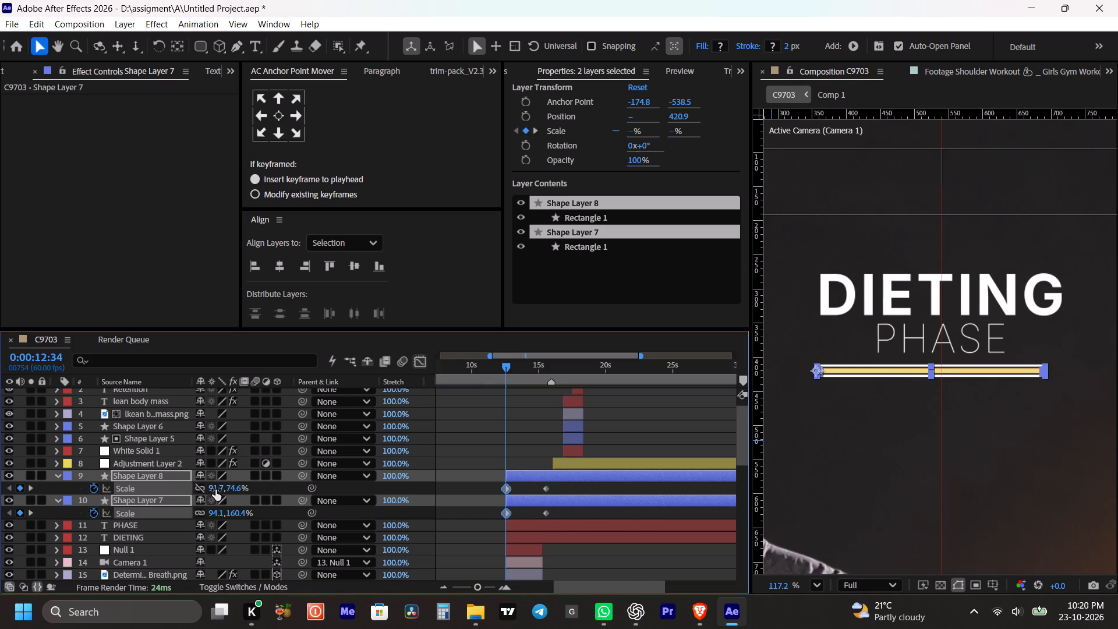
click(215, 490)
key(0)
click(293, 487)
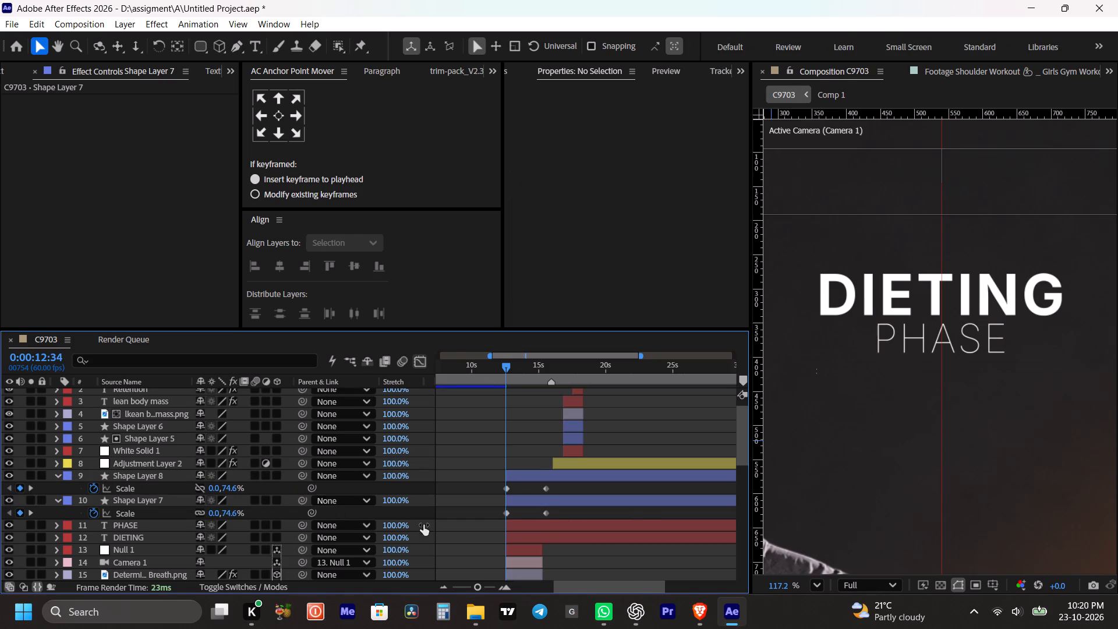
Apply Easy Ease to all Scale keyframes of both underline bar layers.
drag(489, 487, 582, 519)
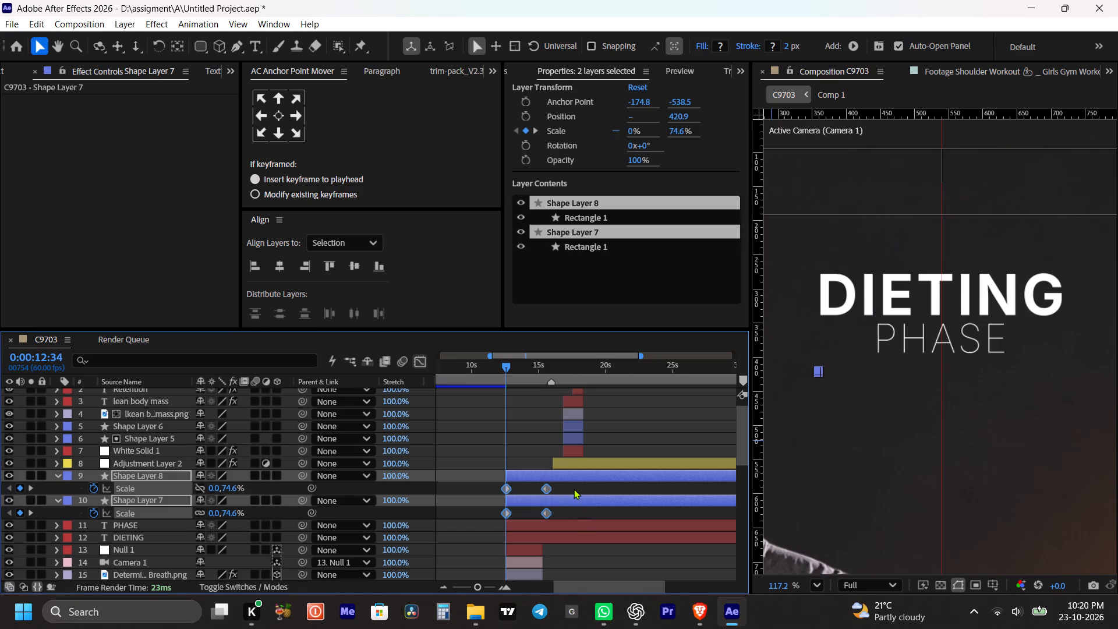
key(F9)
In the speed graph, lengthen the ease into the bars' final Scale keyframes, extending their incoming handles back to about 14 s.
click(412, 354)
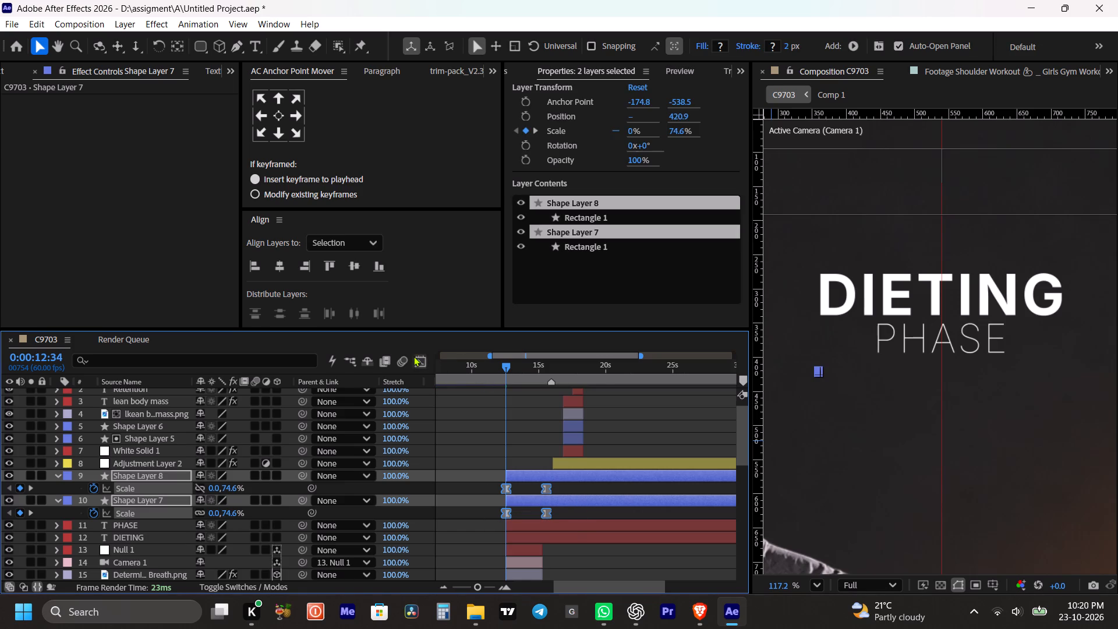
click(419, 366)
alt+scroll(478, 440, up, 2)
key(space)
key(space)
key(space)
key(space)
key(space)
key(space)
key(space)
key(space)
key(space)
key(space)
key(space)
key(space)
key(space)
key(space)
key(space)
drag(495, 460, 466, 473)
drag(540, 487, 507, 492)
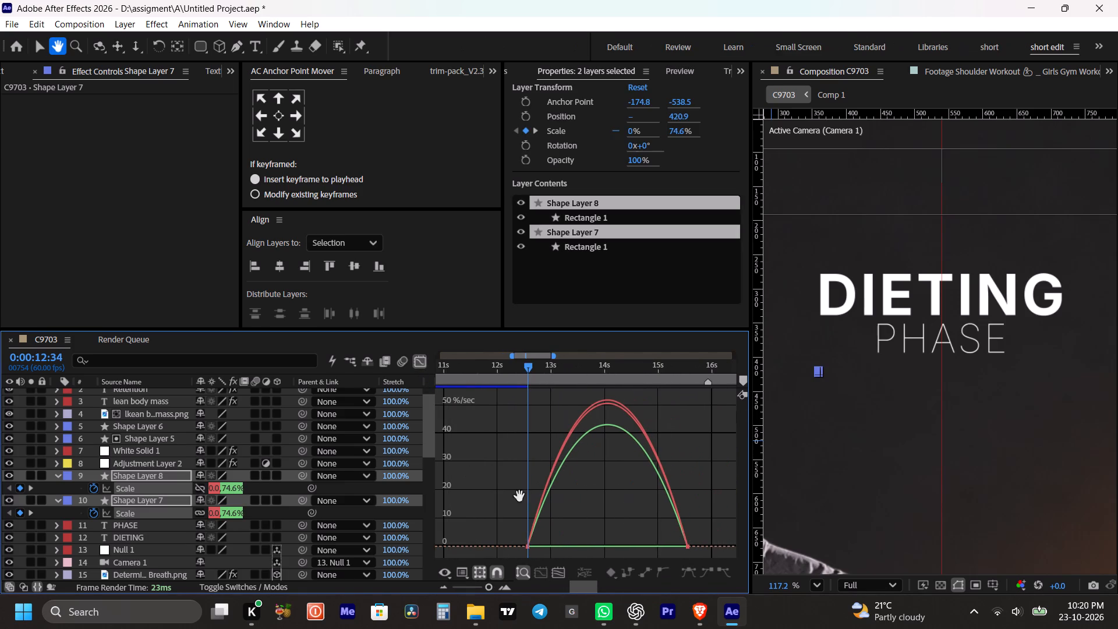
drag(701, 524, 664, 561)
drag(660, 541, 648, 542)
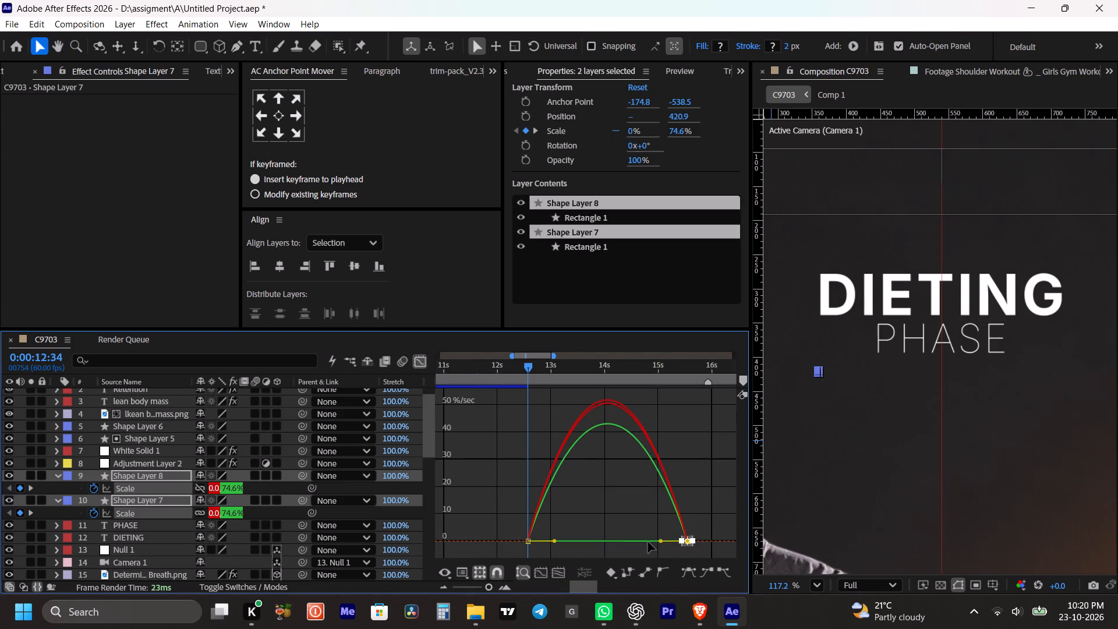
drag(648, 542, 599, 542)
click(420, 359)
Preview the underline bar's grow-in animation from 0:00:11:18.
alt+scroll(533, 457, down, 2)
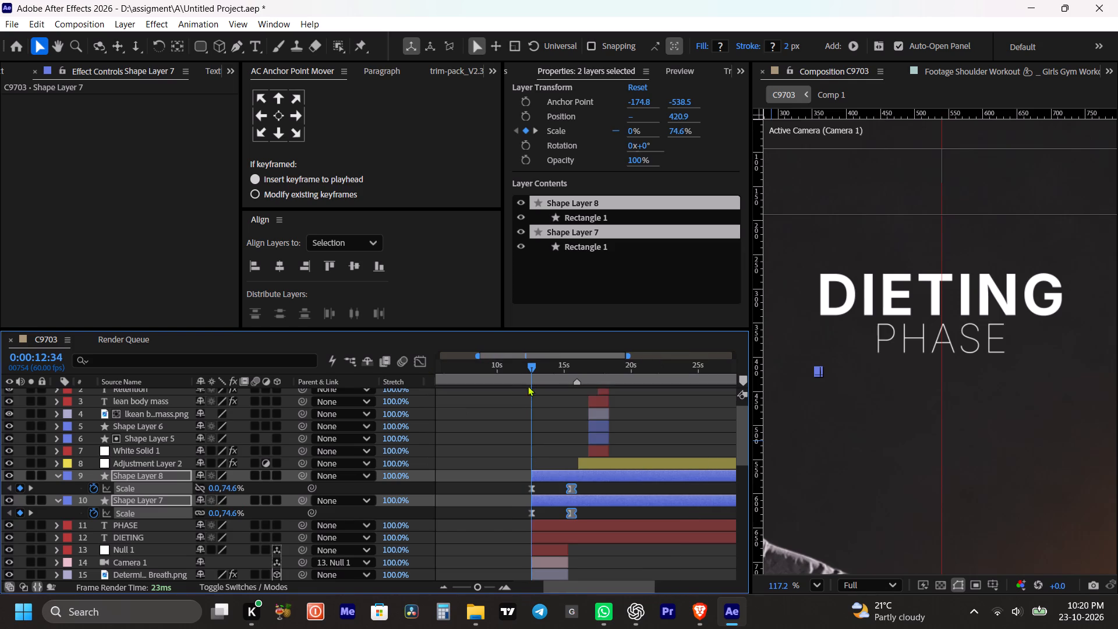
click(515, 366)
key(space)
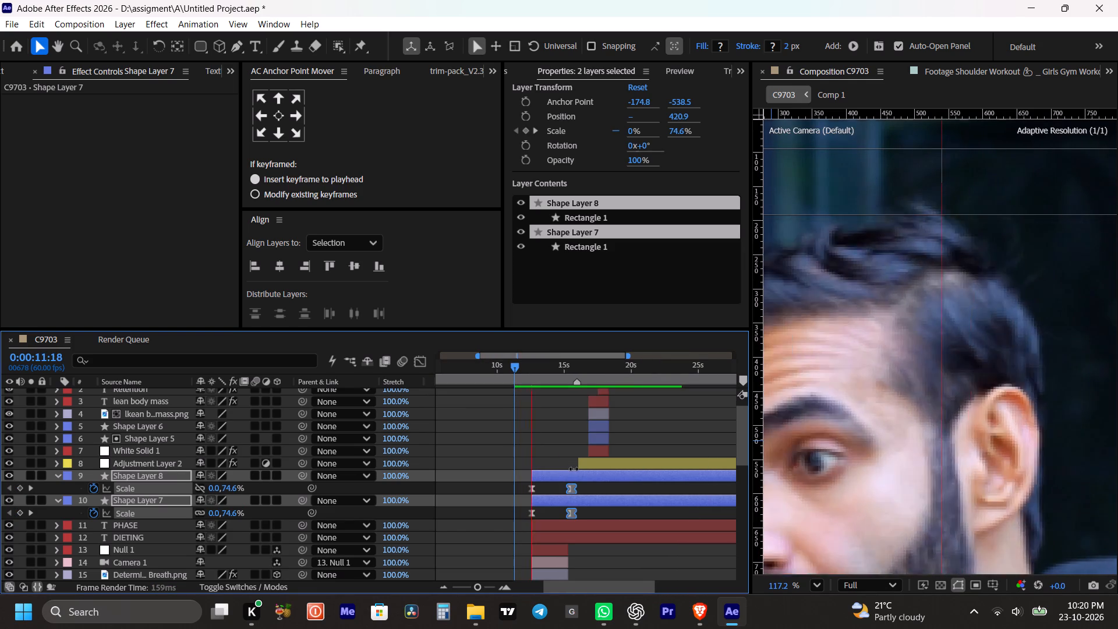
Preview the underline bar's grow-in animation again from 0:00:11:44.
key(space)
click(663, 436)
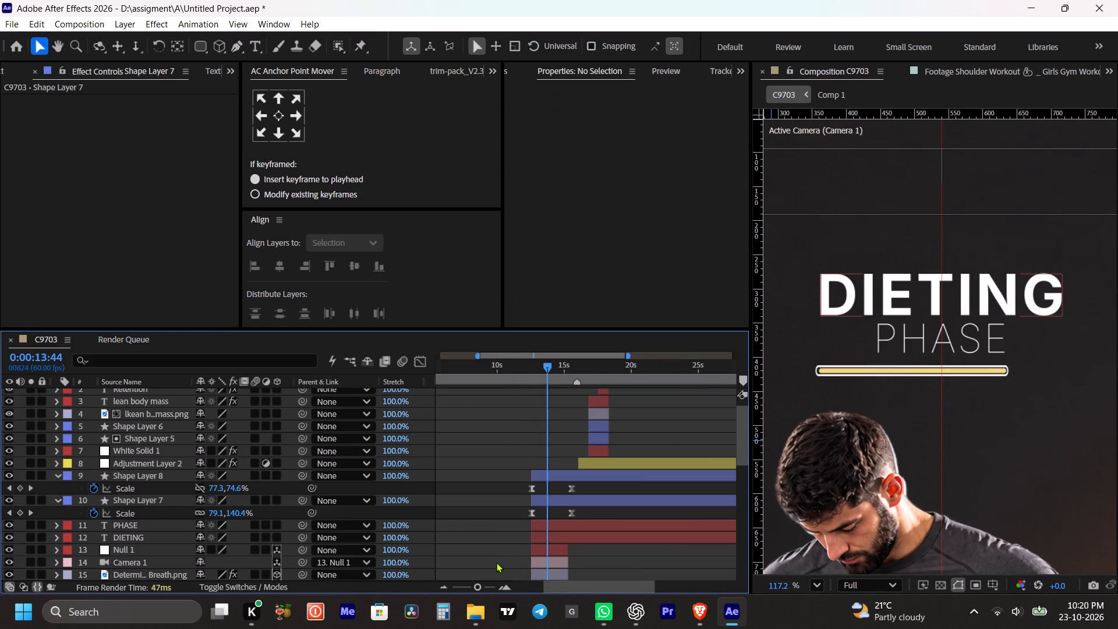
click(521, 377)
key(space)
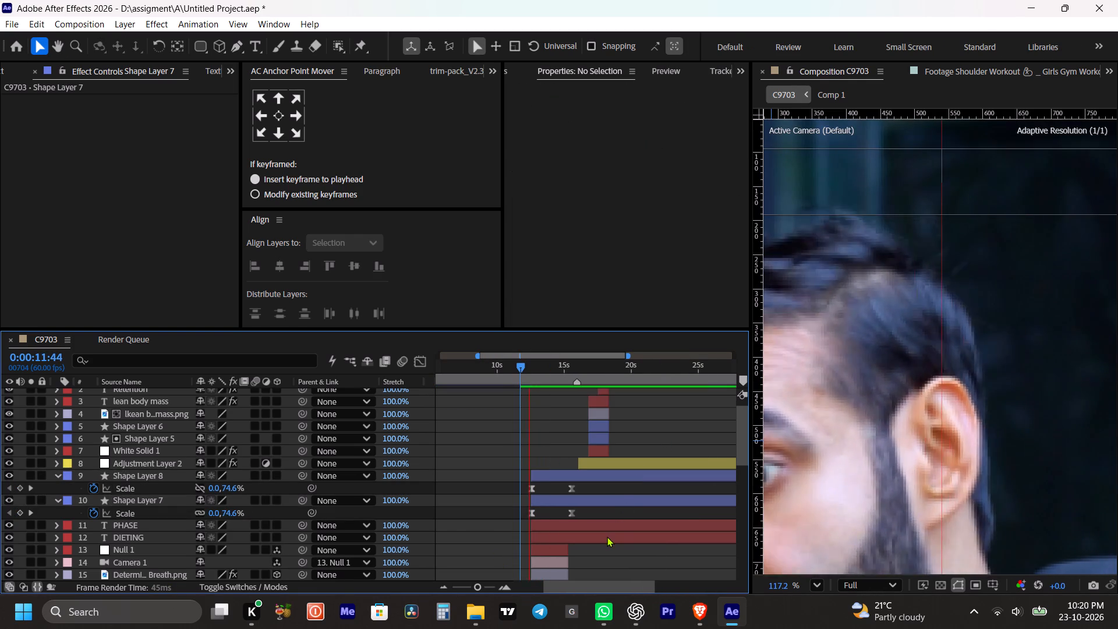
key(space)
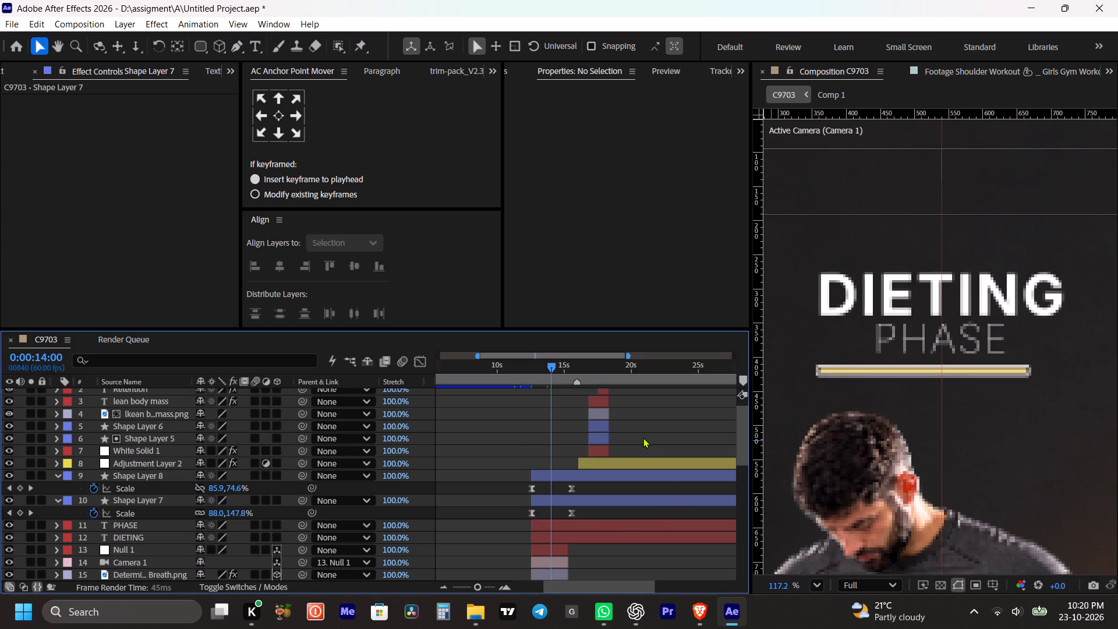
Set the white outline stroke of Shape Layer 7 to 1 px and save the project.
click(650, 432)
click(572, 503)
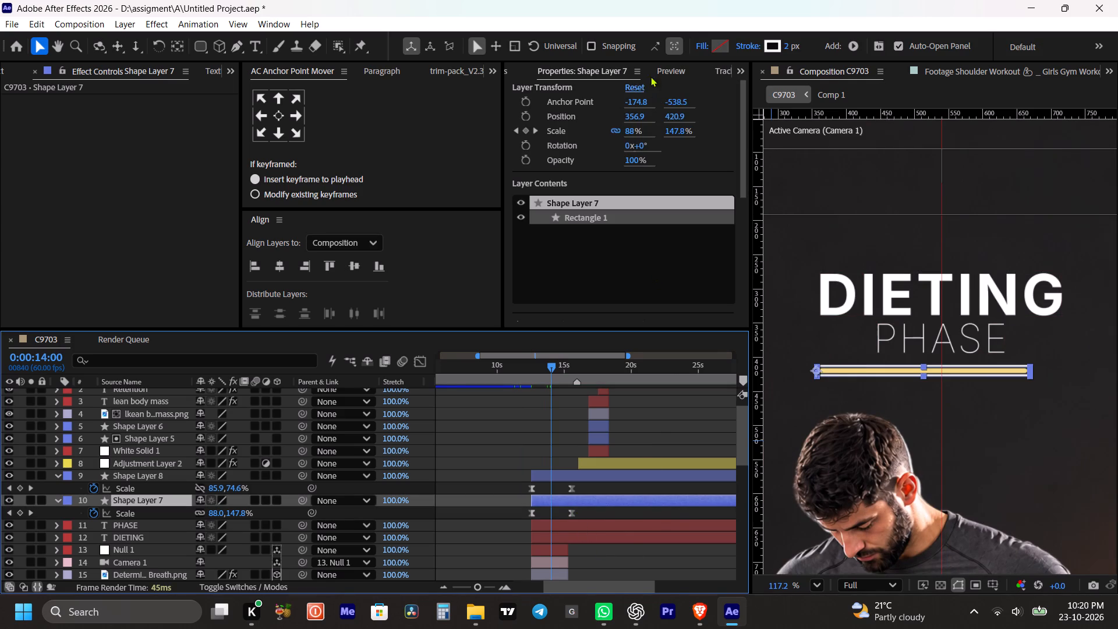
click(786, 46)
key(1)
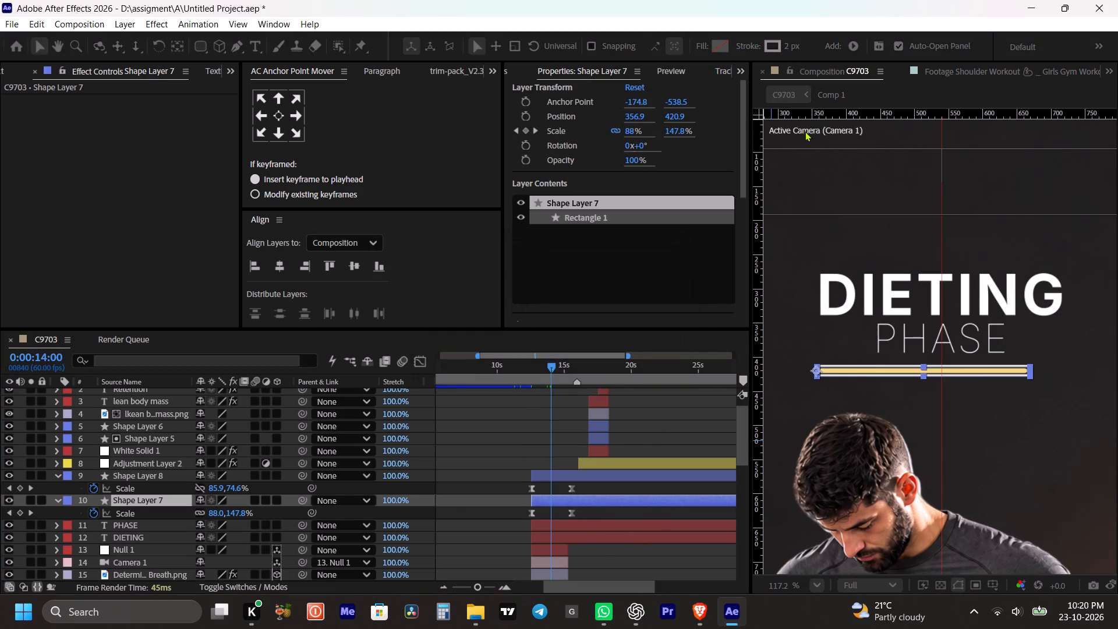
click(784, 48)
key(1)
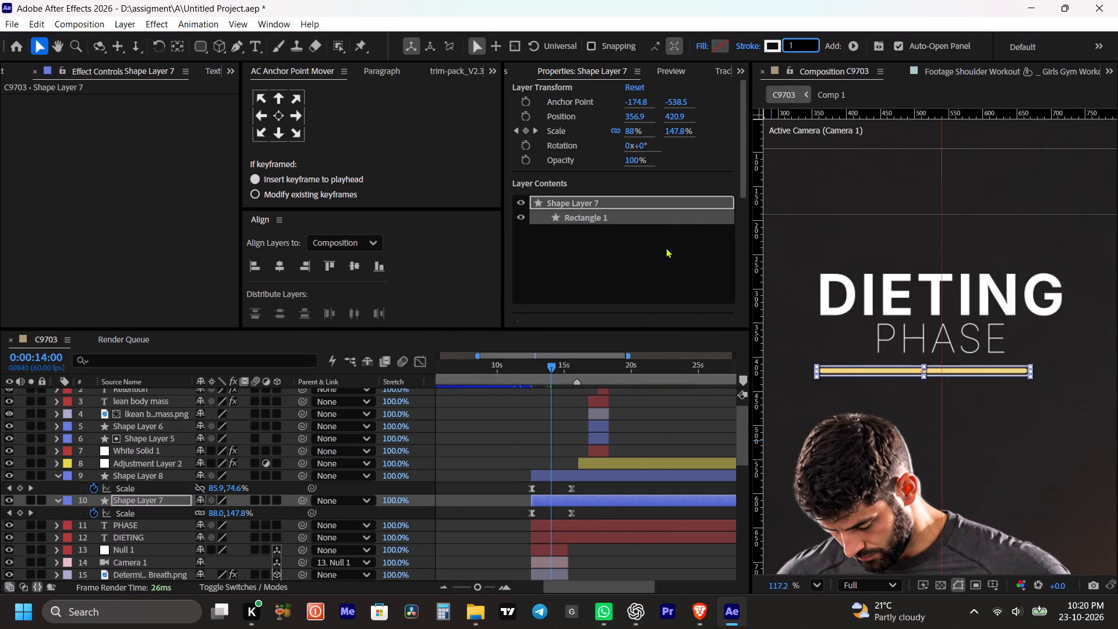
click(666, 248)
click(636, 443)
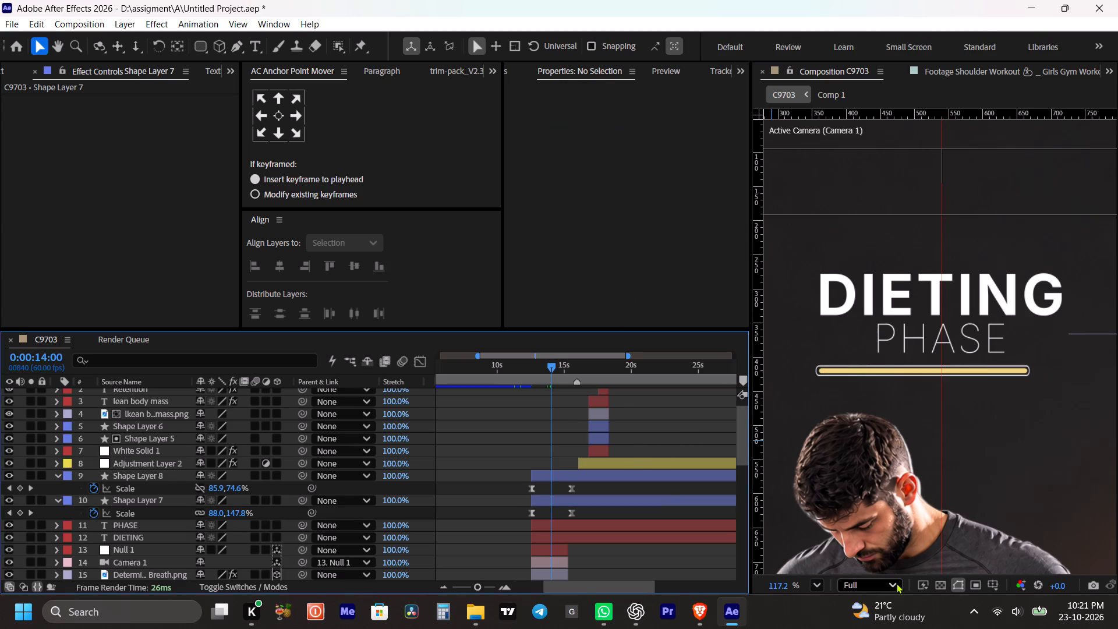
key(ctrl+s)
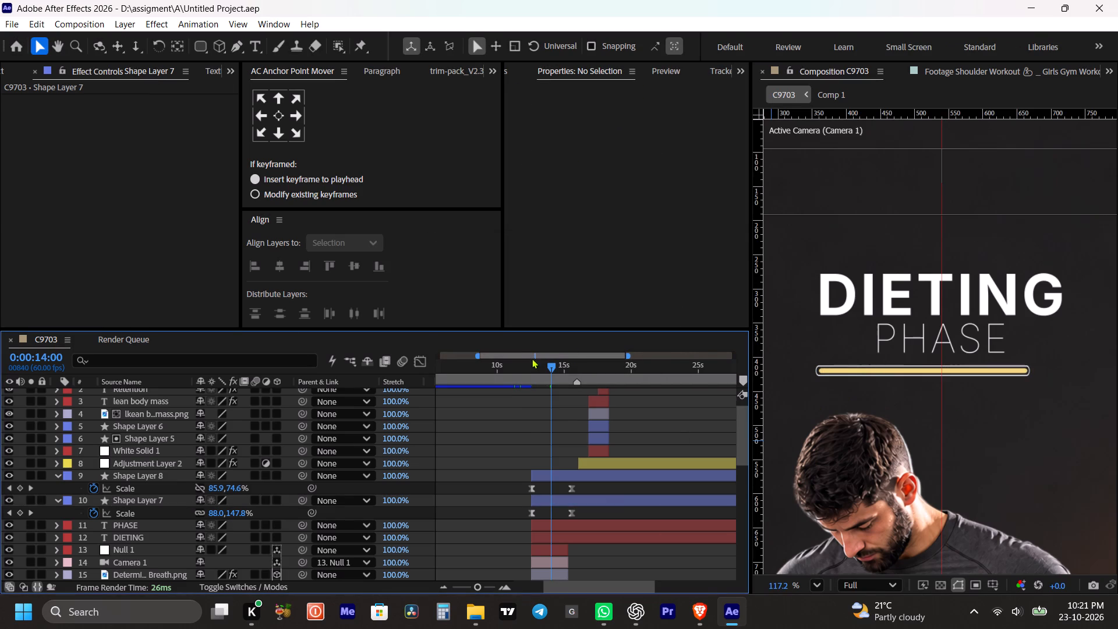
Preview the thinner-outlined underline bar's animation from 0:00:11:48.
click(523, 369)
key(space)
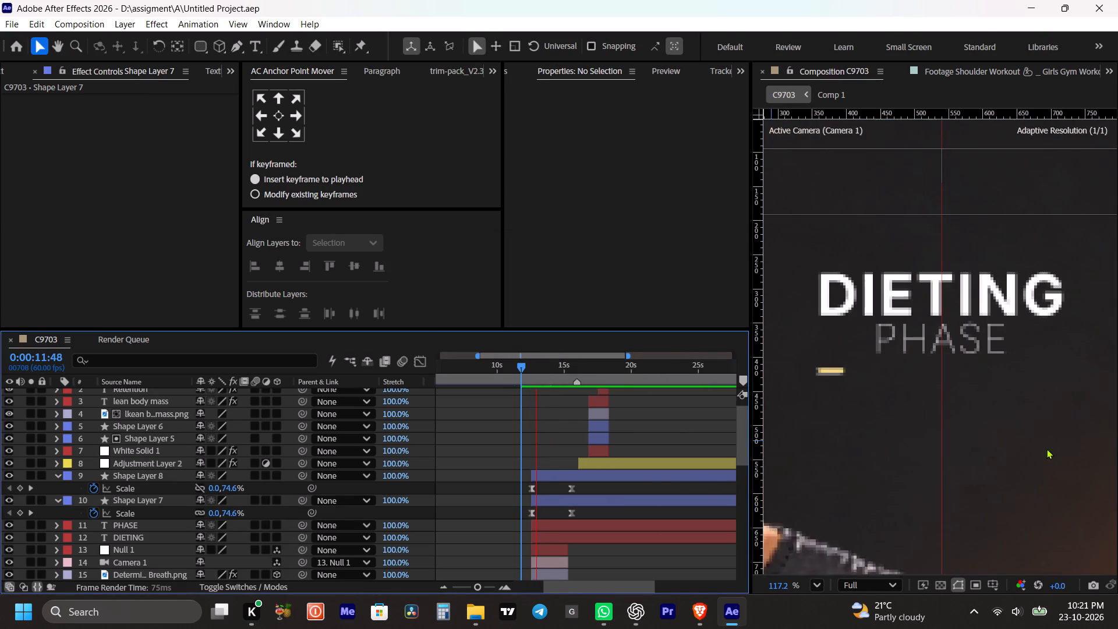
key(space)
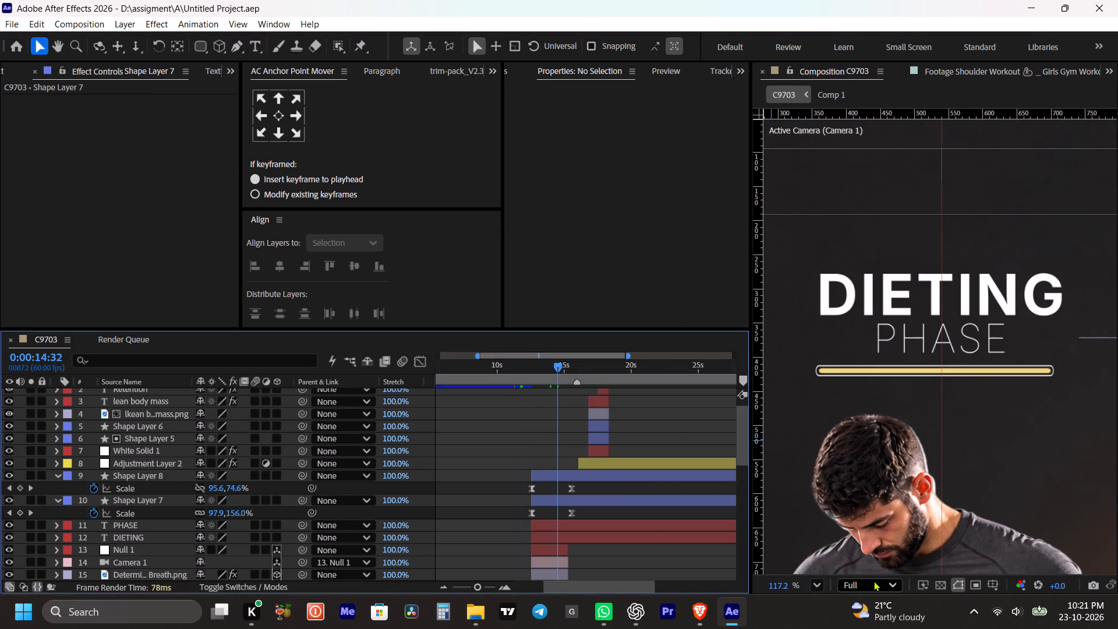
Set the preview resolution to Full and replay the DIETING PHASE title and underline animation from about 12 s.
click(657, 63)
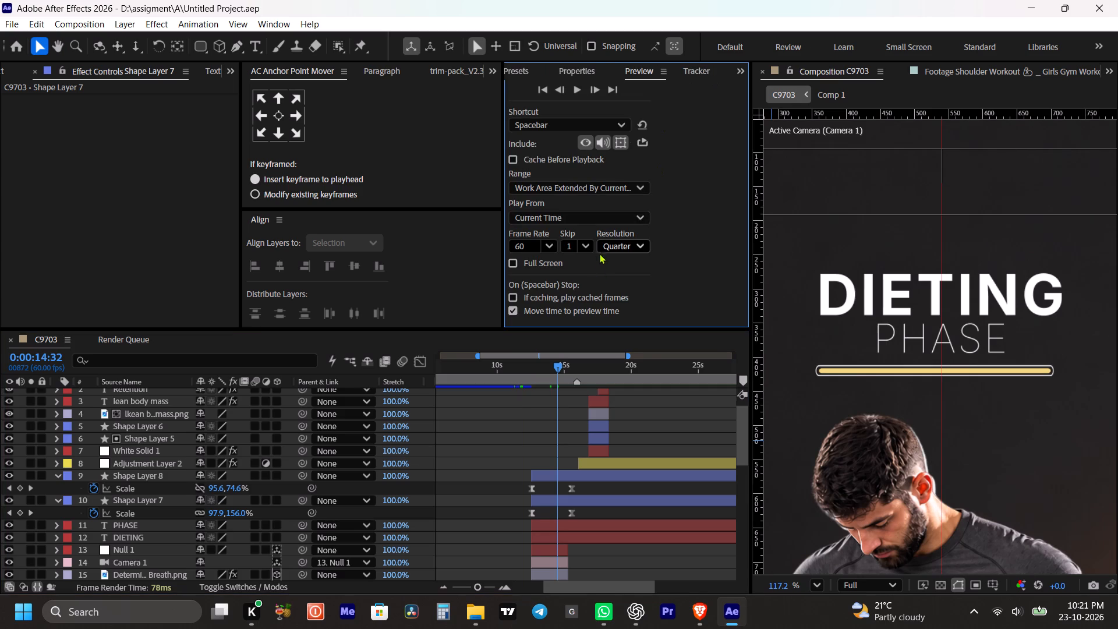
click(614, 249)
click(622, 292)
click(516, 360)
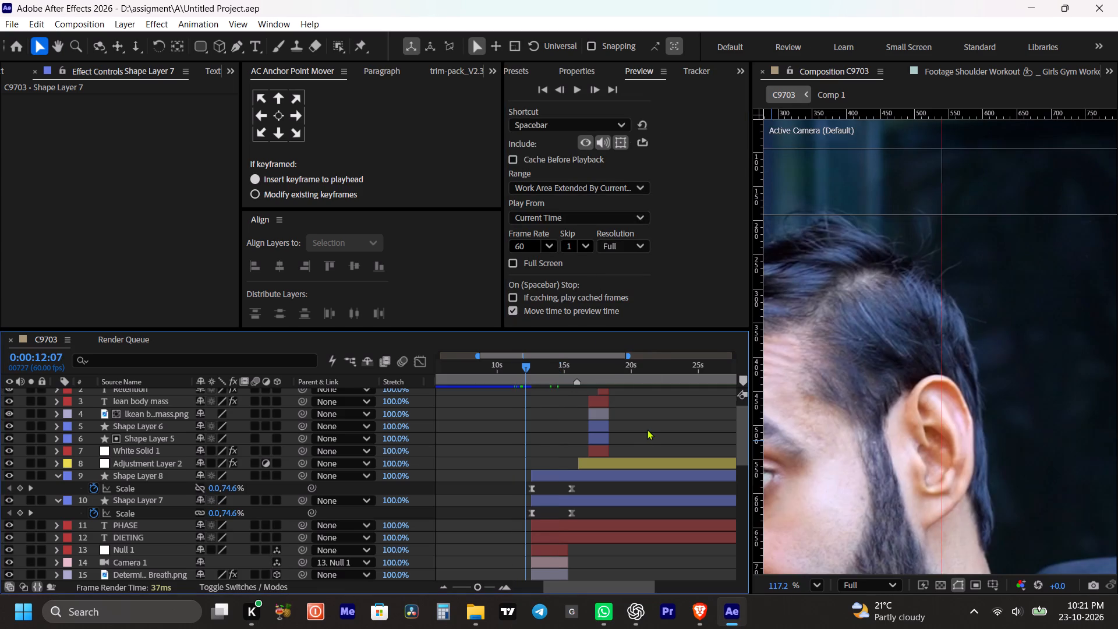
click(647, 429)
key(space)
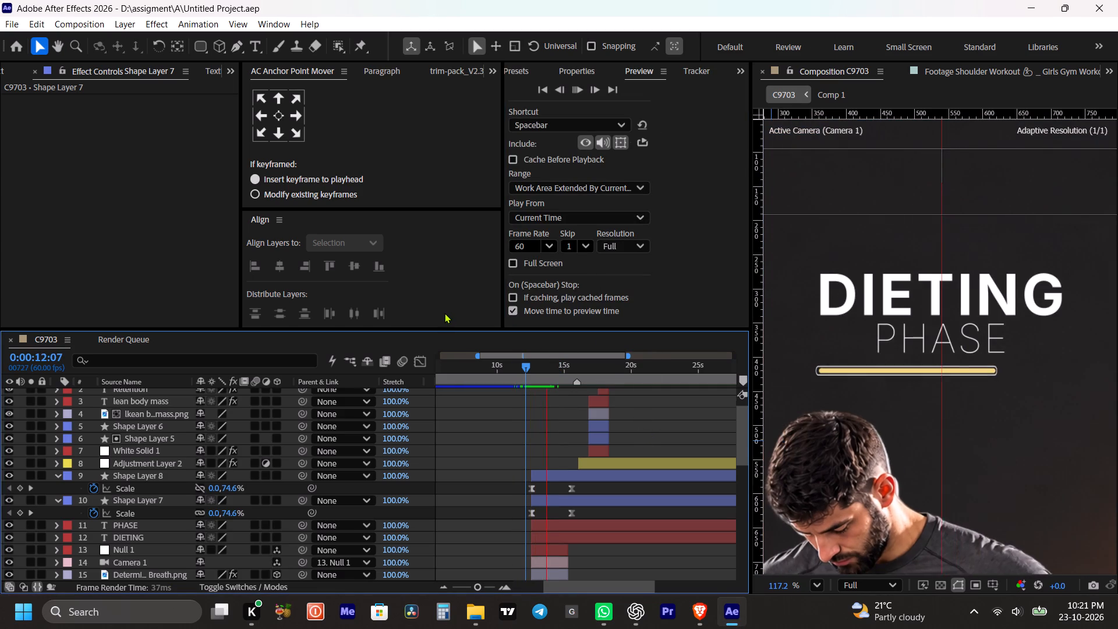
key(space)
click(522, 370)
key(space)
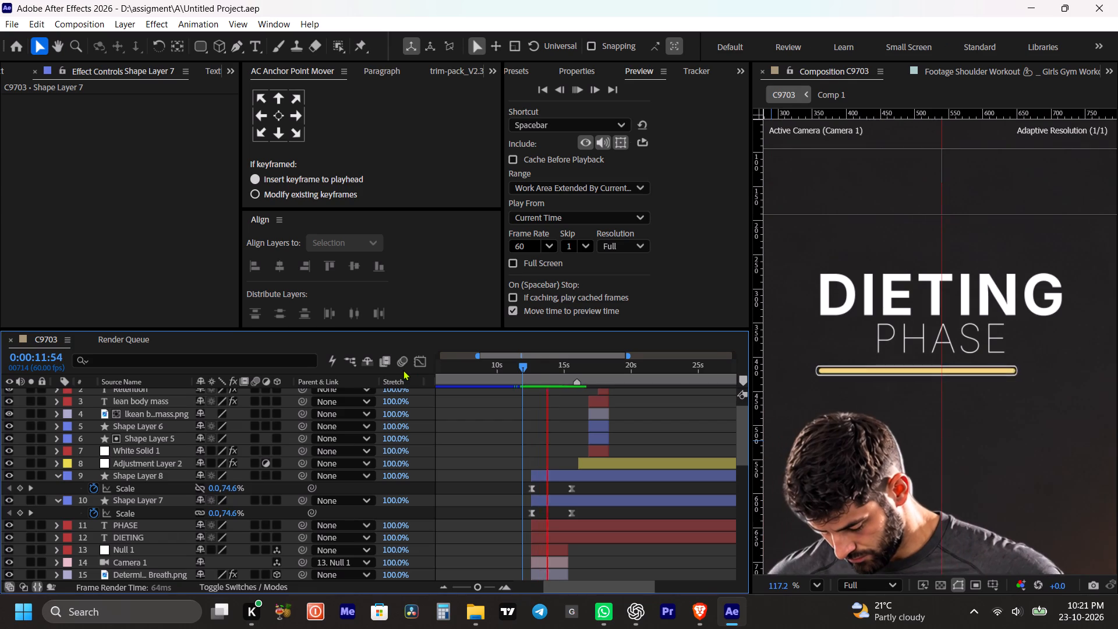
key(space)
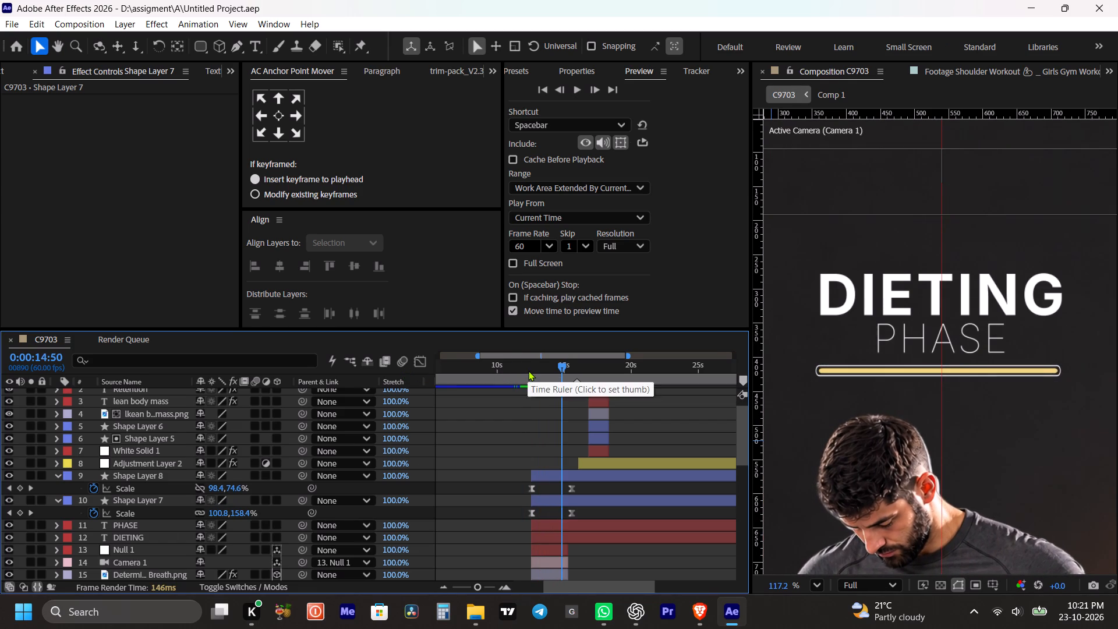
click(528, 370)
key(space)
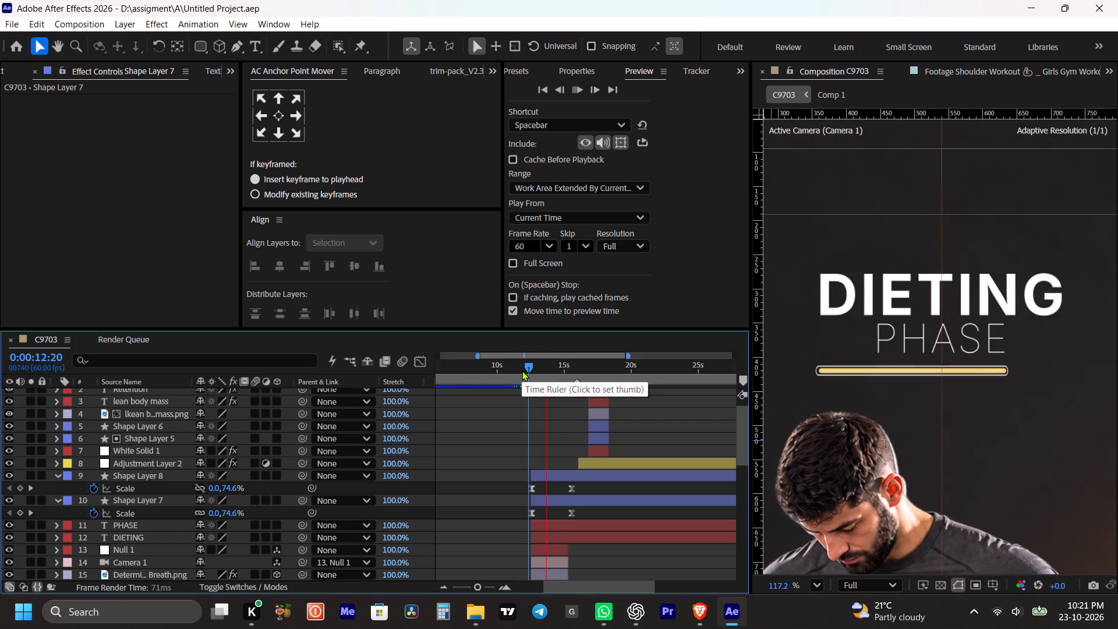
key(space)
key(space)
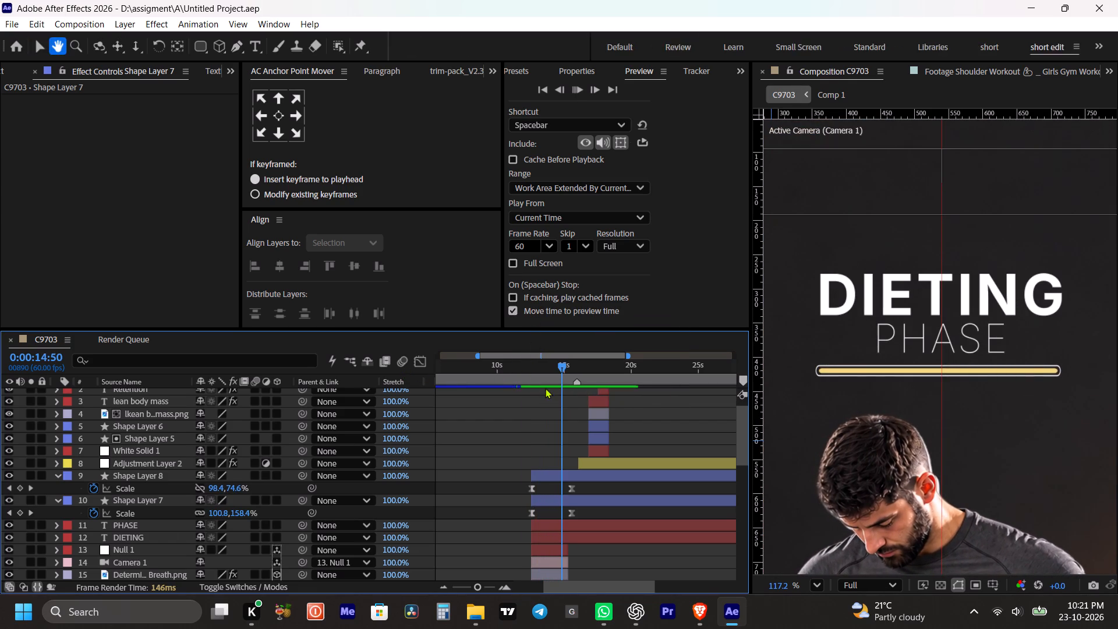
key(space)
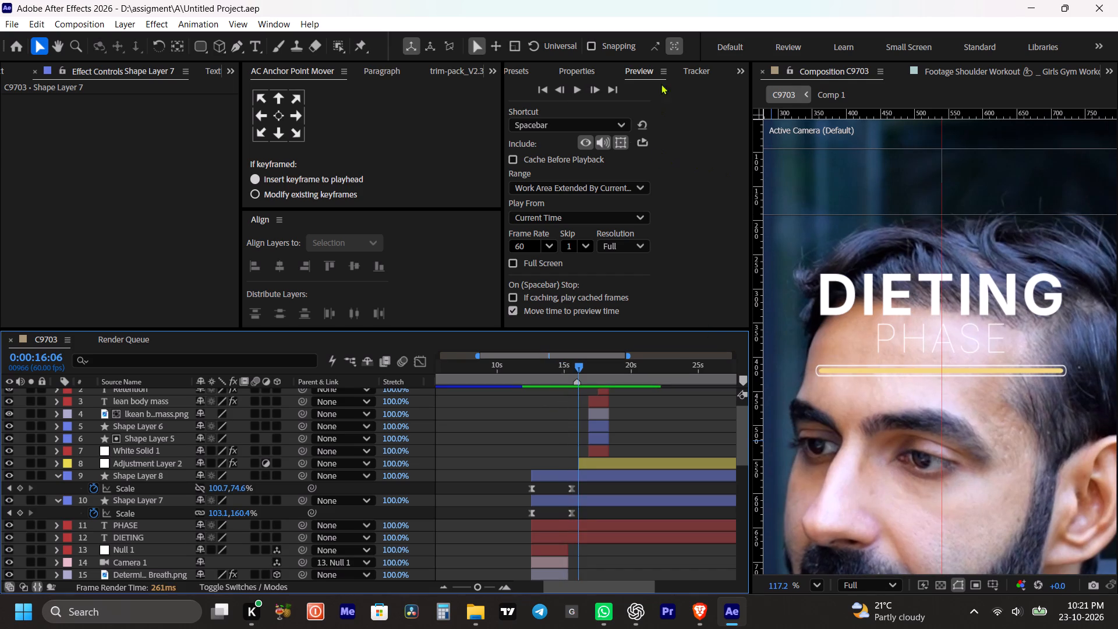
Set the preview resolution back to Quarter.
click(619, 245)
click(630, 344)
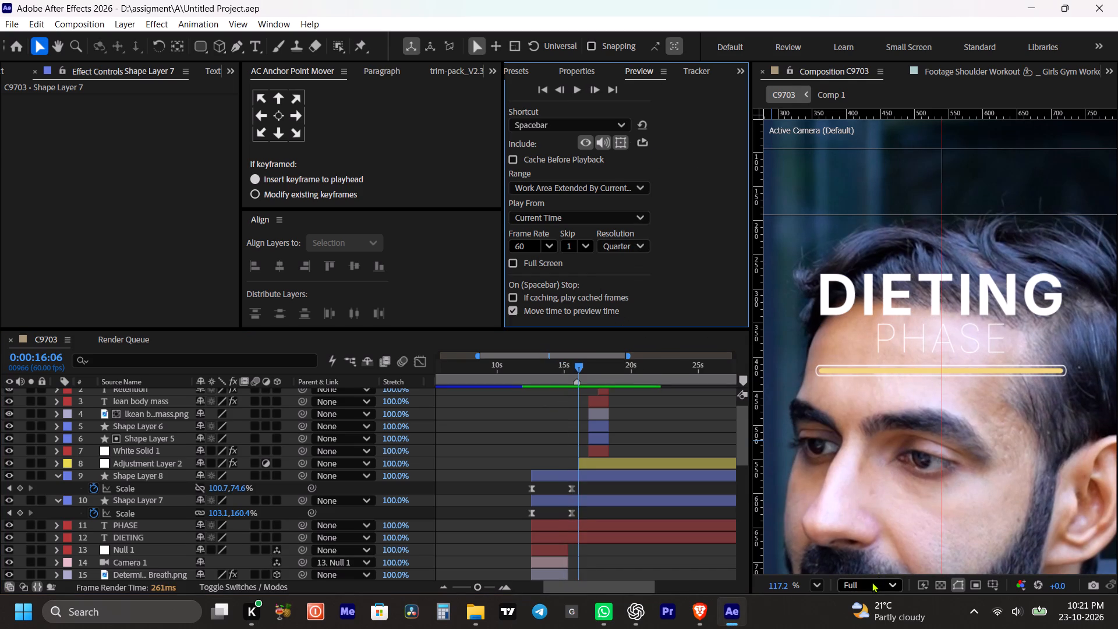
click(872, 582)
click(666, 414)
Trim the ends of Shape Layer 8, Shape Layer 7, PHASE and DIETING to 0:00:15:17 and save the project.
scroll(559, 456, down, 1)
shift+drag(580, 365, 569, 365)
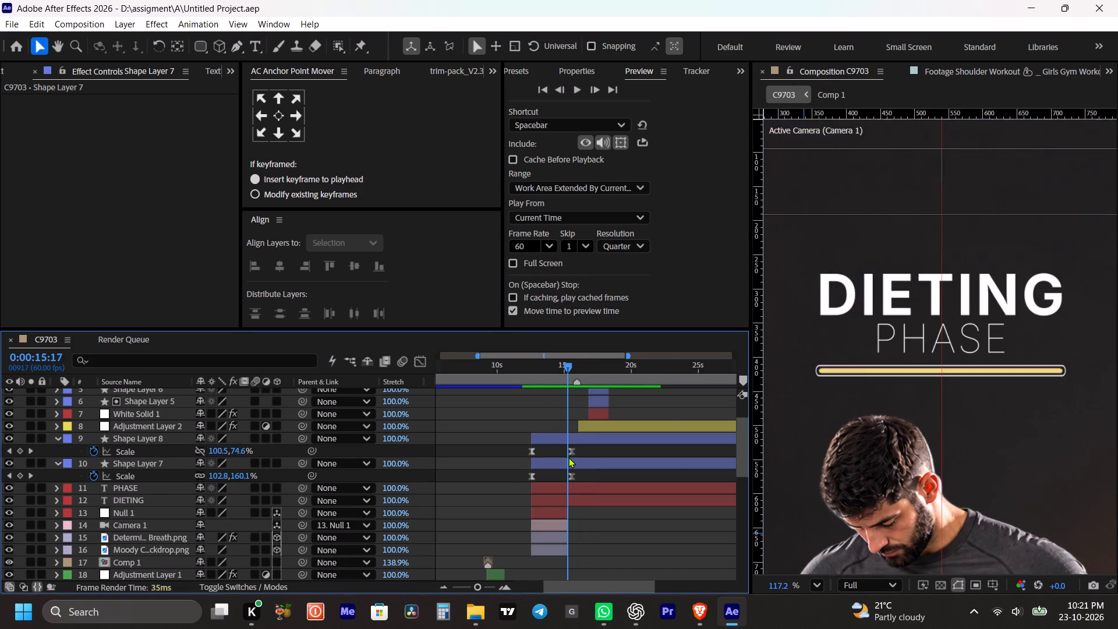
shift+click(575, 499)
shift+click(574, 437)
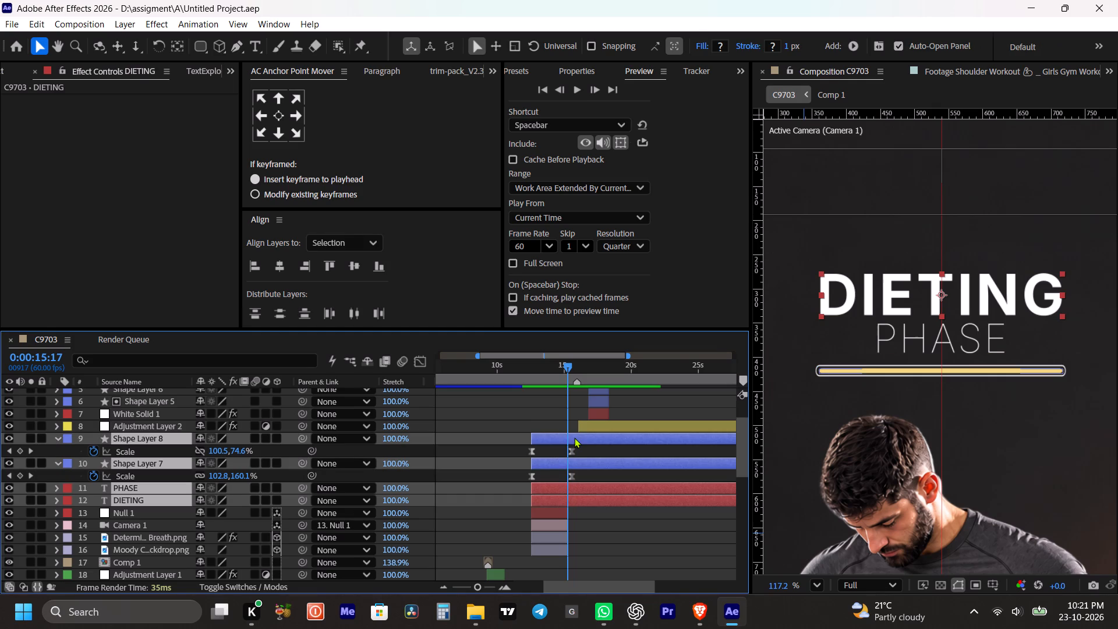
key(alt+bracketright)
key(ctrl+s)
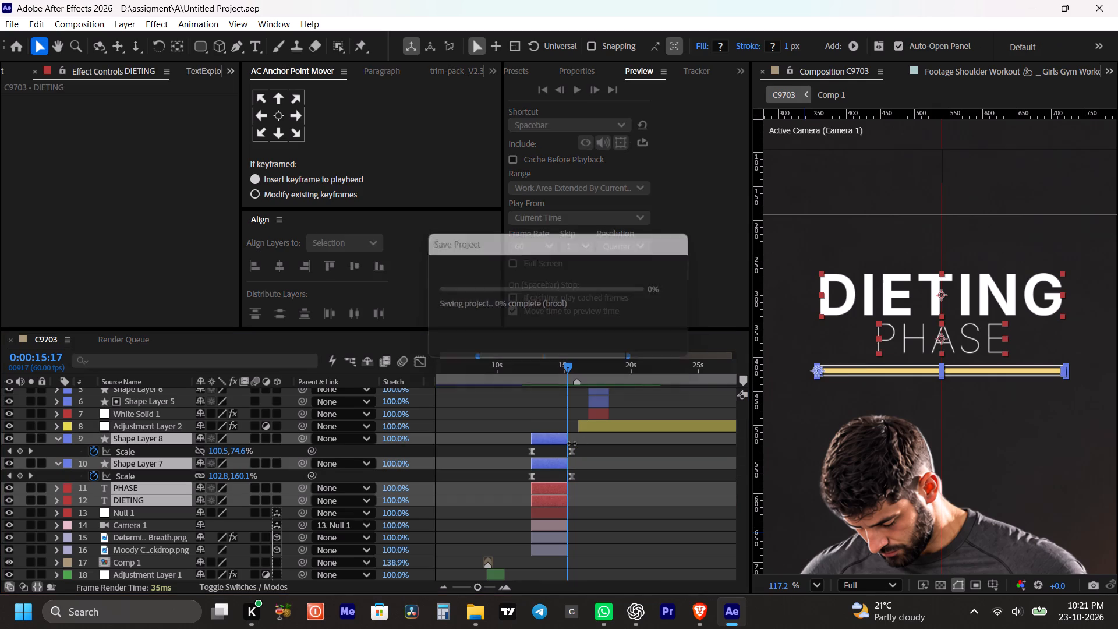
Move the final Scale keyframes of both underline bar layers earlier, to 0:00:15:17.
alt+scroll(572, 443, up, 2)
key(space)
drag(560, 456, 592, 480)
drag(617, 468, 595, 512)
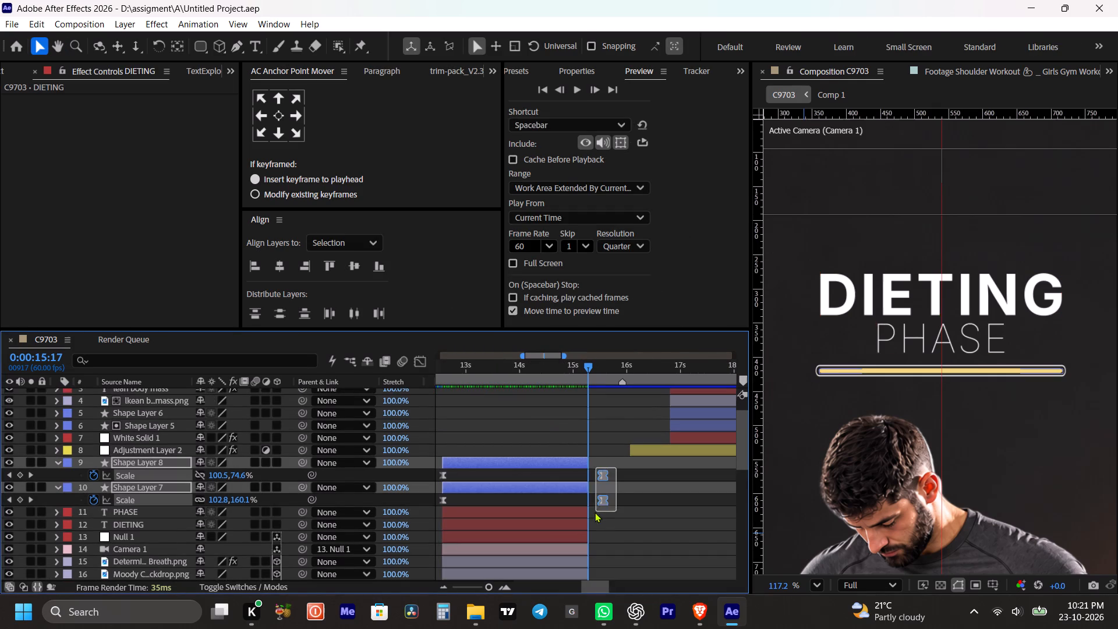
drag(595, 512, 595, 511)
drag(605, 474, 591, 478)
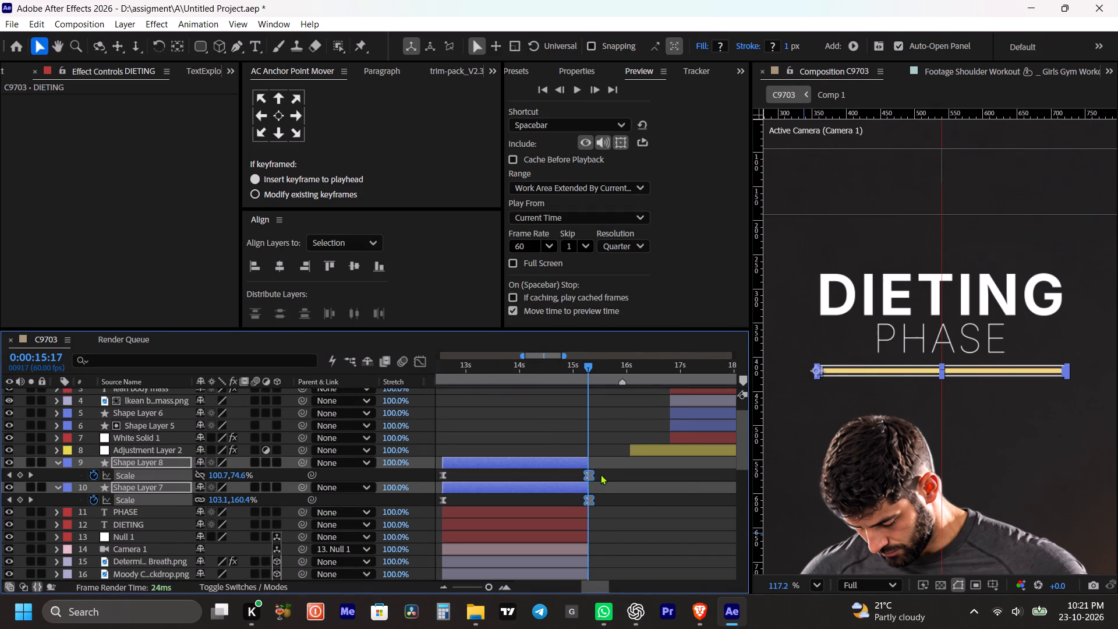
click(600, 474)
Collapse the Scale properties of the two underline bar layers in the timeline.
key(space)
key(space)
key(space)
key(space)
key(space)
key(space)
key(space)
key(space)
key(space)
key(space)
key(space)
key(space)
key(space)
drag(601, 451, 681, 409)
click(650, 404)
key(m)
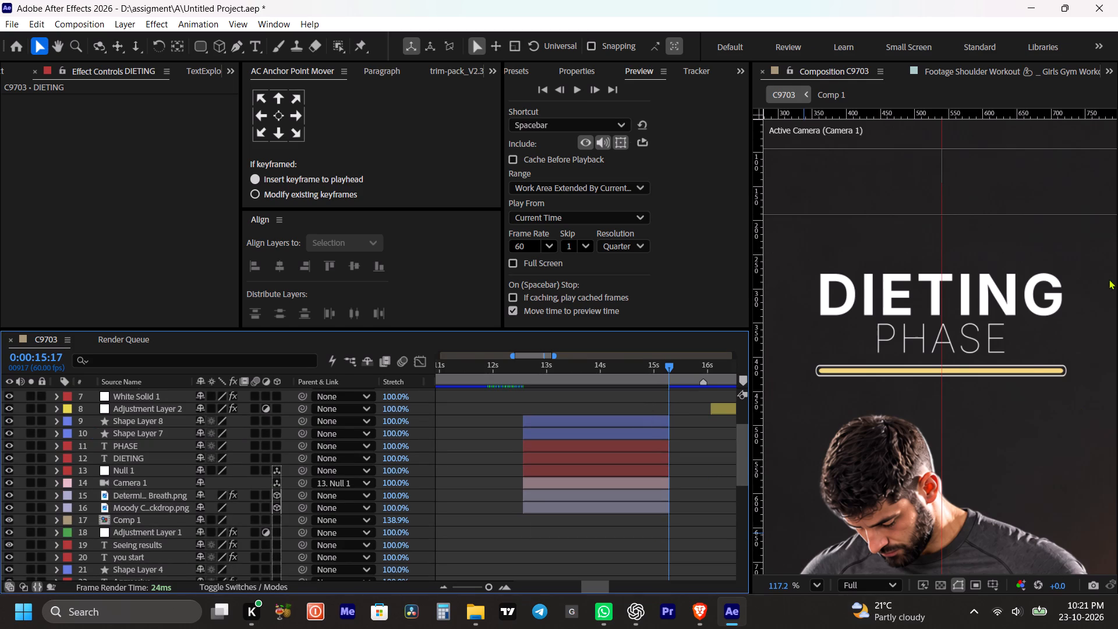
Preview the DIETING PHASE scene from 0:00:12:28 with more of the frame in view.
scroll(927, 368, down, 7)
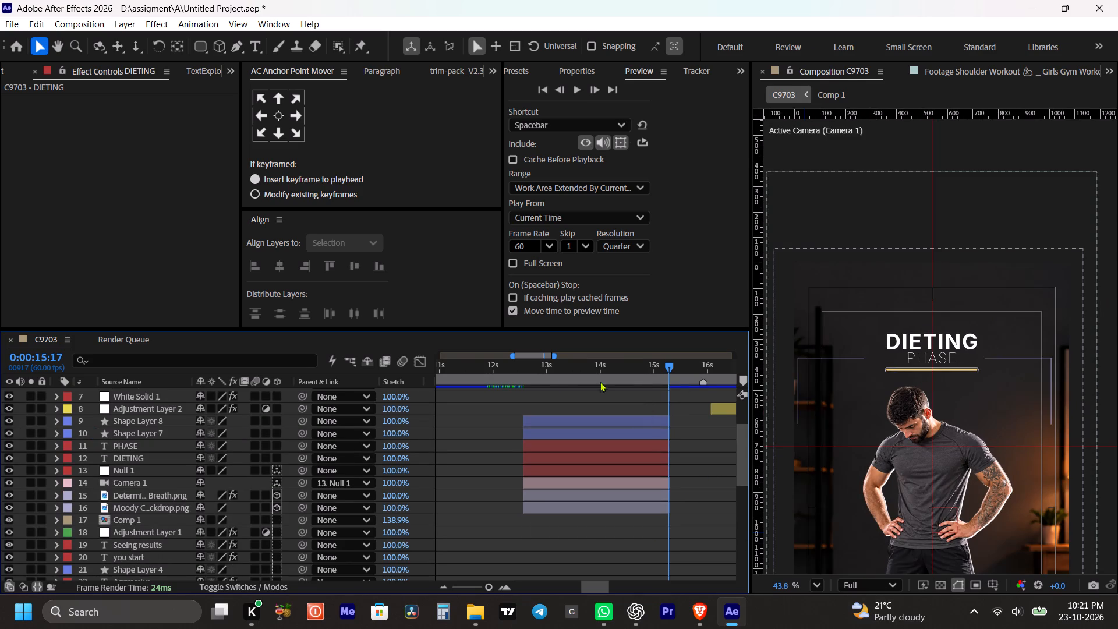
drag(496, 411, 488, 453)
click(519, 370)
key(space)
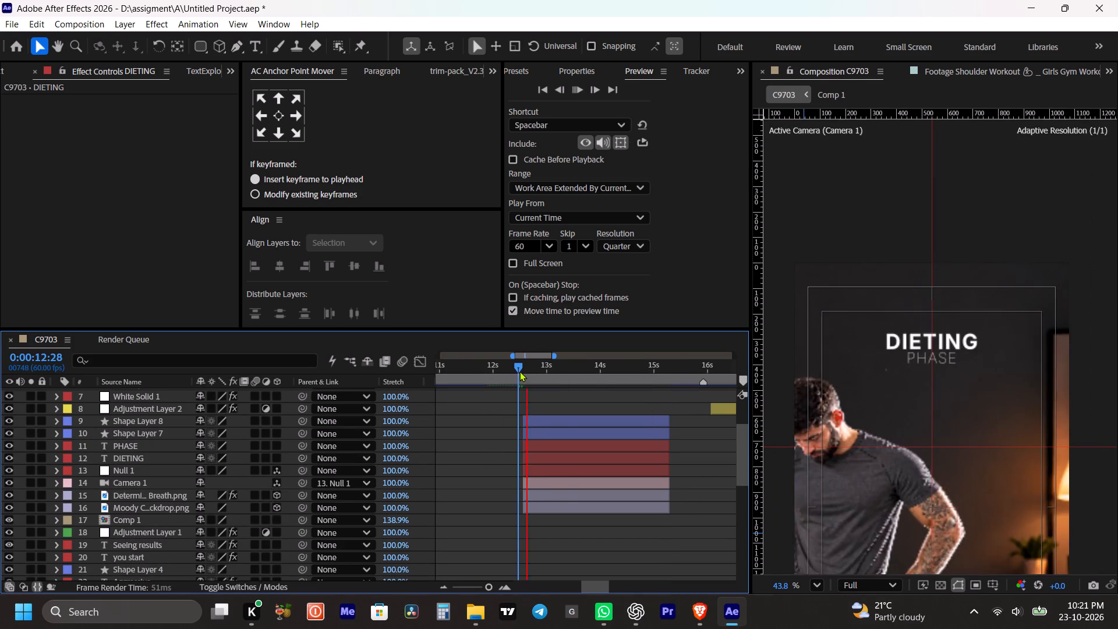
key(space)
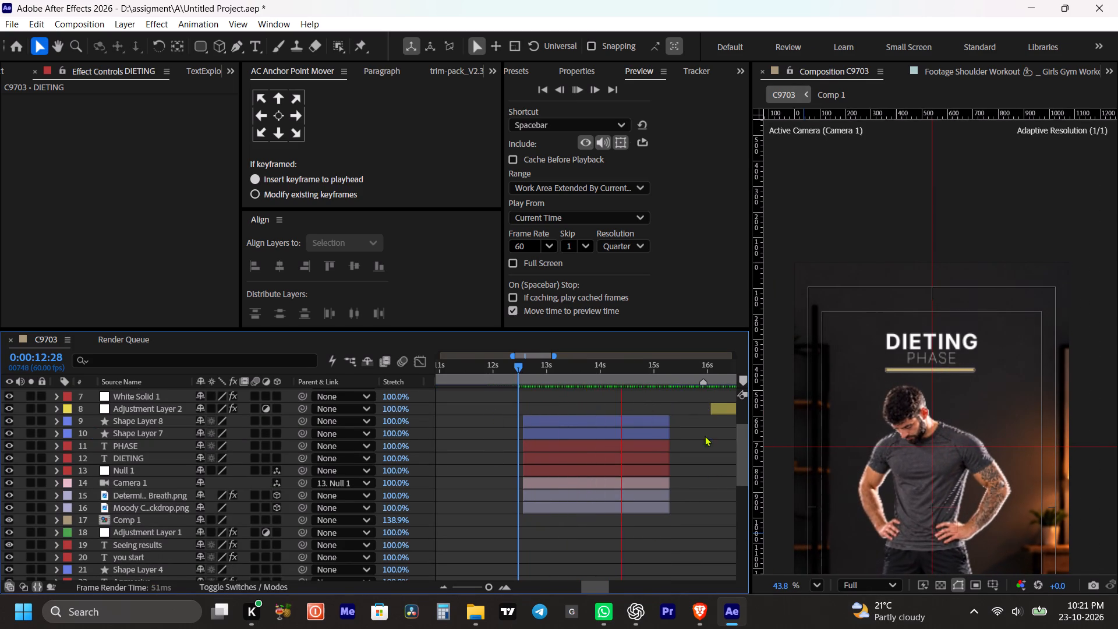
click(698, 505)
key(space)
key(space)
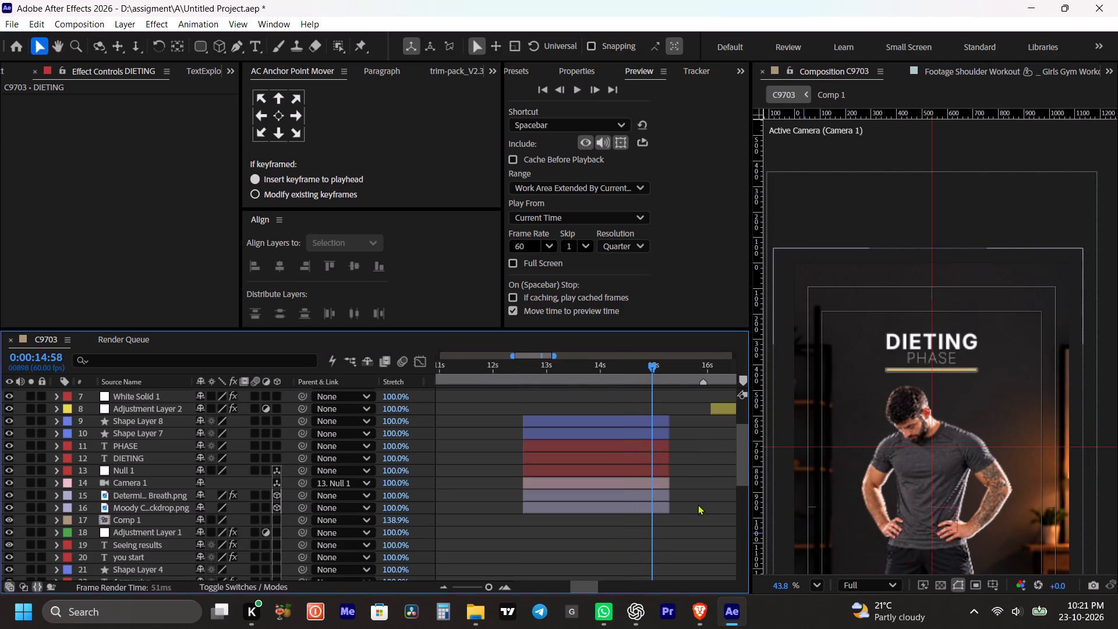
drag(628, 366, 596, 371)
key(space)
key(space)
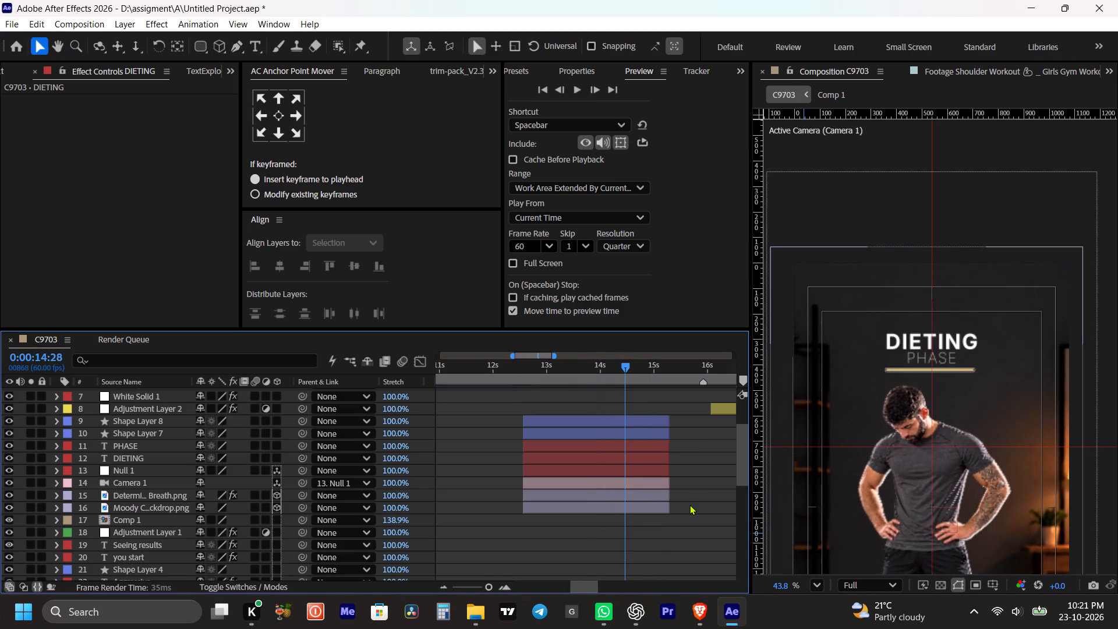
Bring the whole vertical frame into view and save the project.
click(689, 504)
scroll(926, 409, down, 1)
key(space)
key(space)
key(space)
key(space)
key(space)
key(space)
key(space)
key(space)
key(space)
key(space)
key(space)
key(space)
key(space)
key(space)
key(space)
key(space)
key(space)
key(space)
key(space)
key(space)
drag(937, 493, 931, 349)
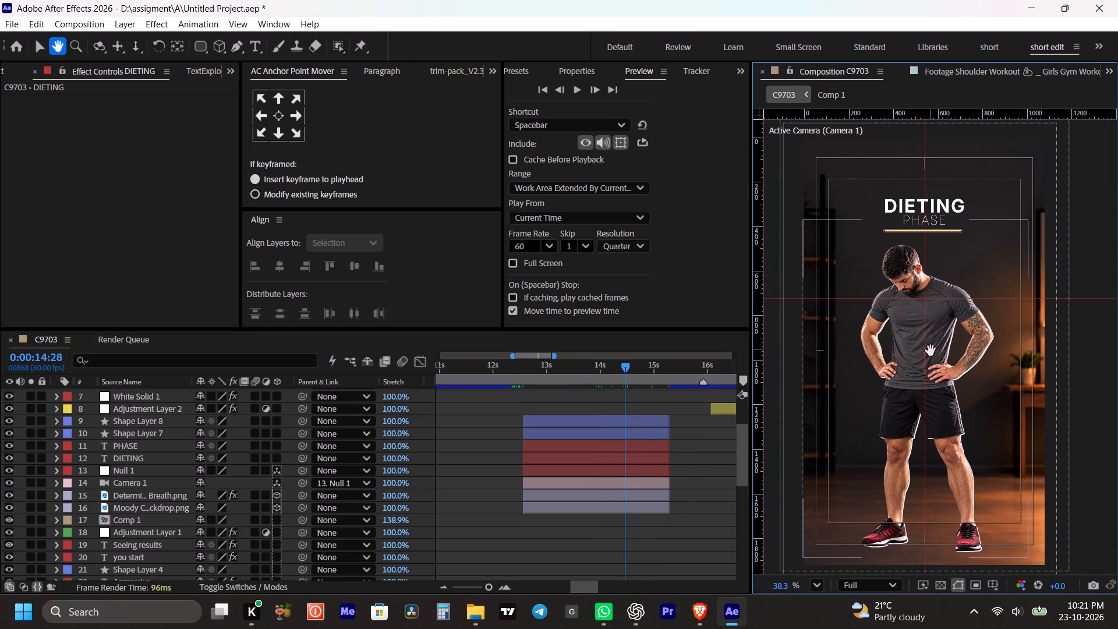
click(662, 538)
key(ctrl+s)
key(ctrl+s)
Preview the full DIETING PHASE scene from 0:00:12:20.
click(511, 360)
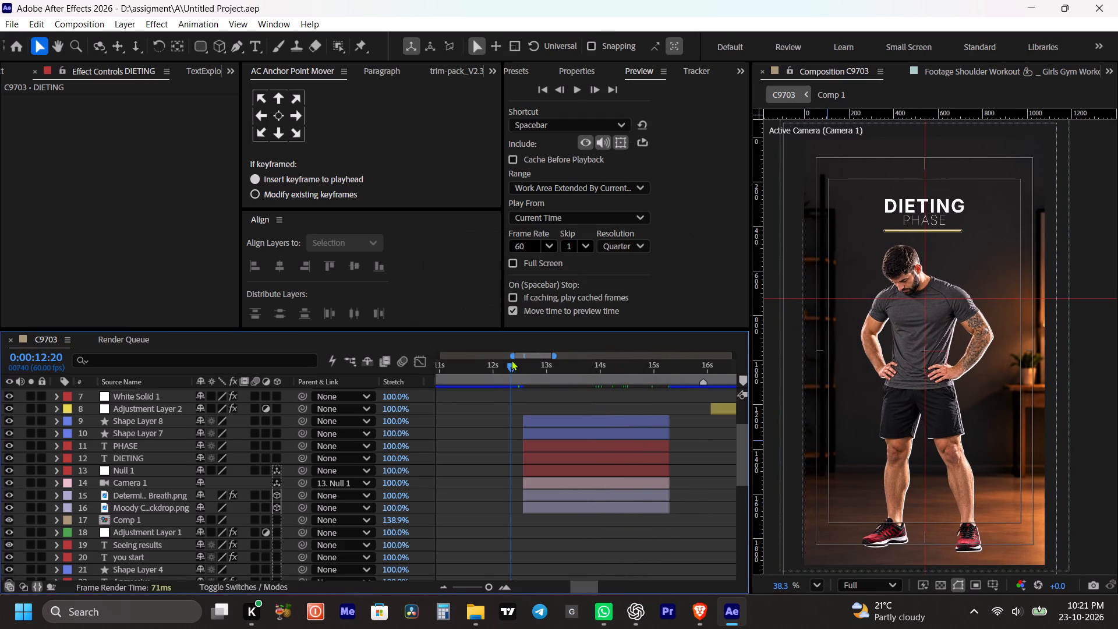
key(space)
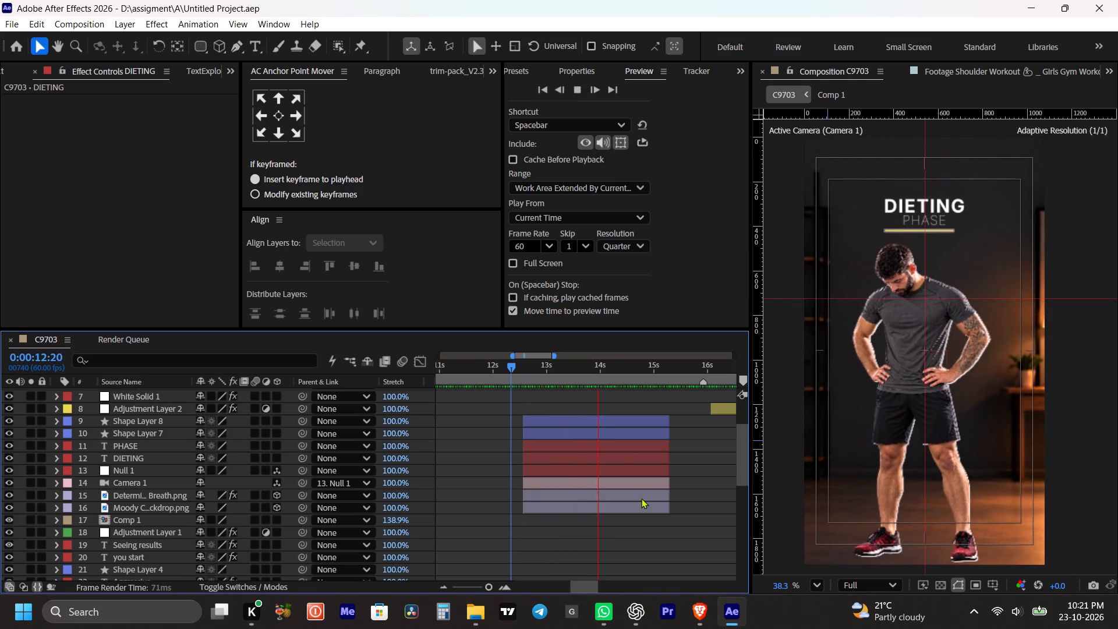
key(space)
Save the project again.
key(ctrl+s)
key(ctrl+s)
key(ctrl+s)
click(645, 531)
key(ctrl+s)
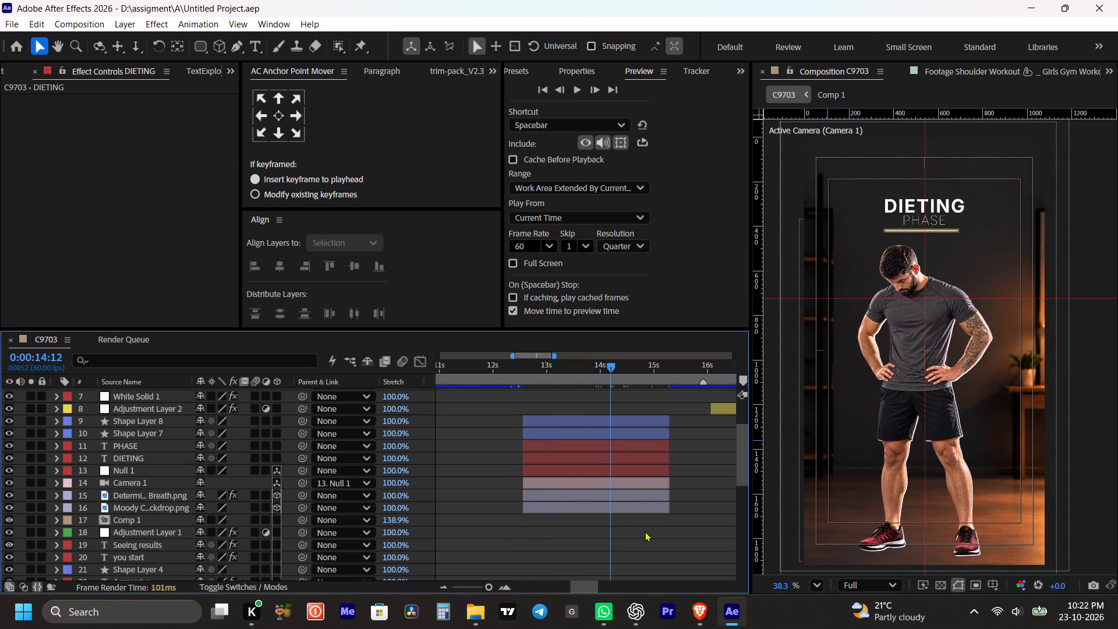
ctrl+click(645, 531)
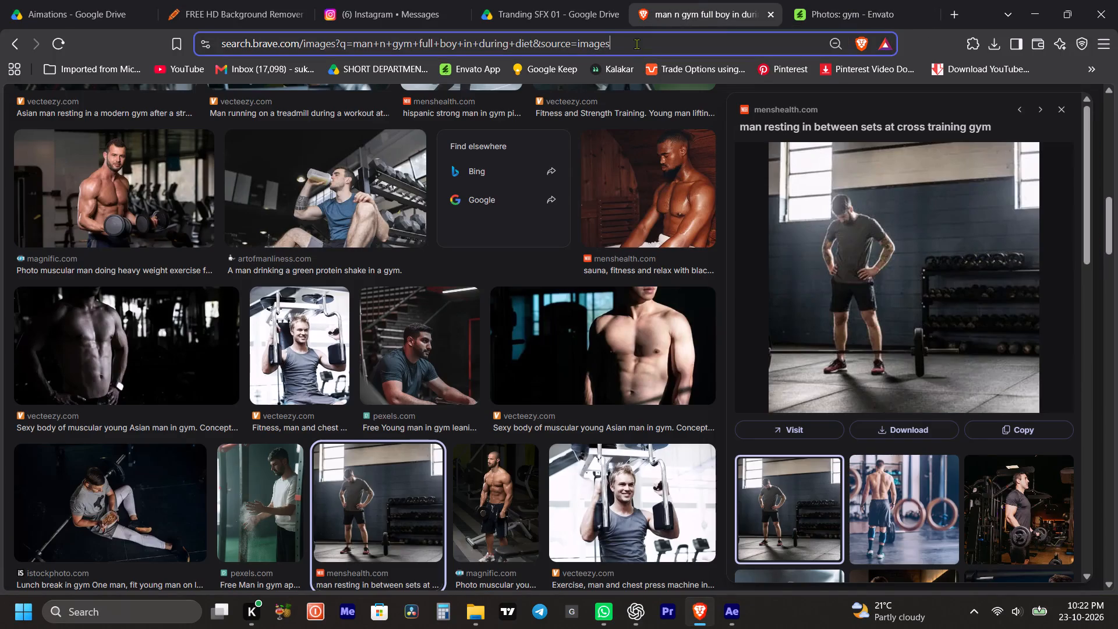
text(clean food)
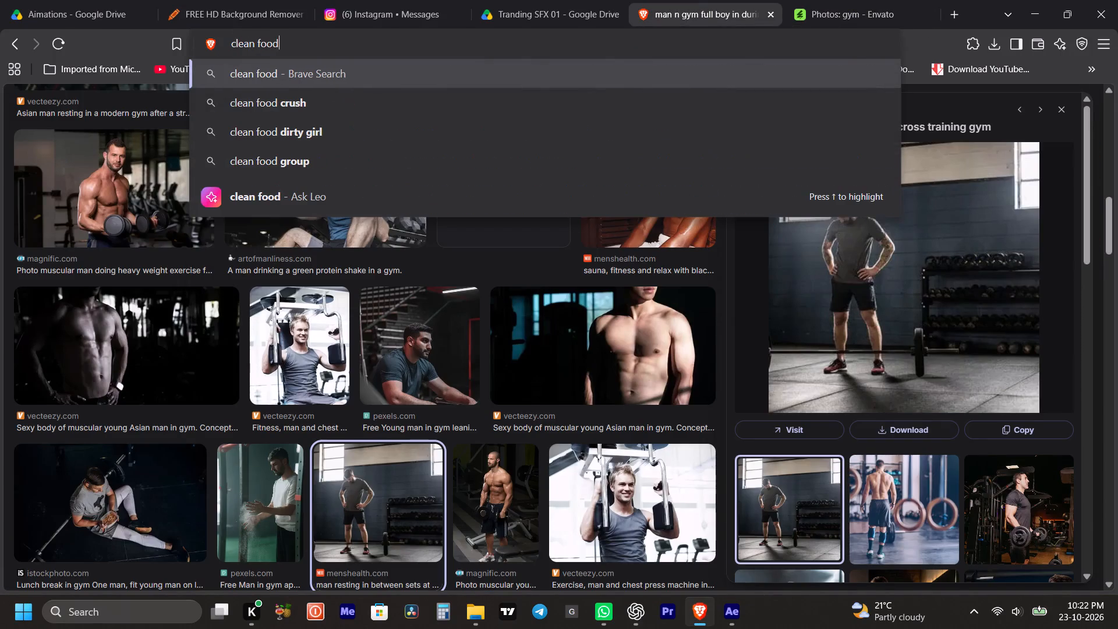
key(Return)
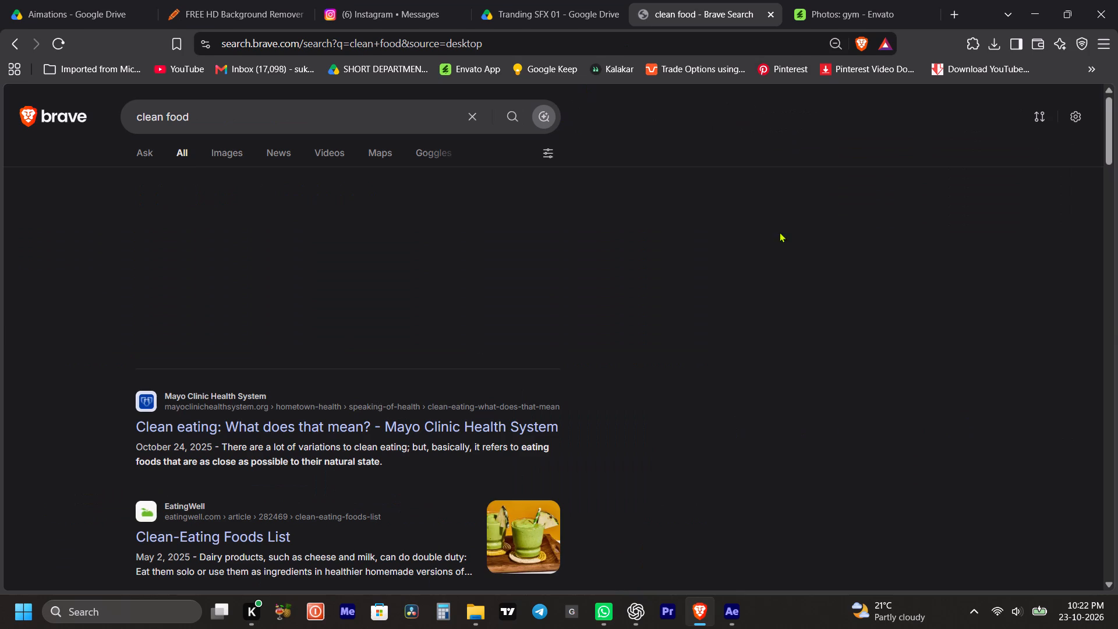
click(236, 149)
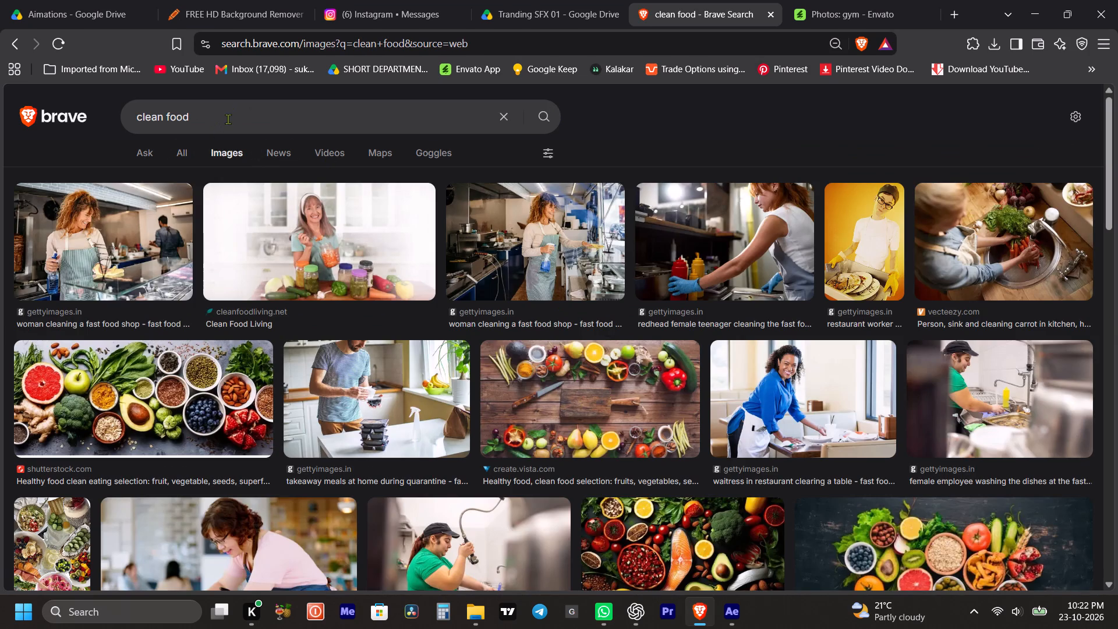
Search for images of "healthy food" instead and open the preview of the round green vegetable plate on a dark green background.
drag(238, 116, 96, 129)
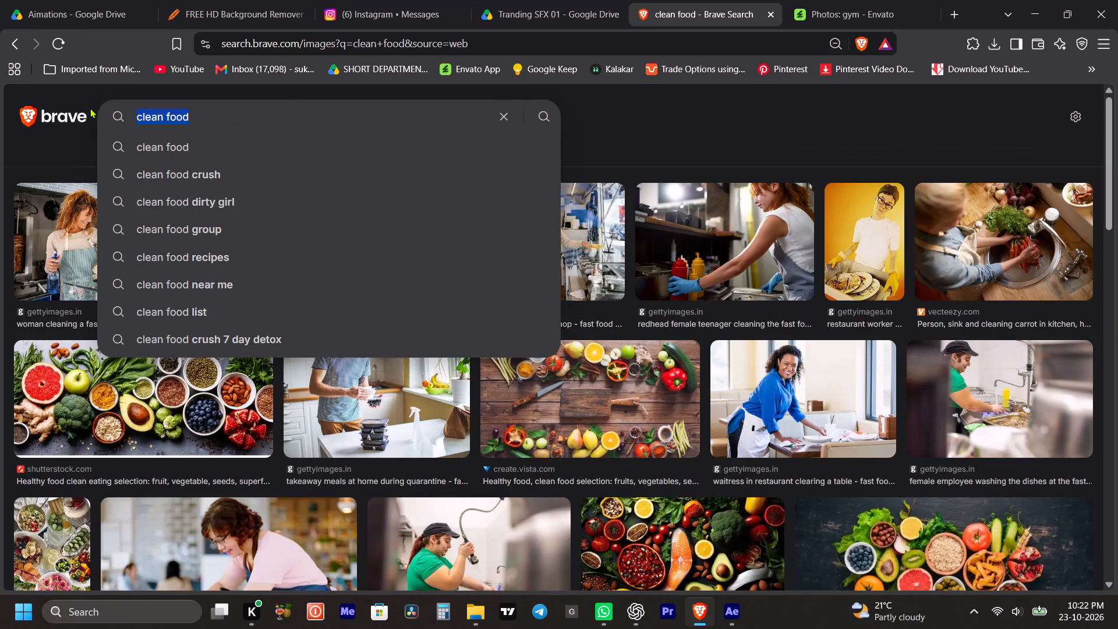
text(healthy food)
key(Return)
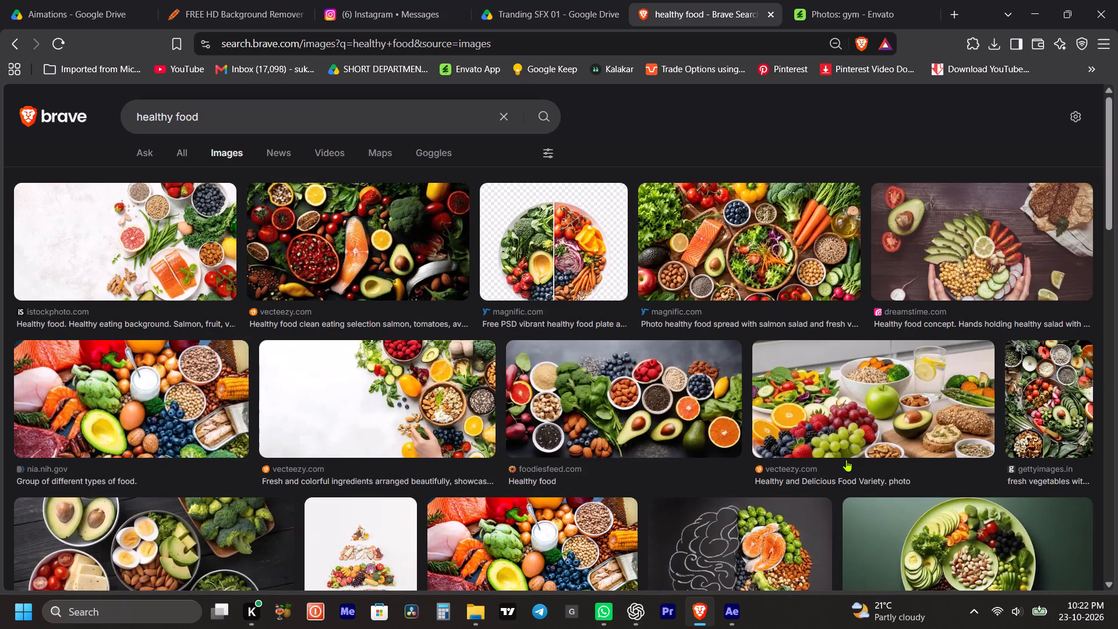
scroll(903, 430, down, 2)
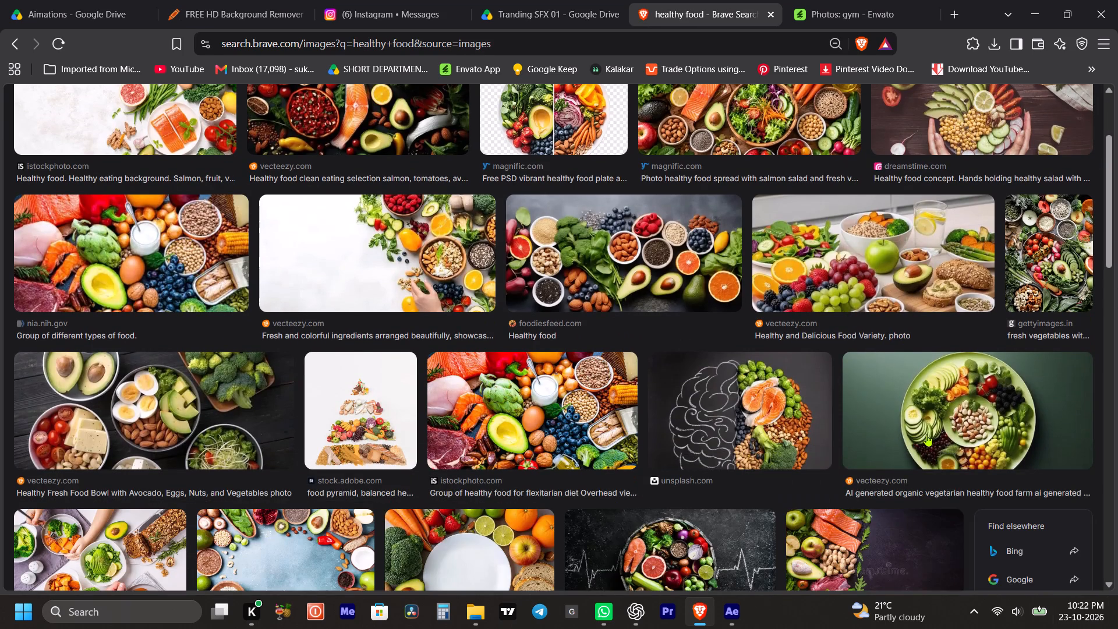
click(975, 425)
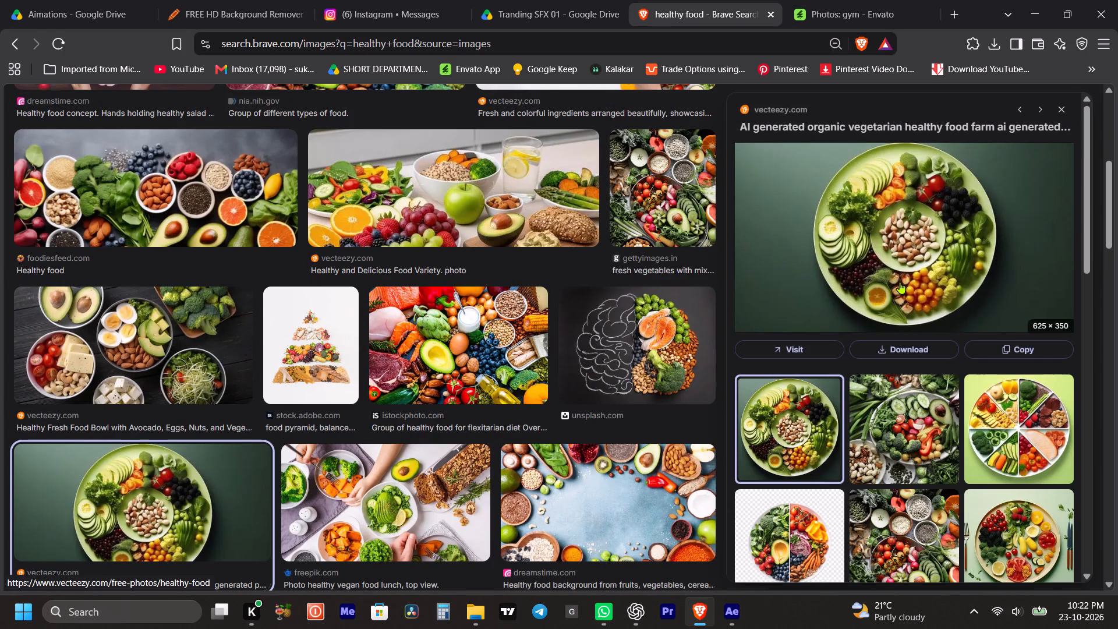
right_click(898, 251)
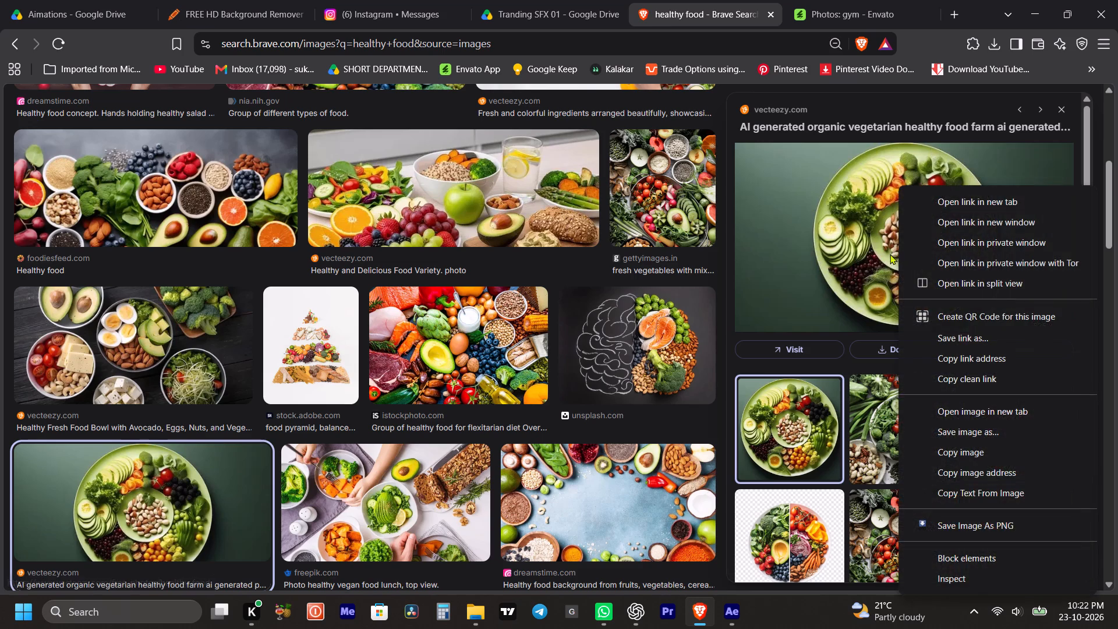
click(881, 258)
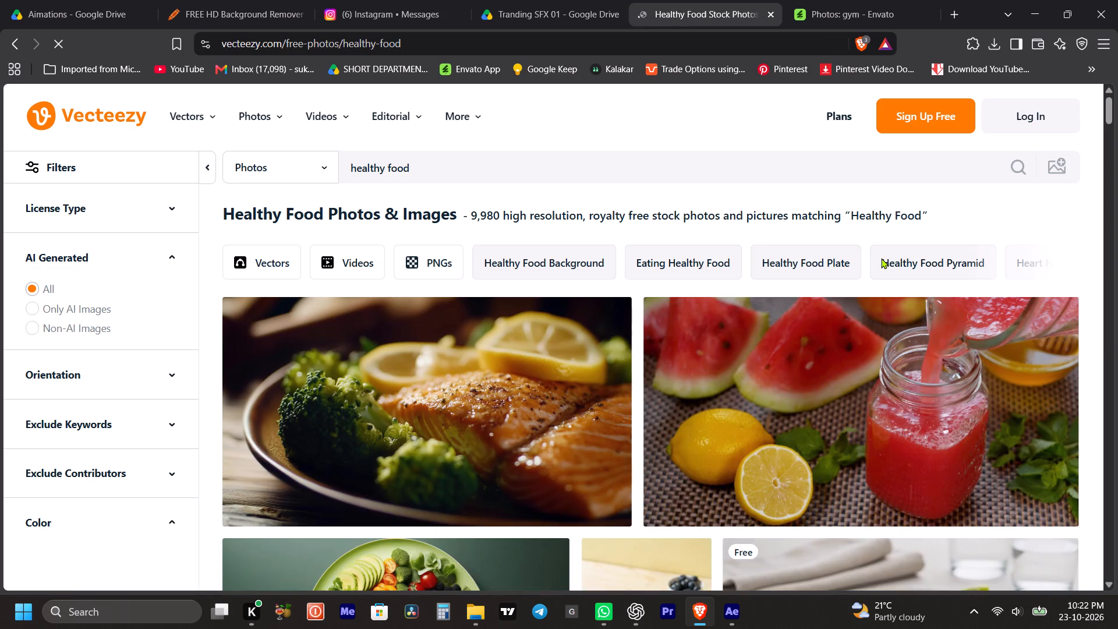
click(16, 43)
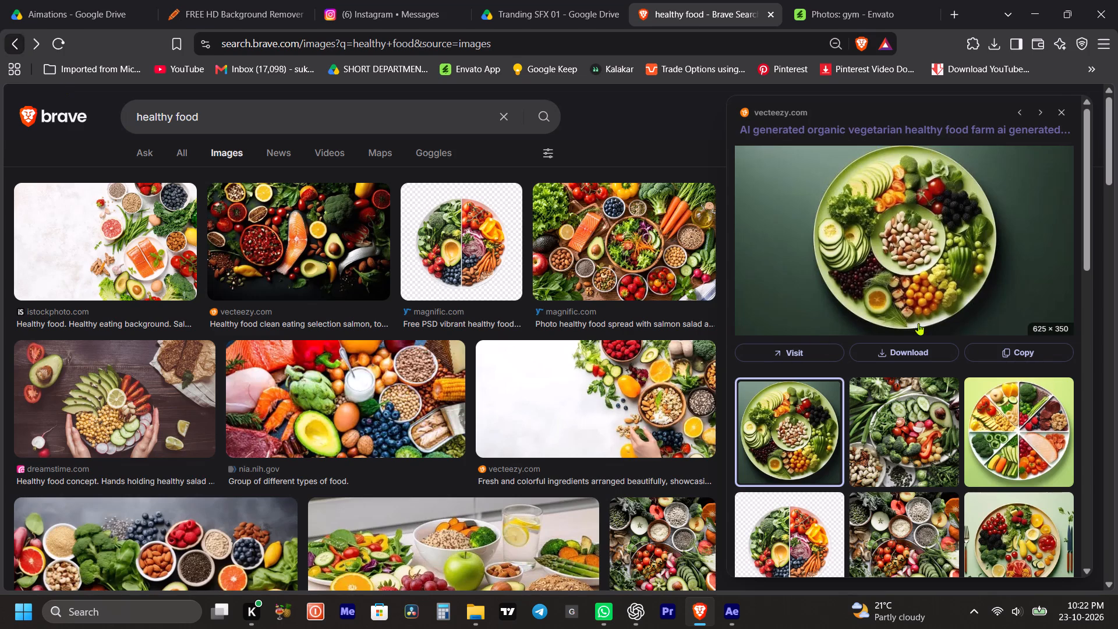
Start saving the previewed vegetable plate image as a PNG and choose the assigment > pngs folder on New Volume (D:) as its destination.
right_drag(820, 266, 828, 268)
click(903, 522)
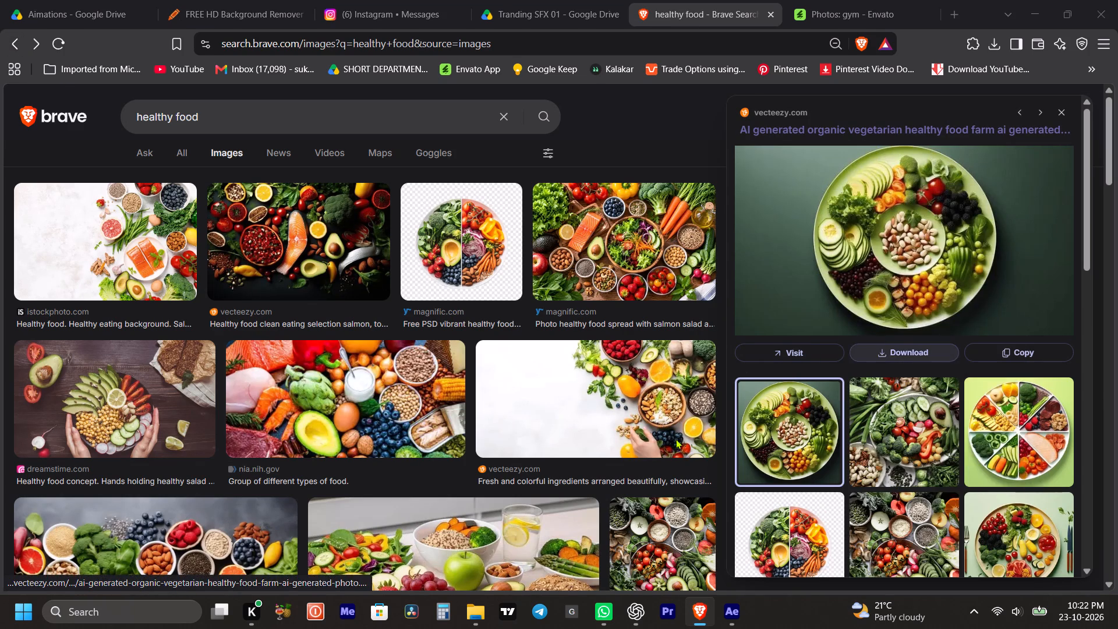
scroll(240, 310, down, 5)
click(282, 377)
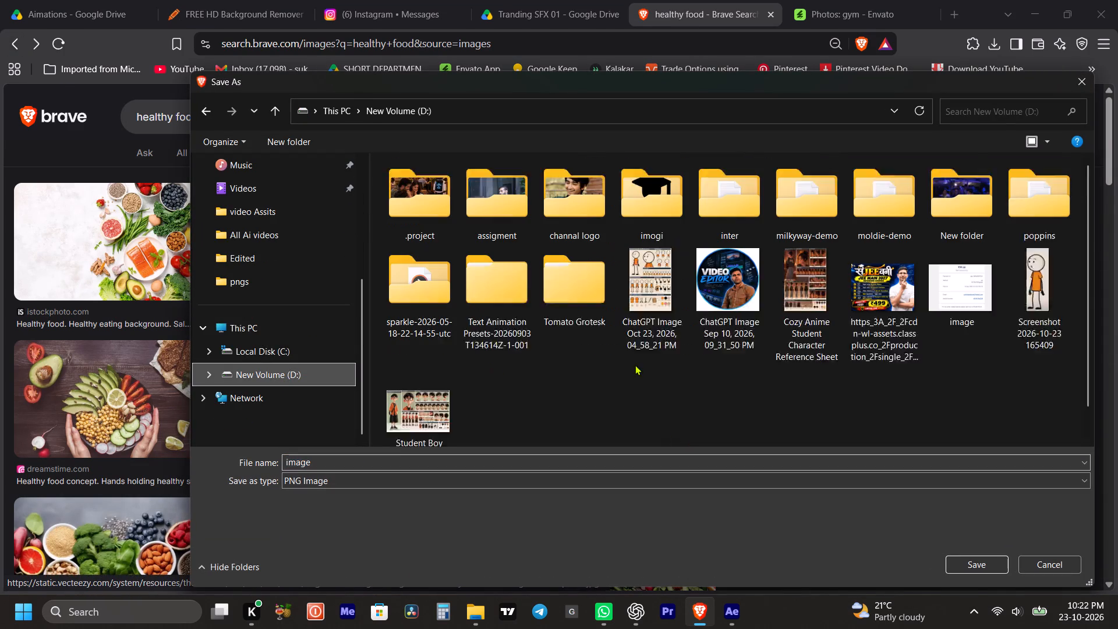
scroll(636, 365, down, 3)
click(359, 457)
key(ctrl+c)
key(ctrl+c)
scroll(593, 360, up, 2)
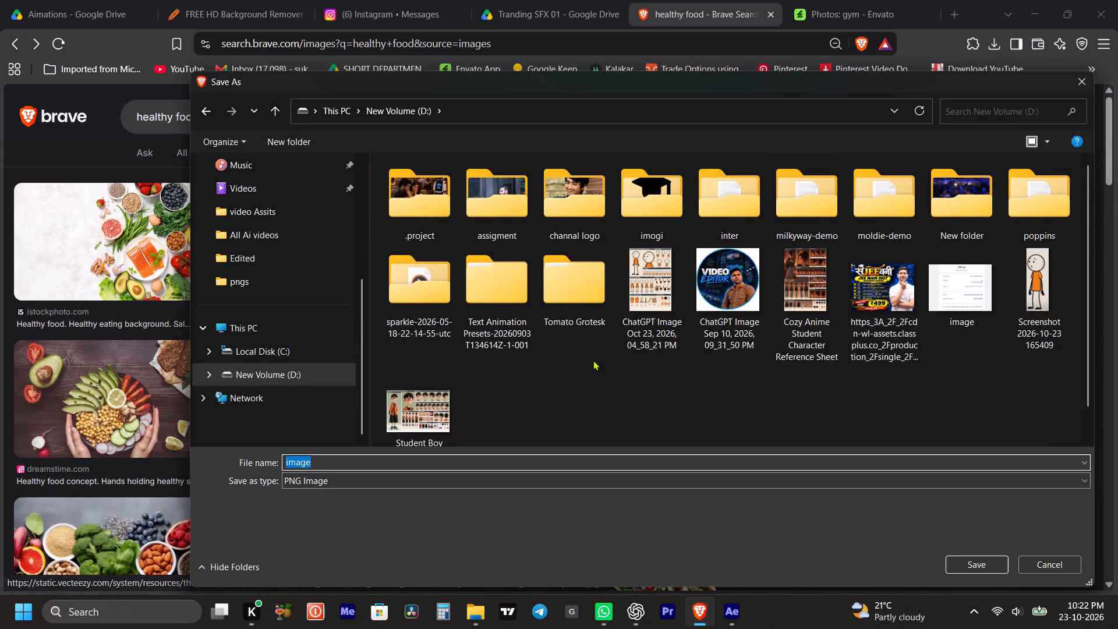
scroll(593, 360, up, 1)
double_click(481, 202)
scroll(885, 226, down, 1)
drag(790, 228, 784, 224)
double_click(753, 206)
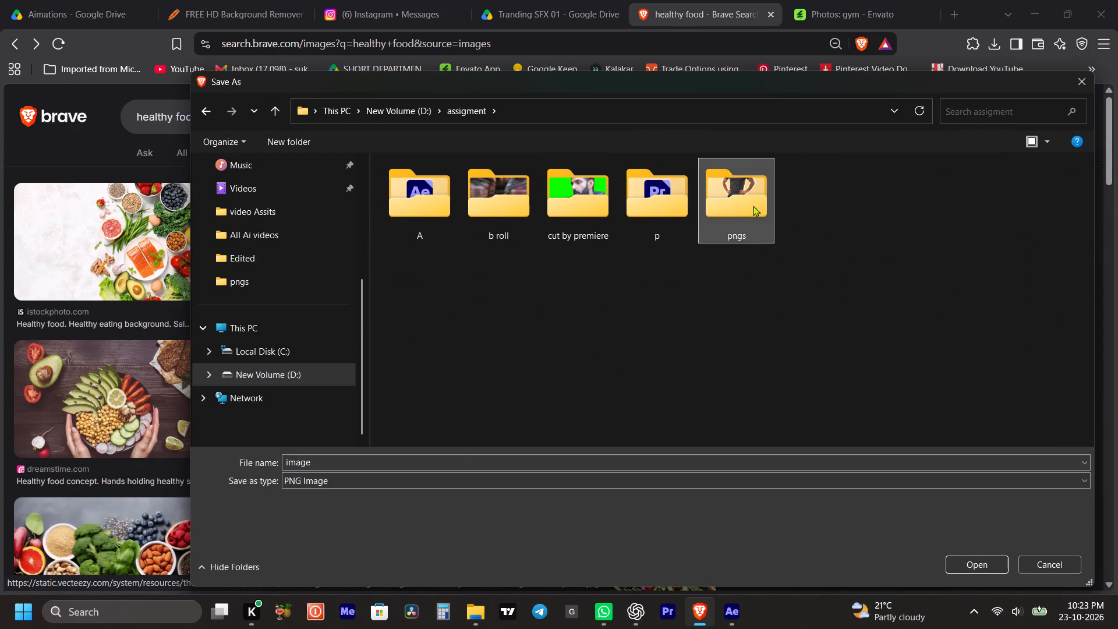
Name the plate image "clean food", copy that name, and save the PNG in the pngs folder.
click(408, 461)
key(ctrl+c)
click(742, 366)
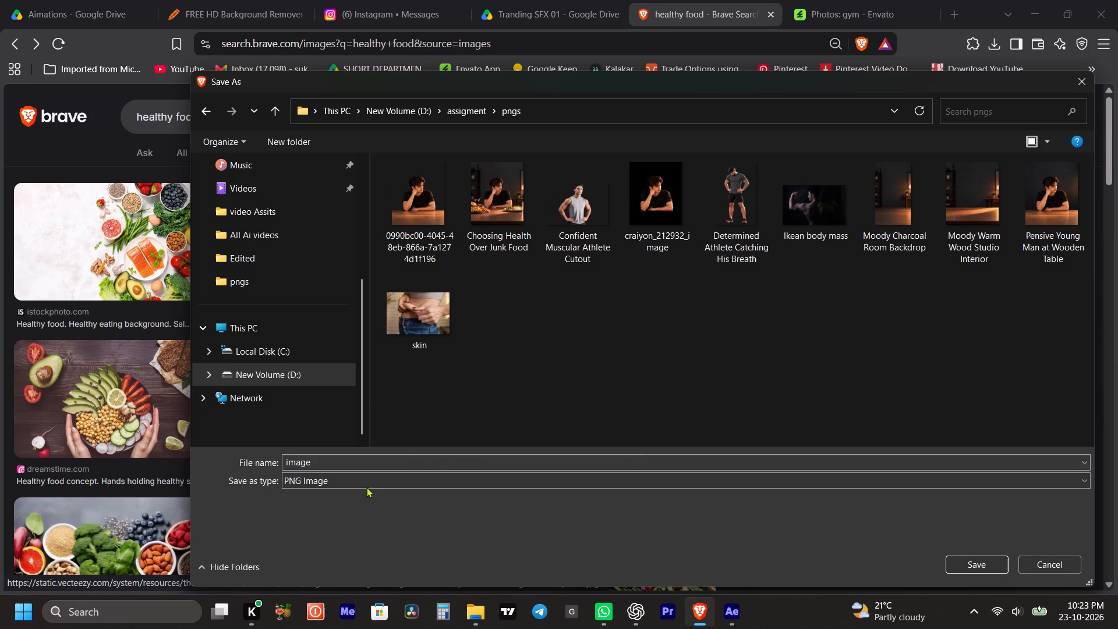
click(356, 467)
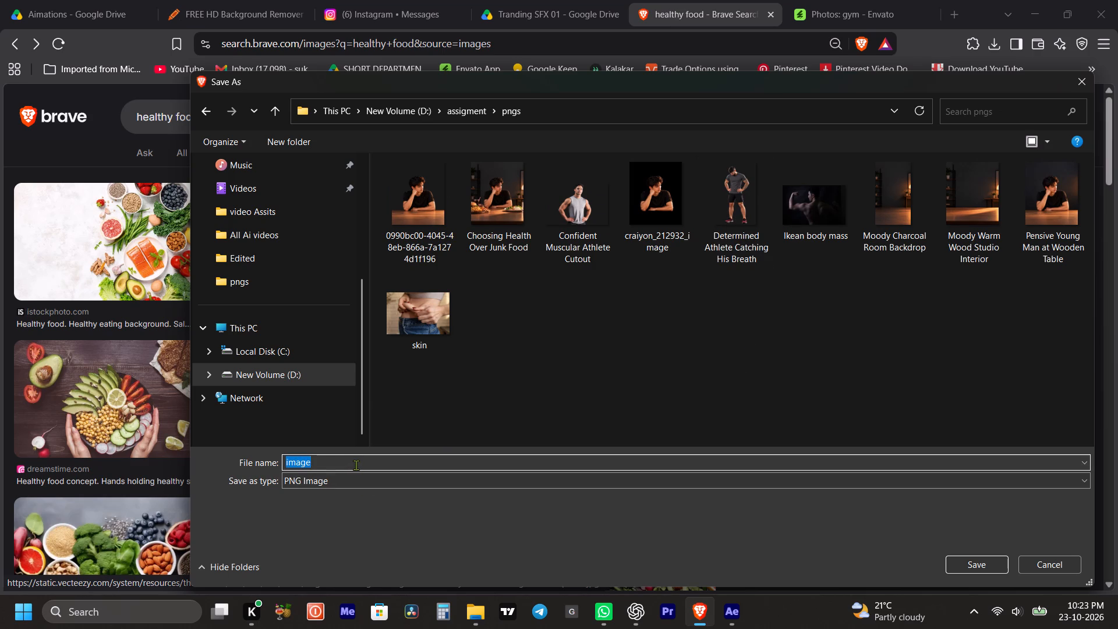
text(clean food)
key(ctrl+a)
key(ctrl+c)
key(Return)
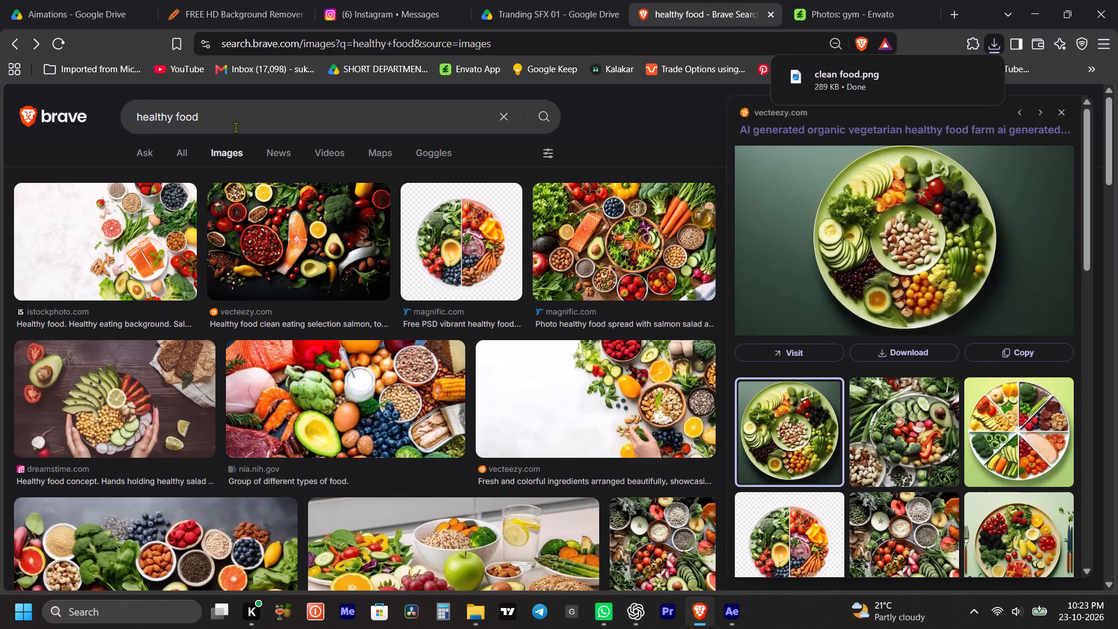
Replace the image search with "junk food".
drag(238, 123, 68, 125)
text(junk food)
key(Return)
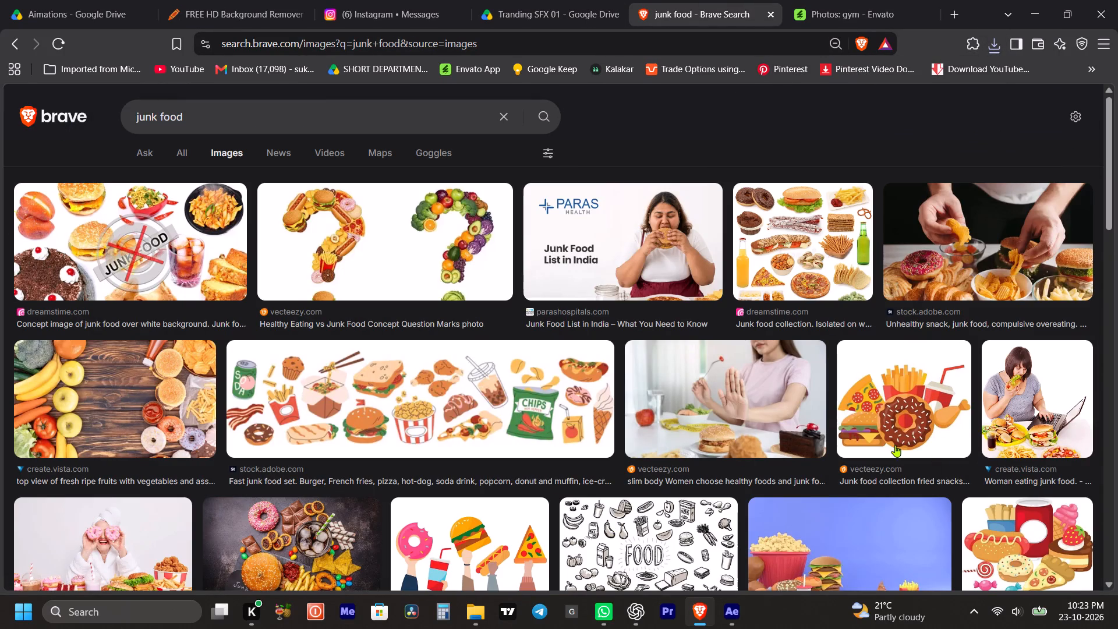
Look through the junk food image results for a picture that could pair with the clean food plate.
scroll(607, 386, down, 4)
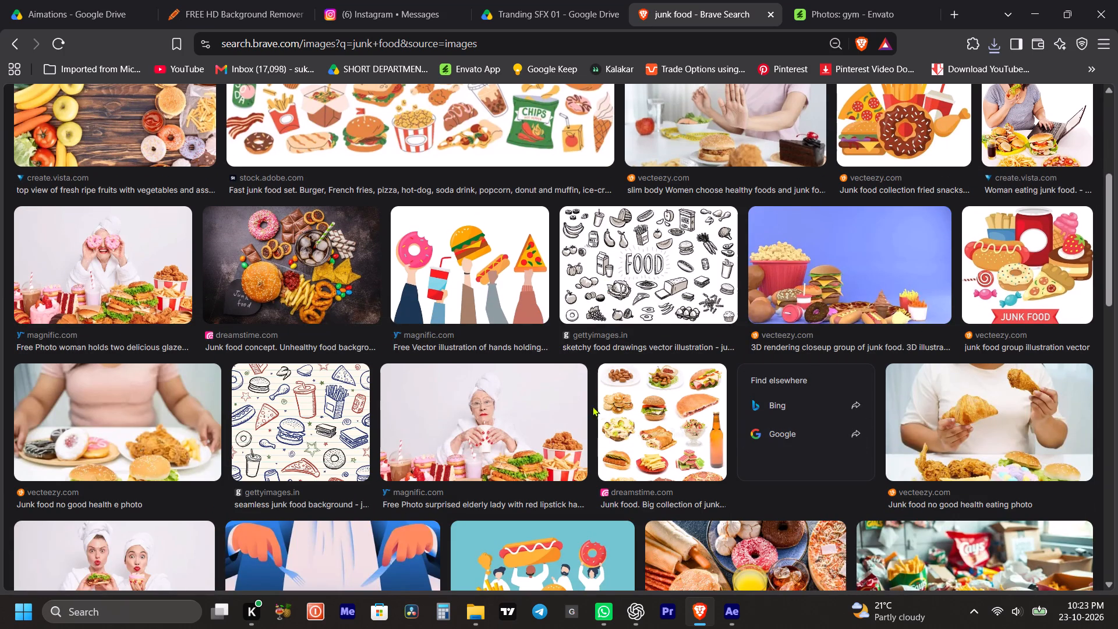
scroll(378, 295, down, 4)
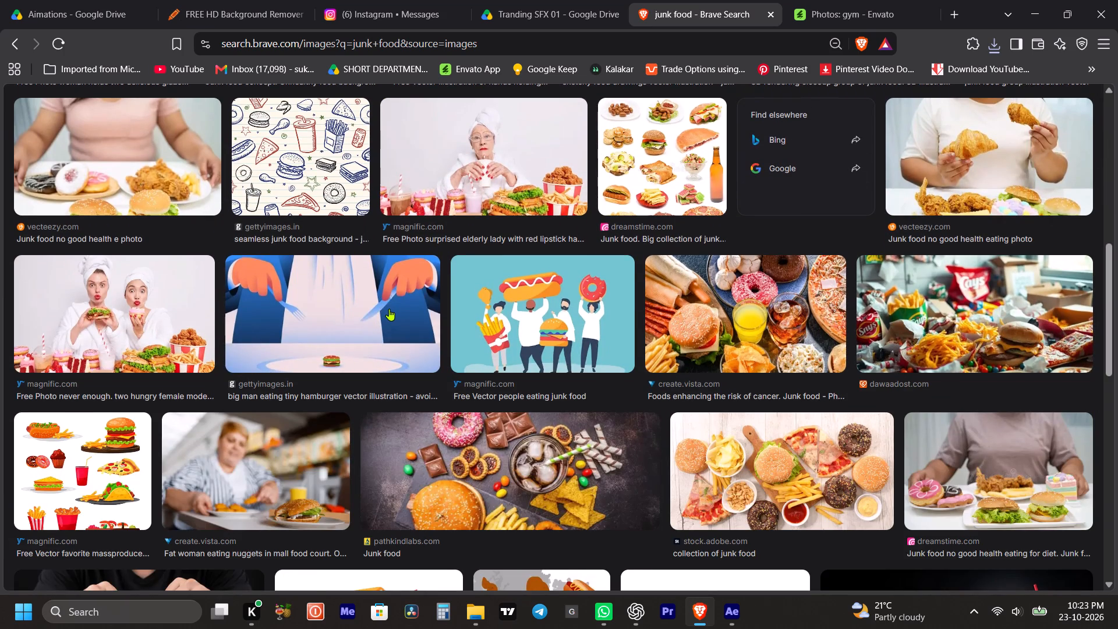
scroll(389, 309, down, 4)
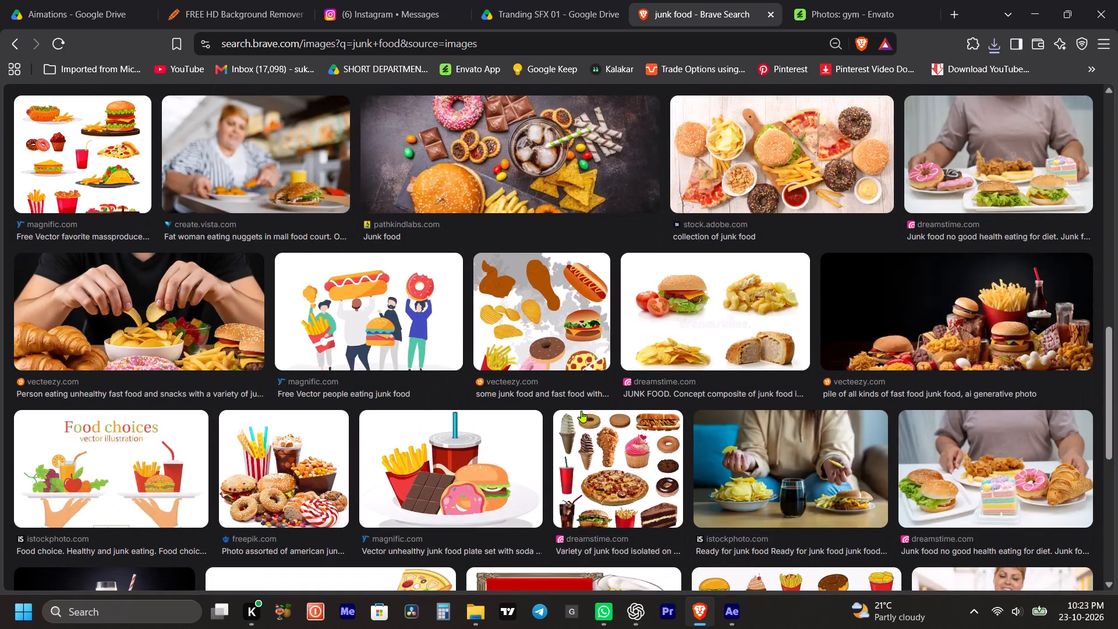
scroll(581, 411, down, 3)
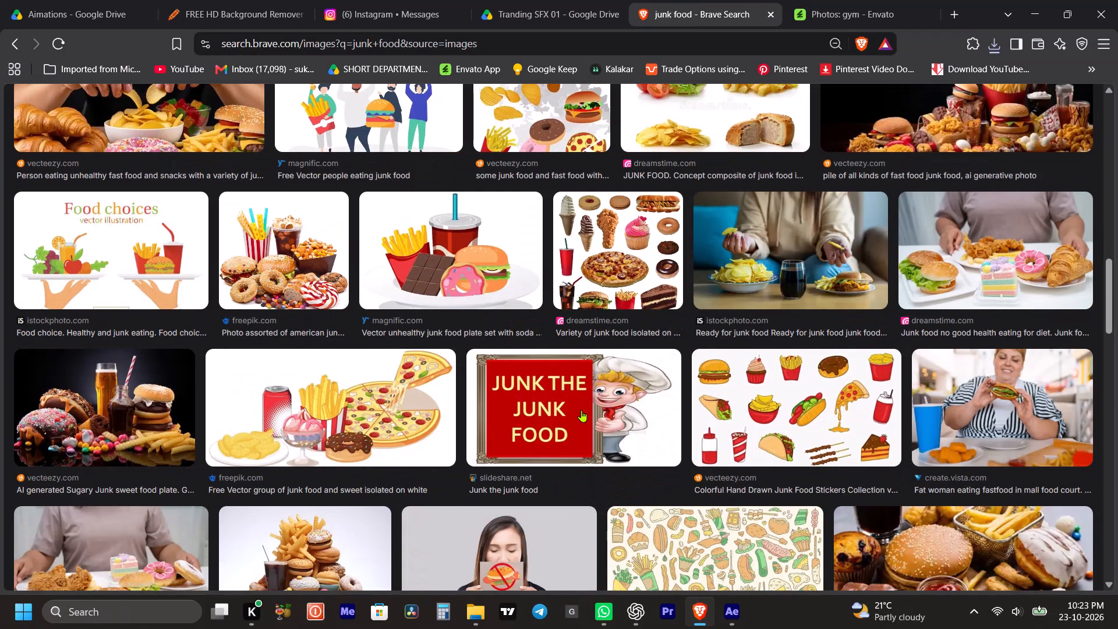
scroll(508, 390, down, 6)
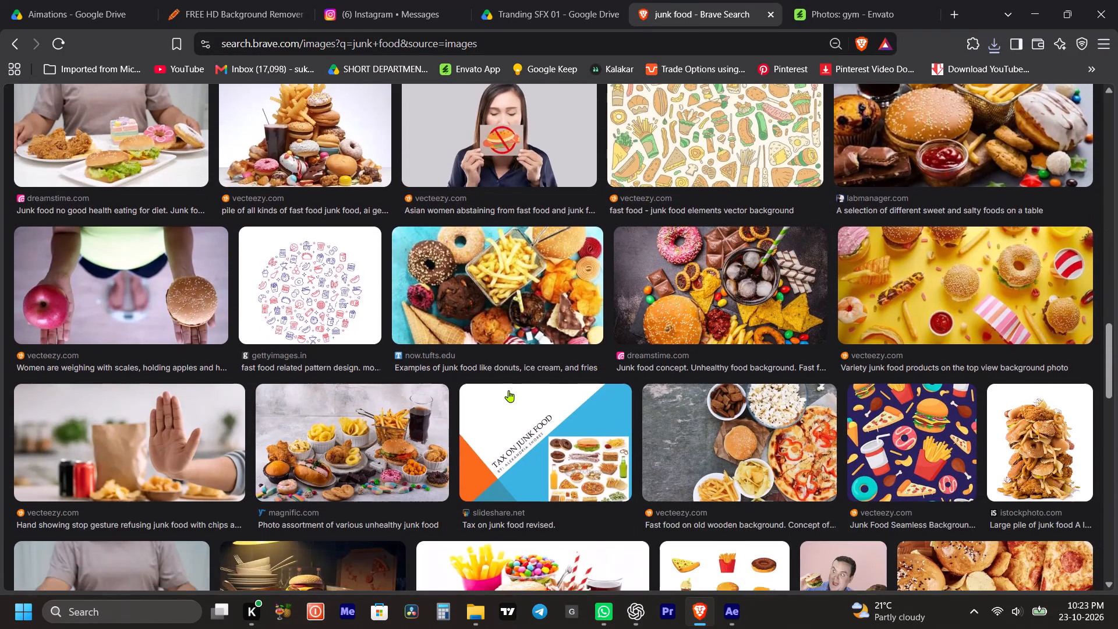
scroll(508, 390, down, 6)
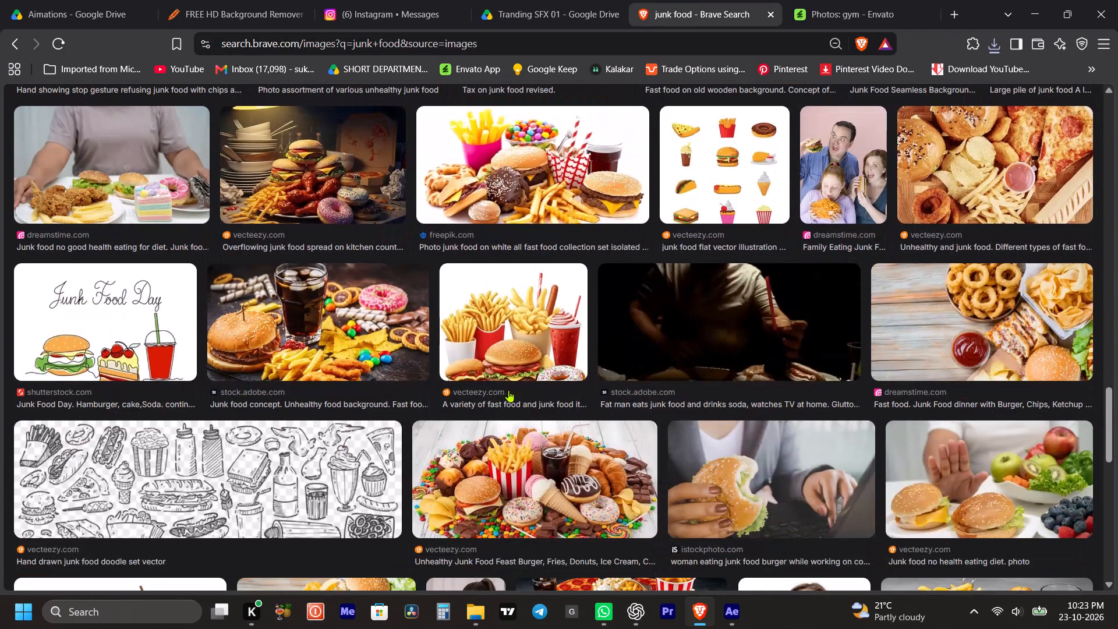
scroll(508, 390, down, 3)
scroll(508, 390, up, 3)
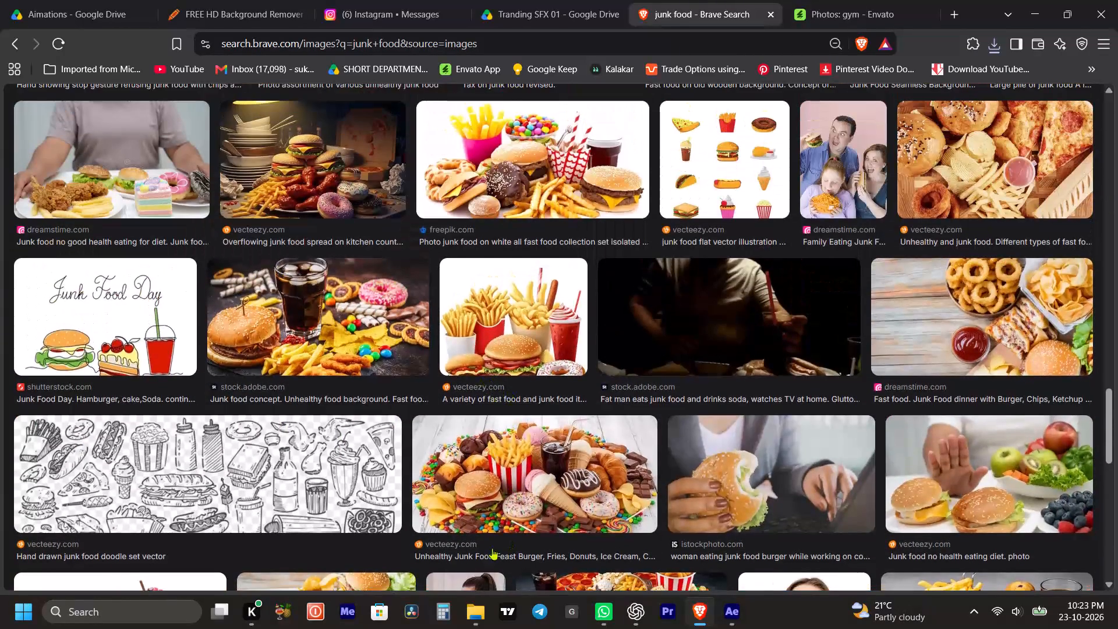
scroll(523, 327, down, 3)
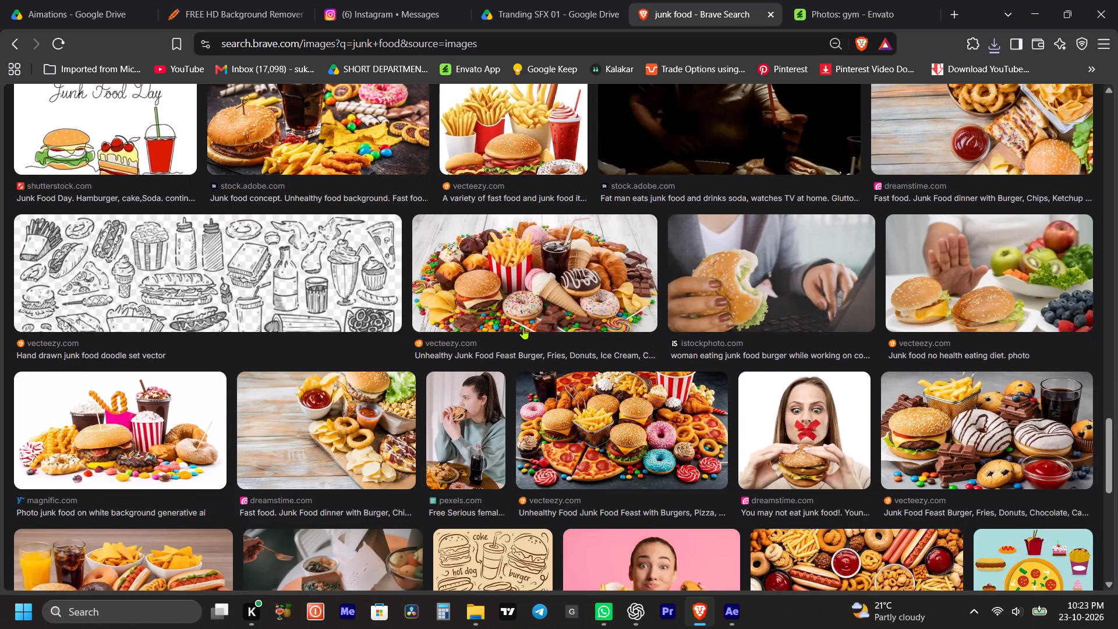
scroll(523, 327, down, 4)
scroll(506, 316, up, 3)
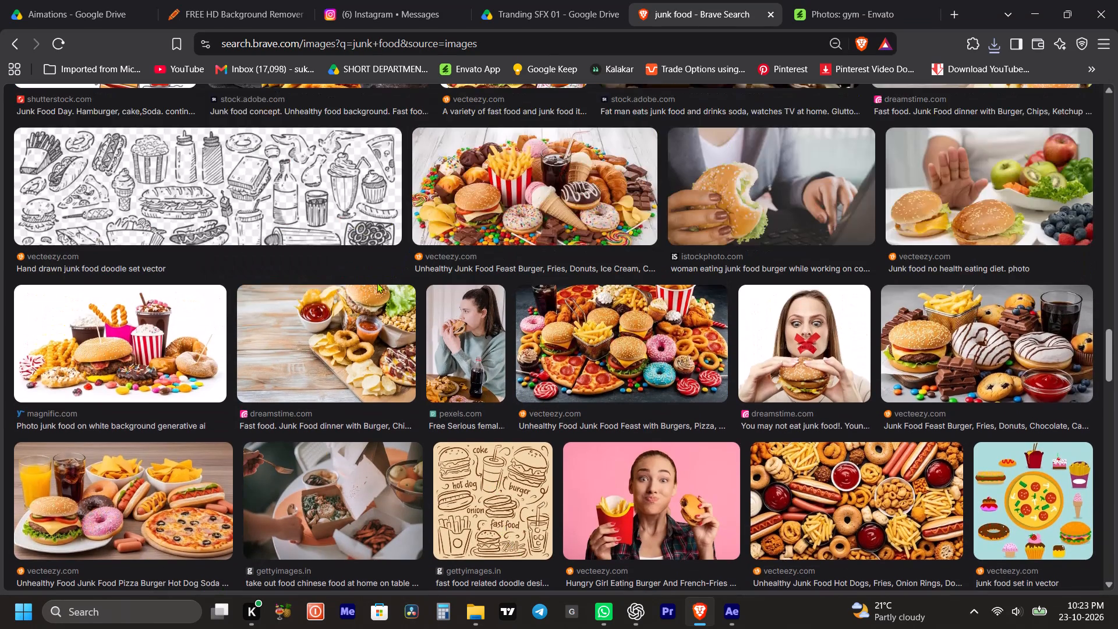
scroll(148, 305, down, 5)
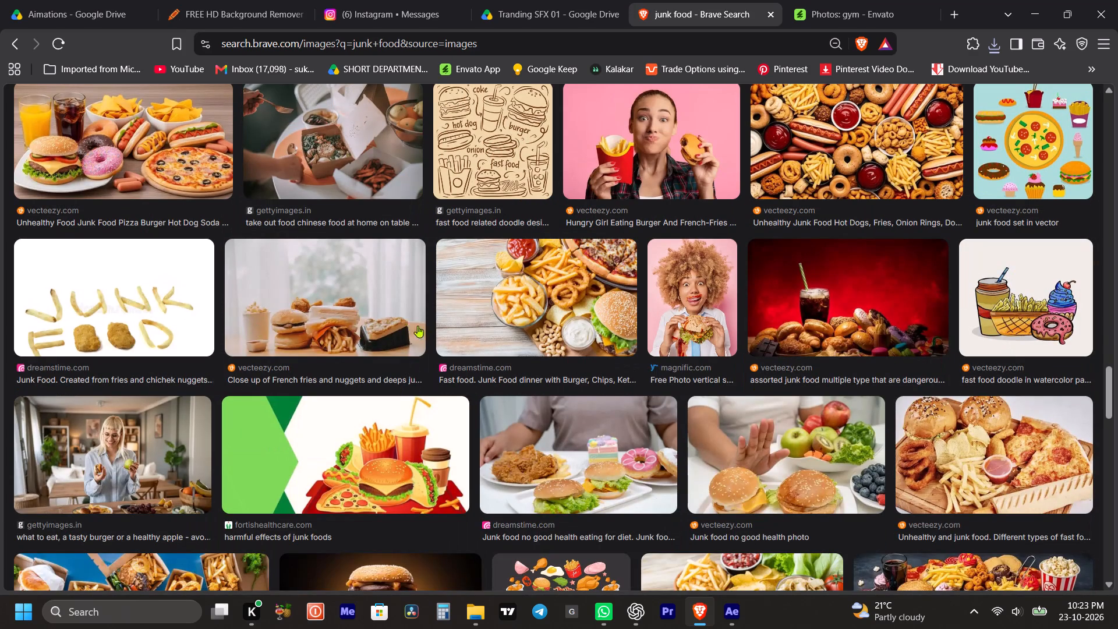
scroll(339, 322, down, 3)
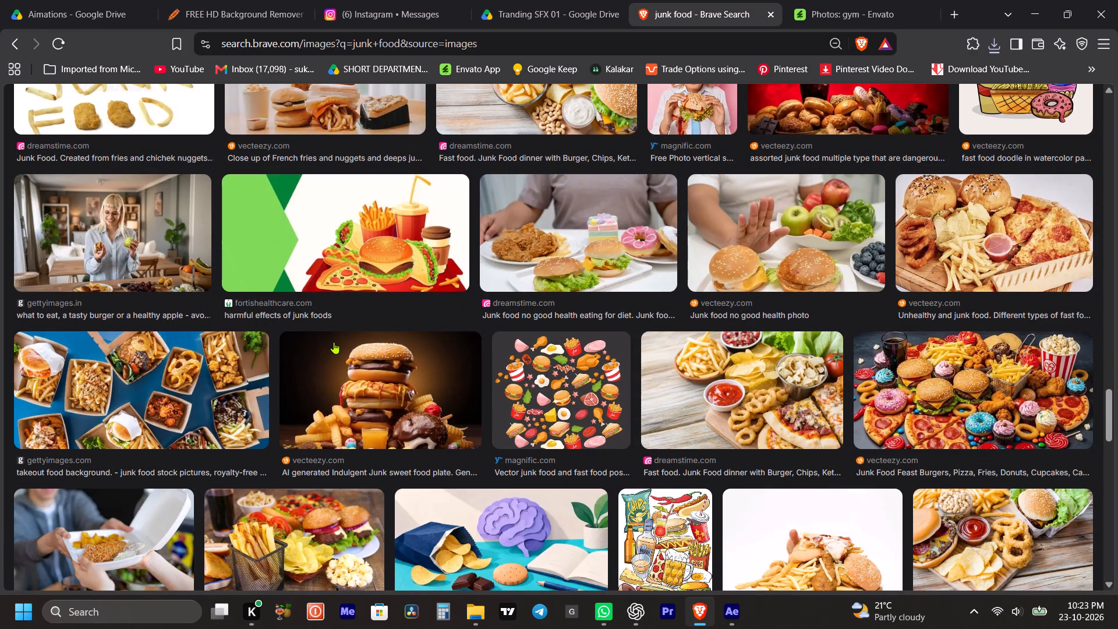
scroll(664, 407, down, 4)
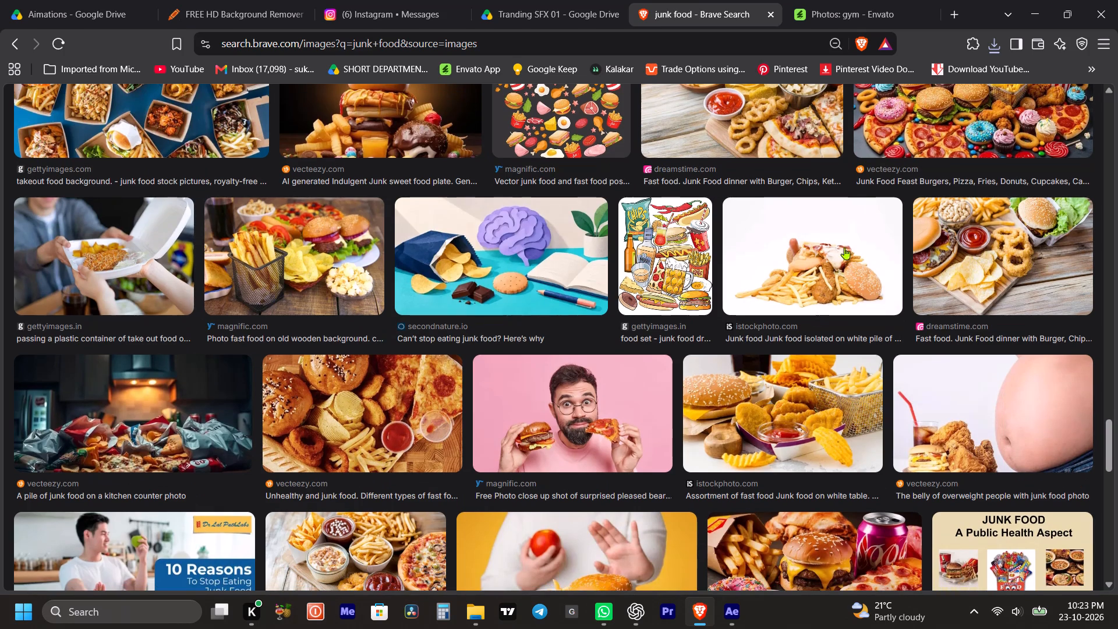
Preview the junk food pile on a white background and open its related image of a heaped junk food plate on grey.
click(813, 271)
scroll(898, 291, down, 4)
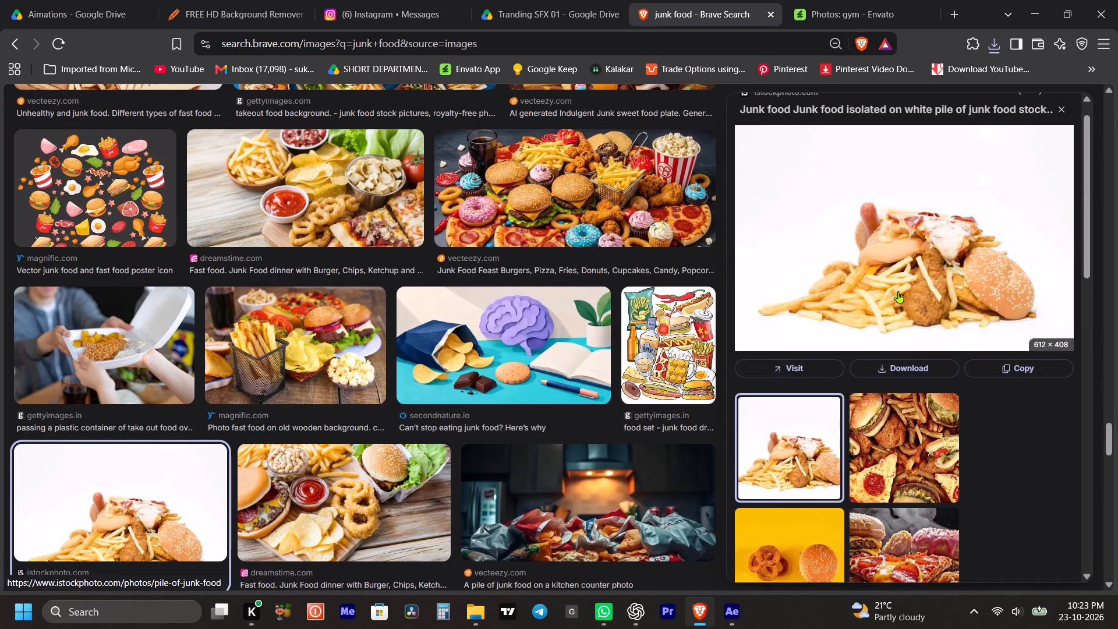
scroll(898, 291, up, 1)
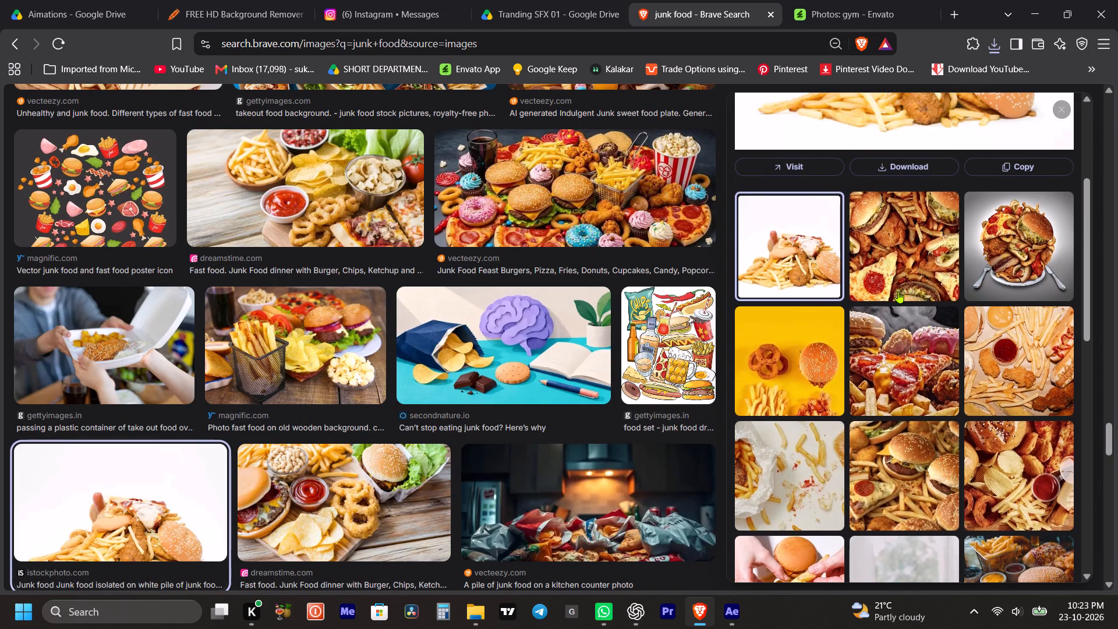
click(1004, 256)
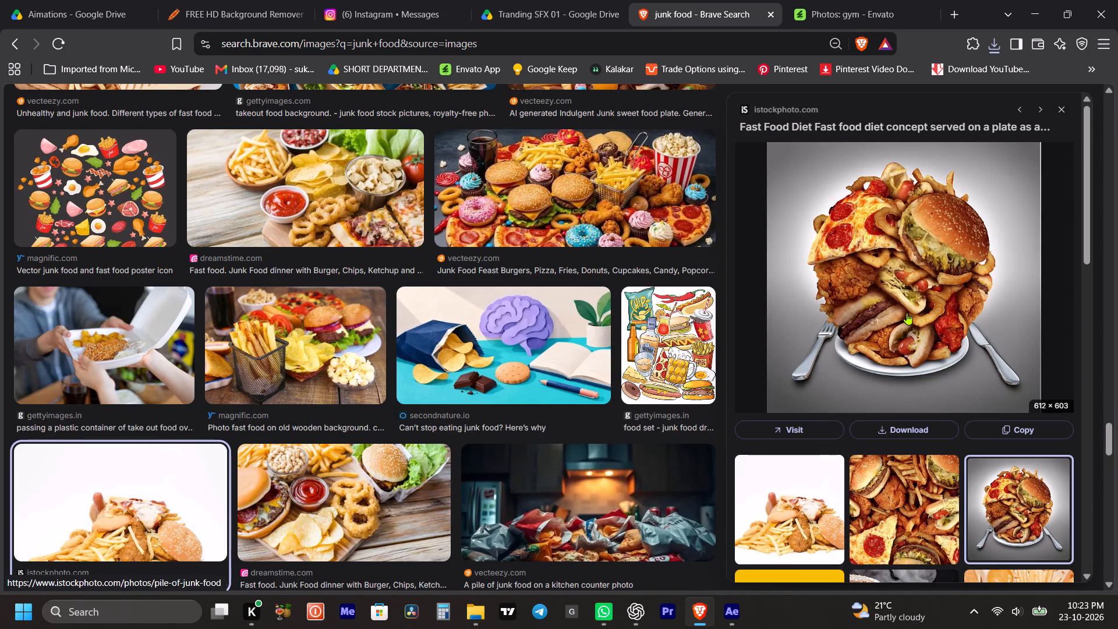
Start saving the previewed junk food plate as a PNG, name it "junk food", and copy that name.
right_click(905, 313)
click(982, 523)
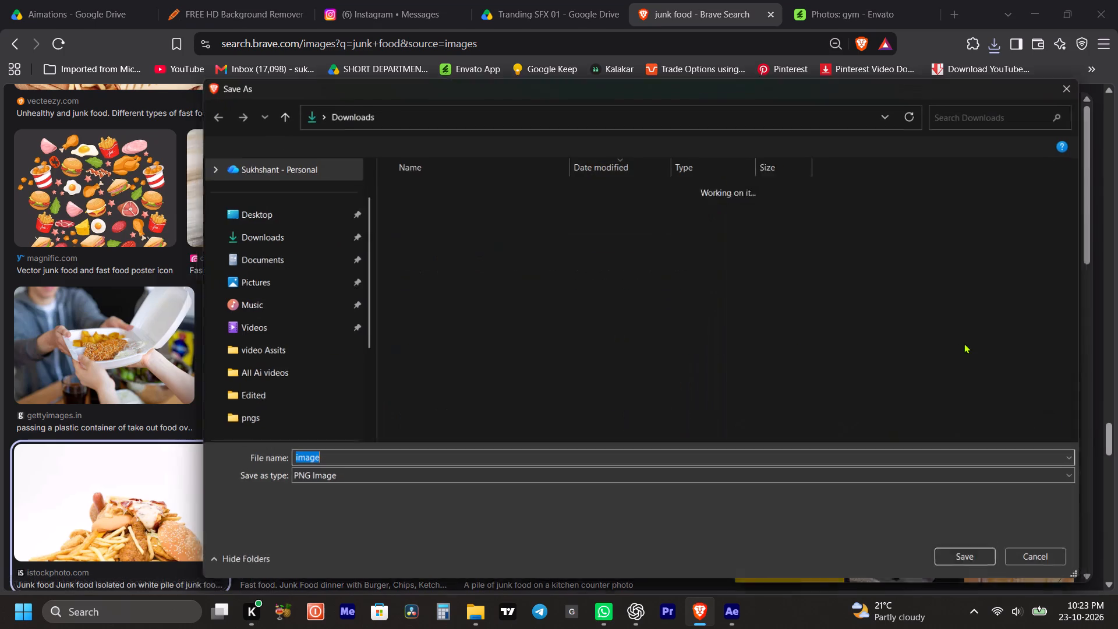
text(junk fof)
key(BackSpace)
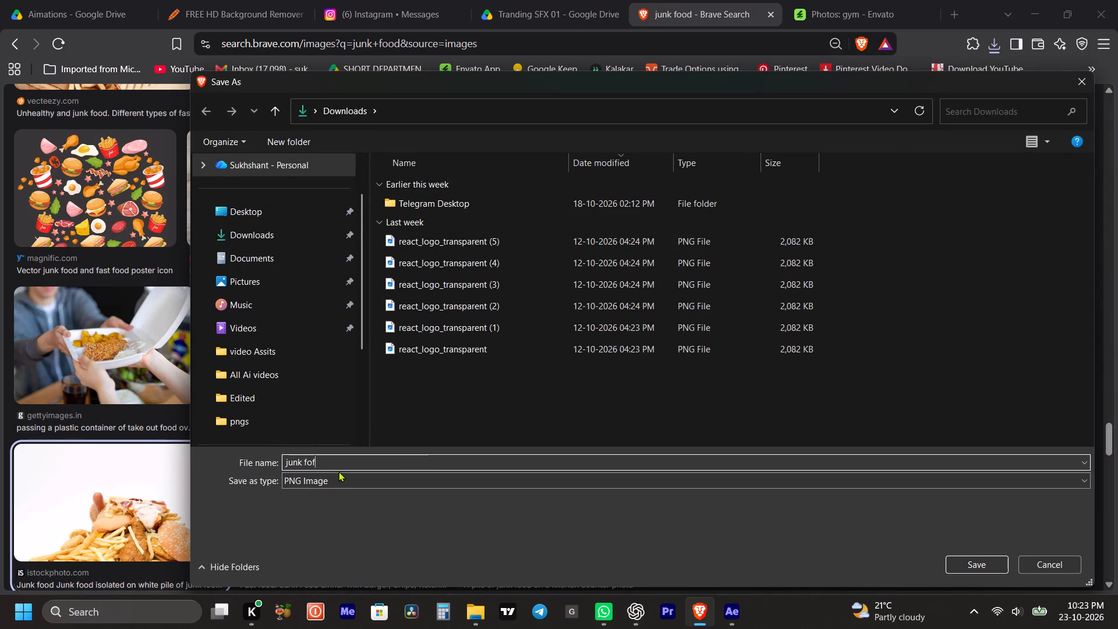
key(d)
key(BackSpace)
text(od)
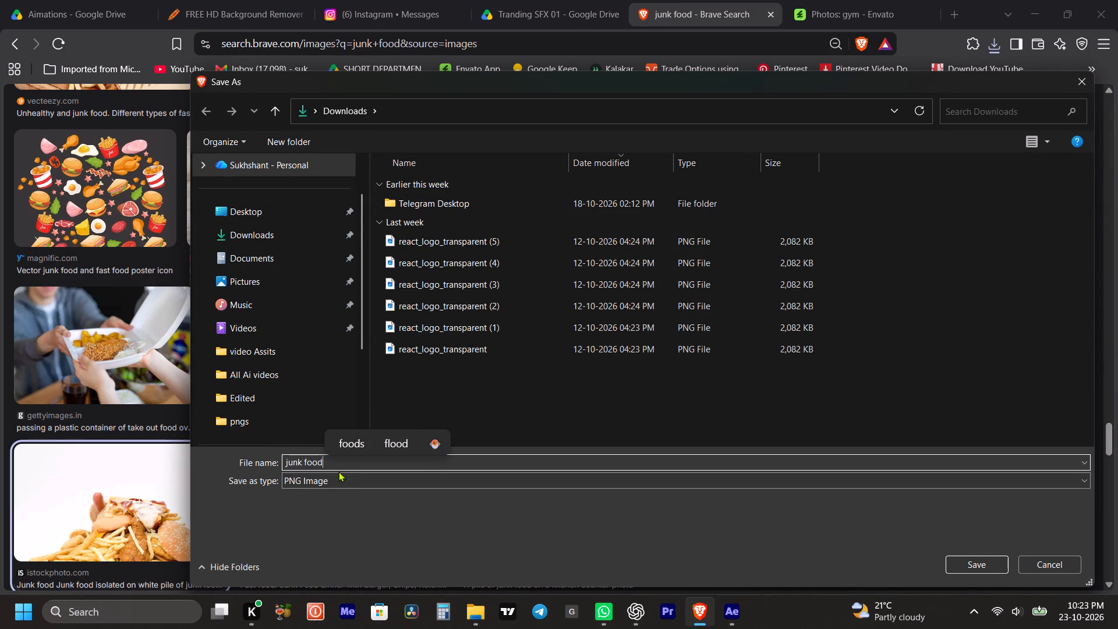
key(ctrl+a)
key(ctrl+c)
key(ctrl+c)
key(ctrl+c)
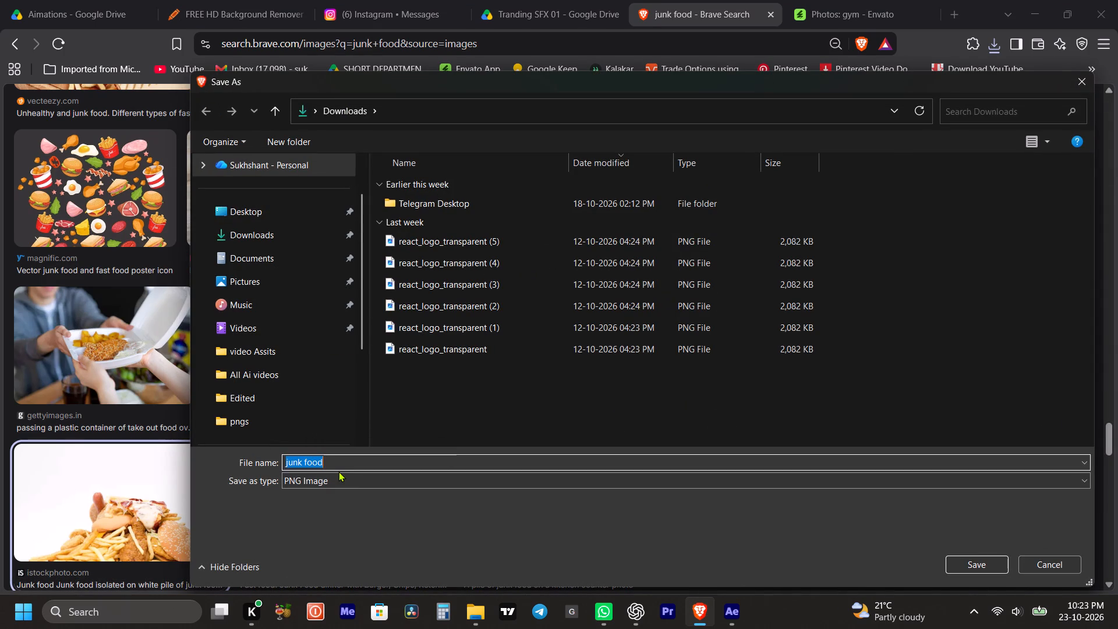
Save the junk food PNG in the assigment > pngs folder on New Volume (D:).
scroll(316, 366, down, 5)
click(295, 382)
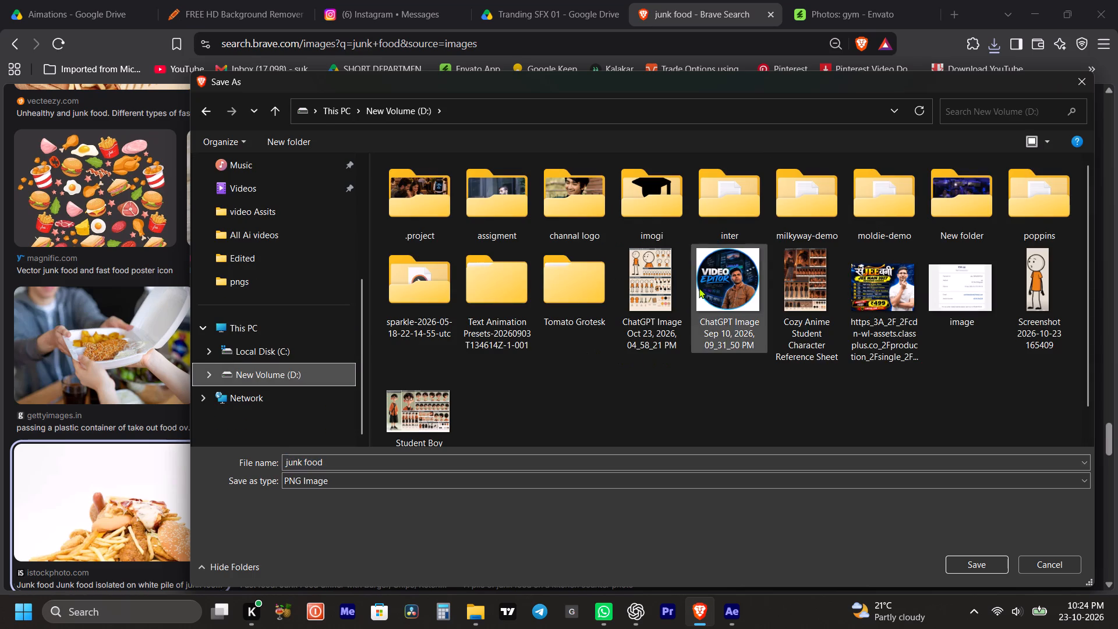
double_click(517, 236)
double_click(728, 218)
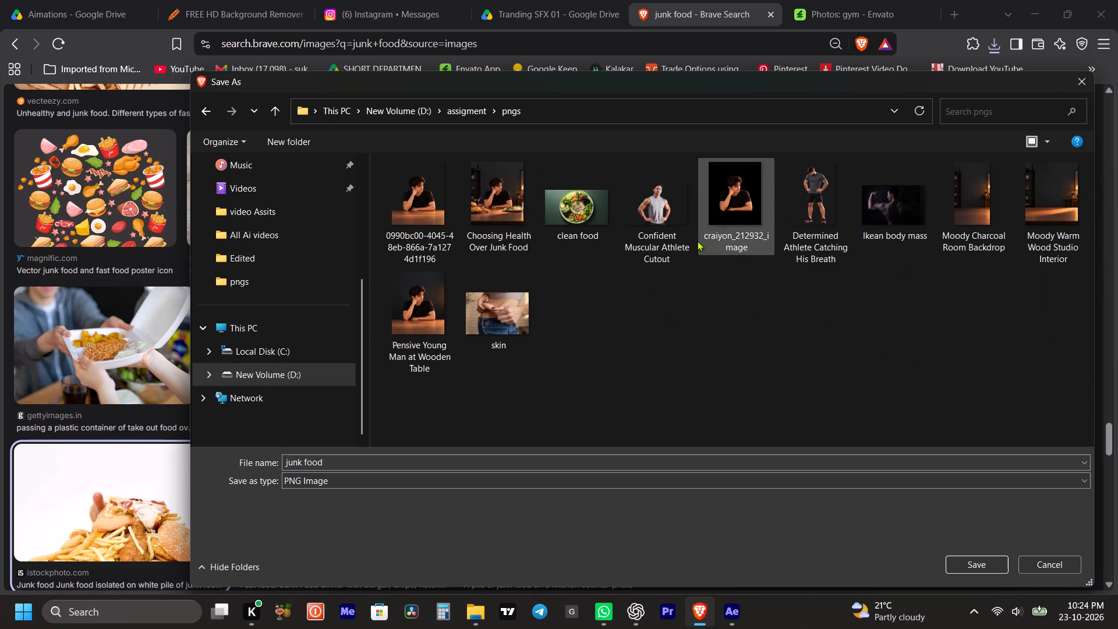
click(358, 458)
key(ctrl+c)
click(582, 408)
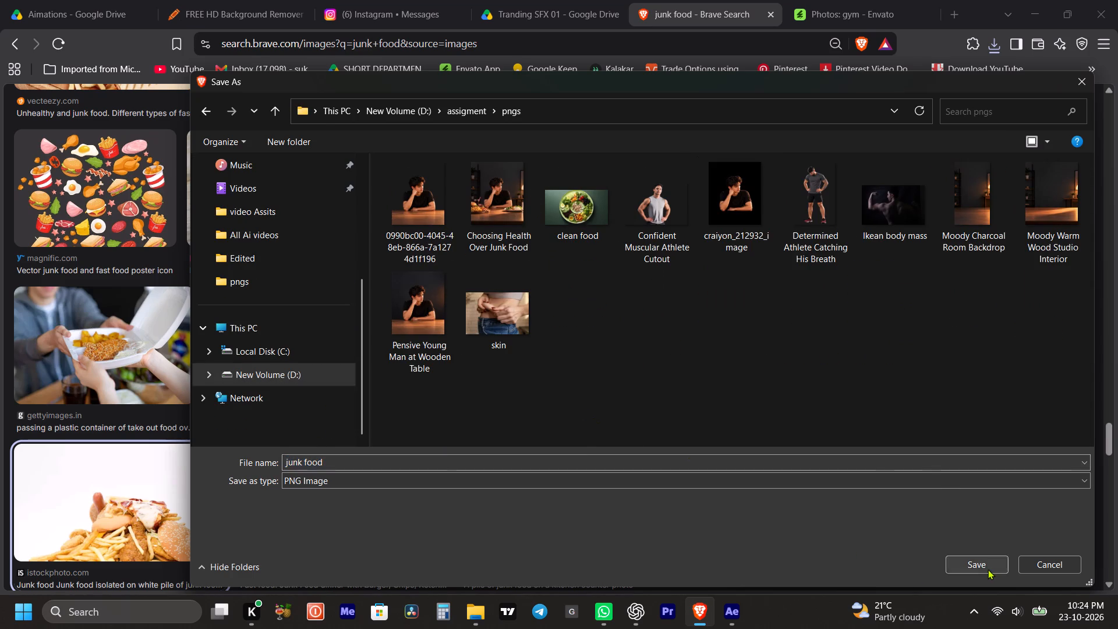
click(988, 569)
Import the downloaded clean food.png and junk food.png into the pngs folder of the After Effects project.
drag(821, 115, 738, 601)
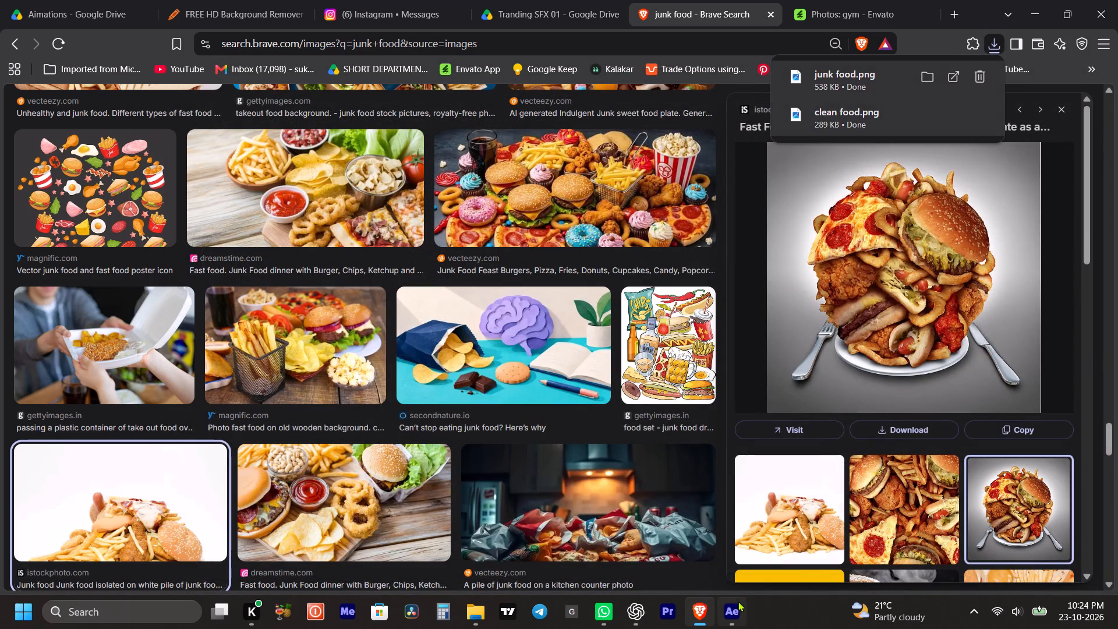
drag(738, 601, 122, 76)
scroll(122, 76, up, 2)
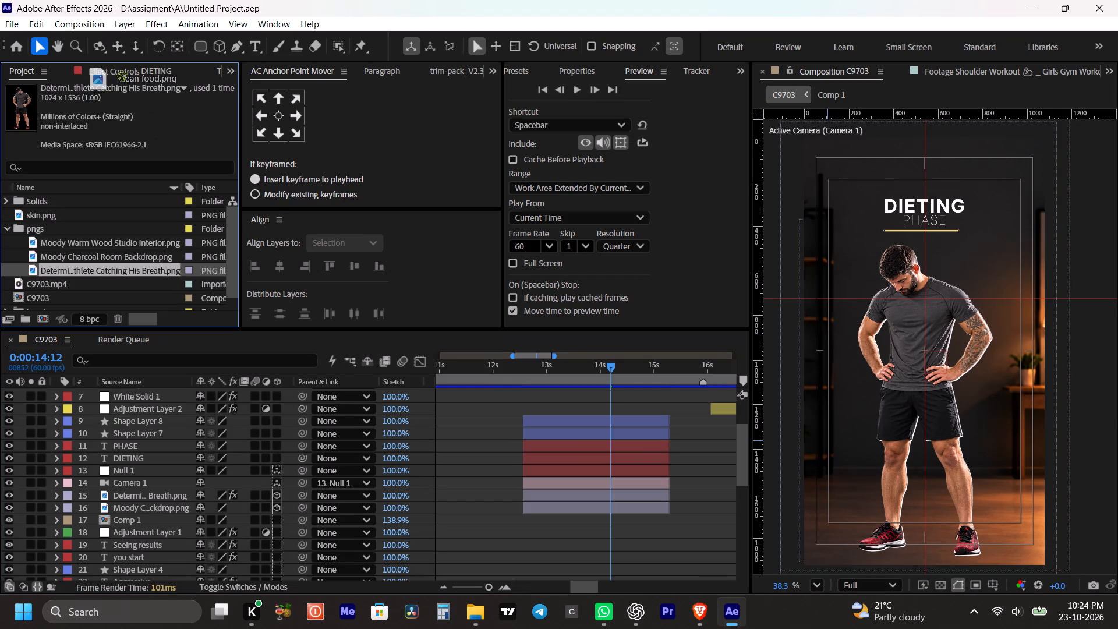
drag(122, 76, 48, 236)
scroll(35, 262, up, 1)
click(710, 614)
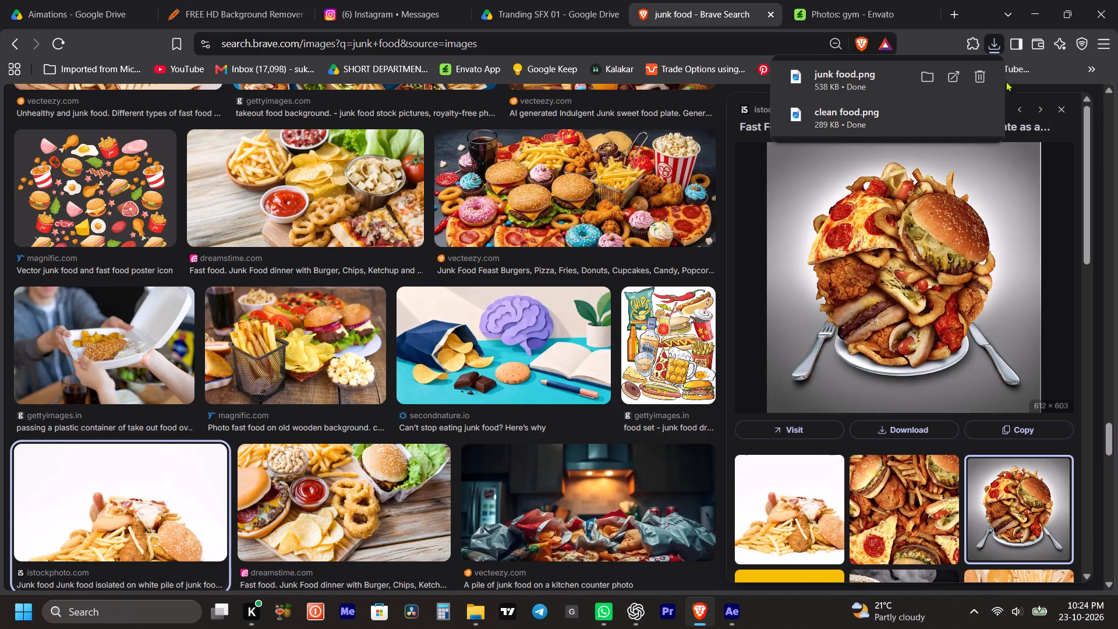
drag(823, 70, 358, 418)
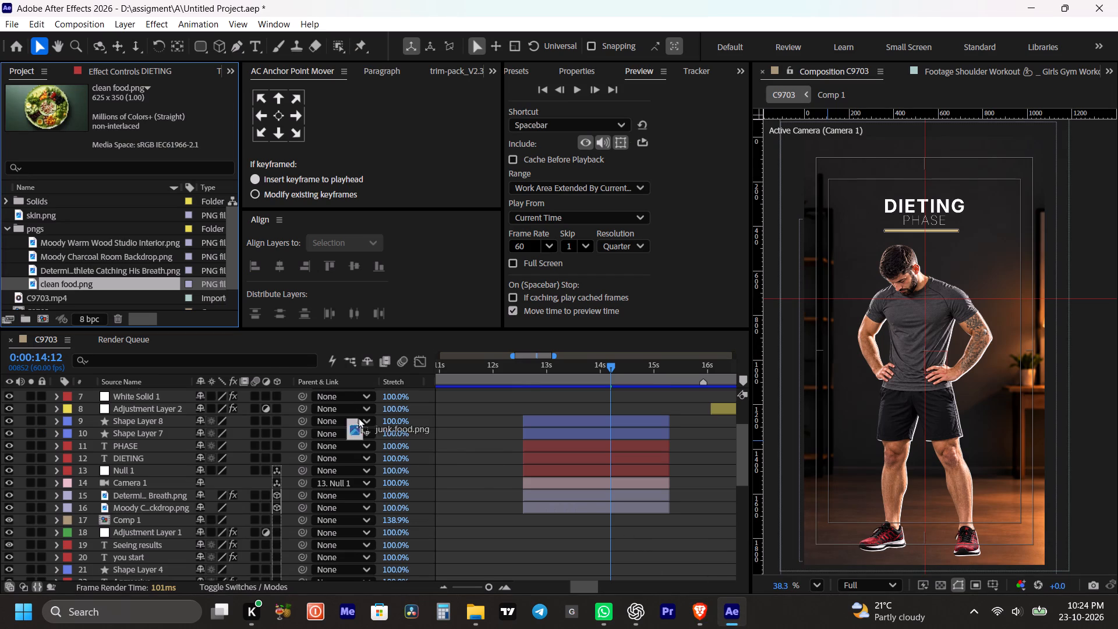
drag(358, 418, 94, 265)
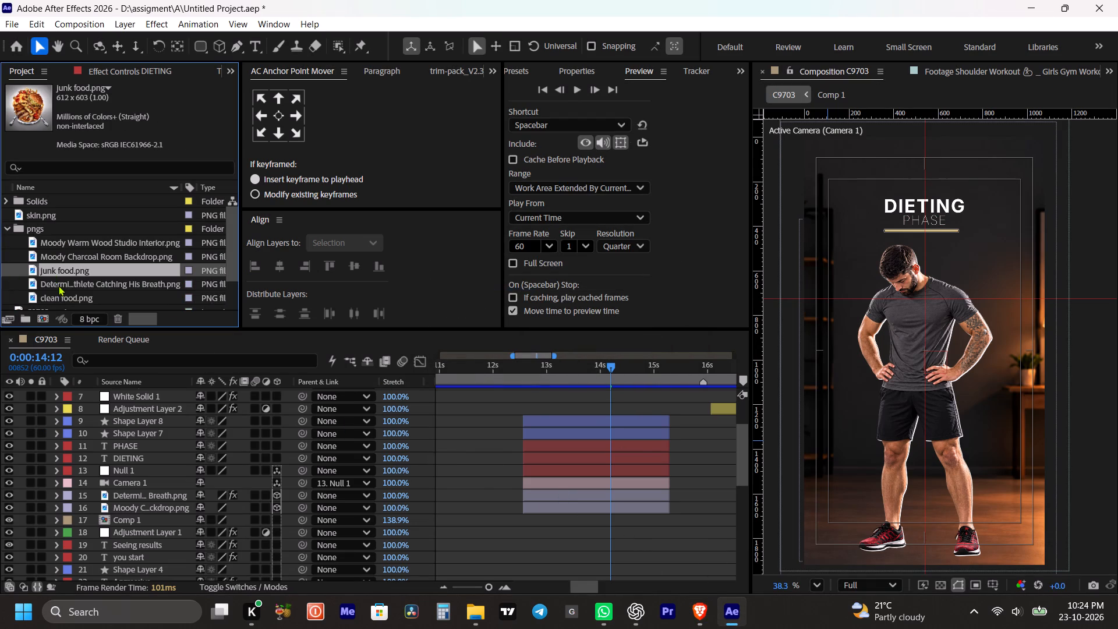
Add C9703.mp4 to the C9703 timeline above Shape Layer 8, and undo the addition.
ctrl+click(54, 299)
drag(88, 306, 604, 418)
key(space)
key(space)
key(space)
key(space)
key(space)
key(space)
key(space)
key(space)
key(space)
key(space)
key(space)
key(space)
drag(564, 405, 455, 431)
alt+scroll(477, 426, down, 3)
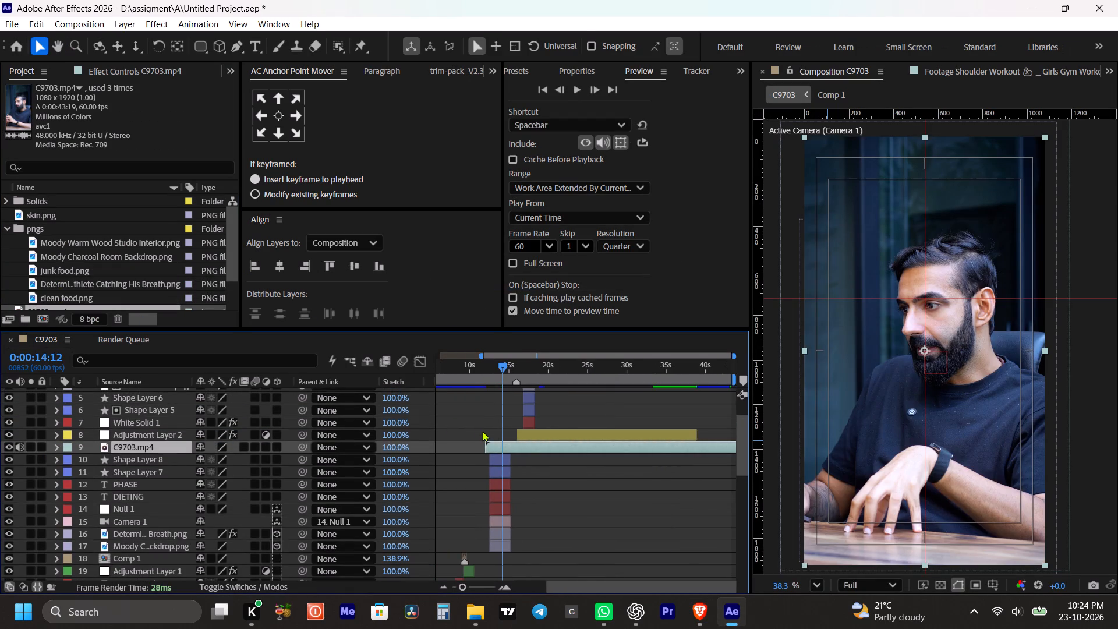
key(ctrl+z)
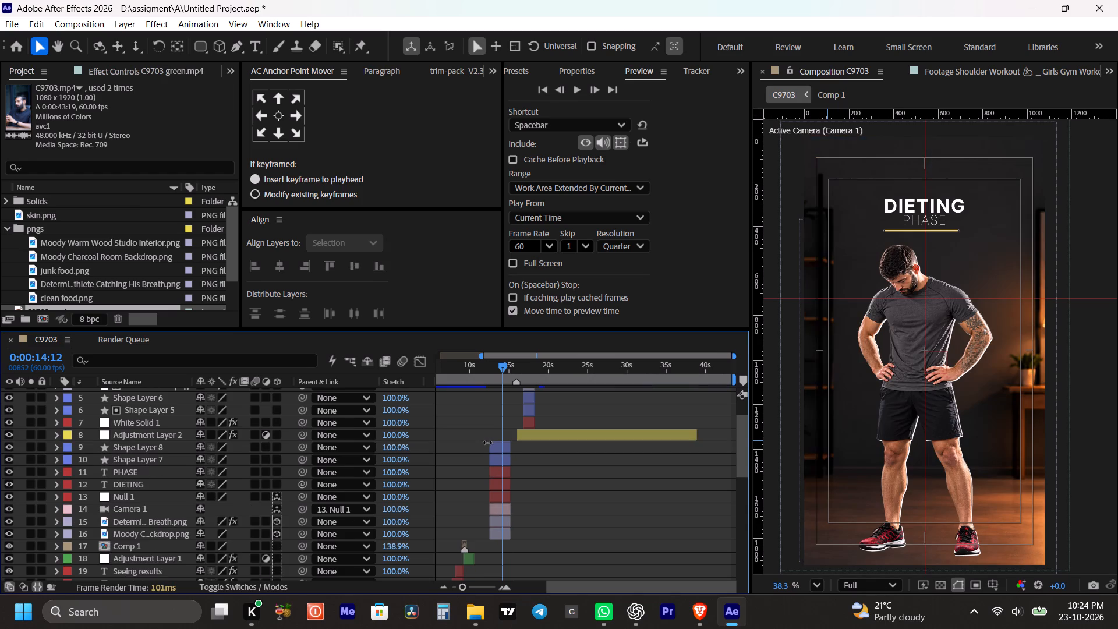
Add clean food.png and junk food.png together to the C9703 timeline, between Adjustment Layer 2 and Shape Layer 8.
scroll(60, 280, down, 1)
click(61, 257)
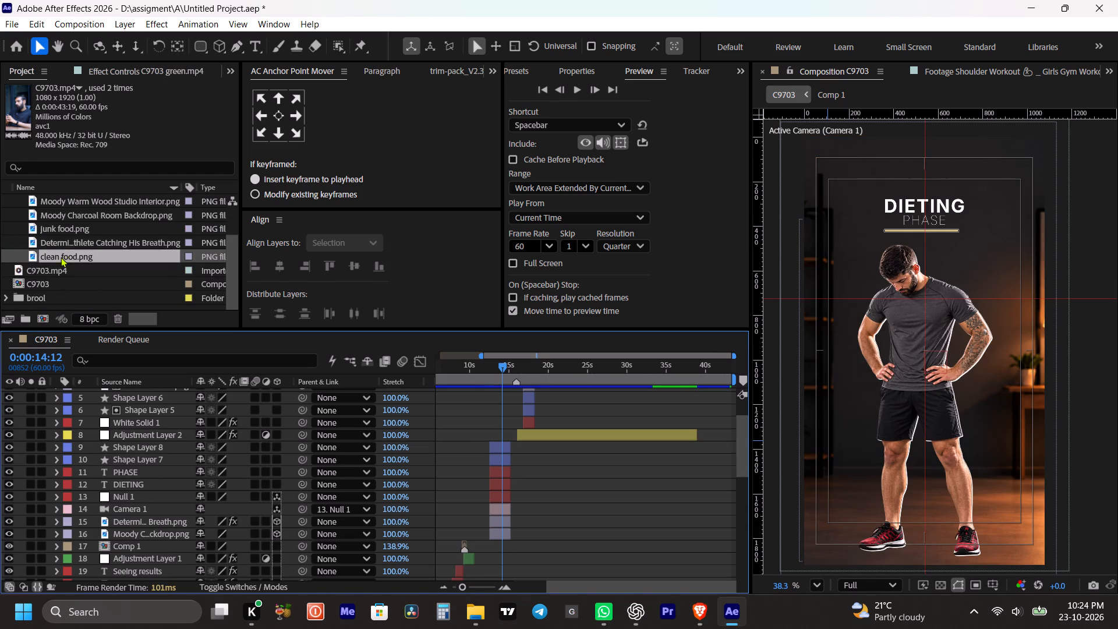
ctrl+click(65, 235)
drag(70, 228, 487, 427)
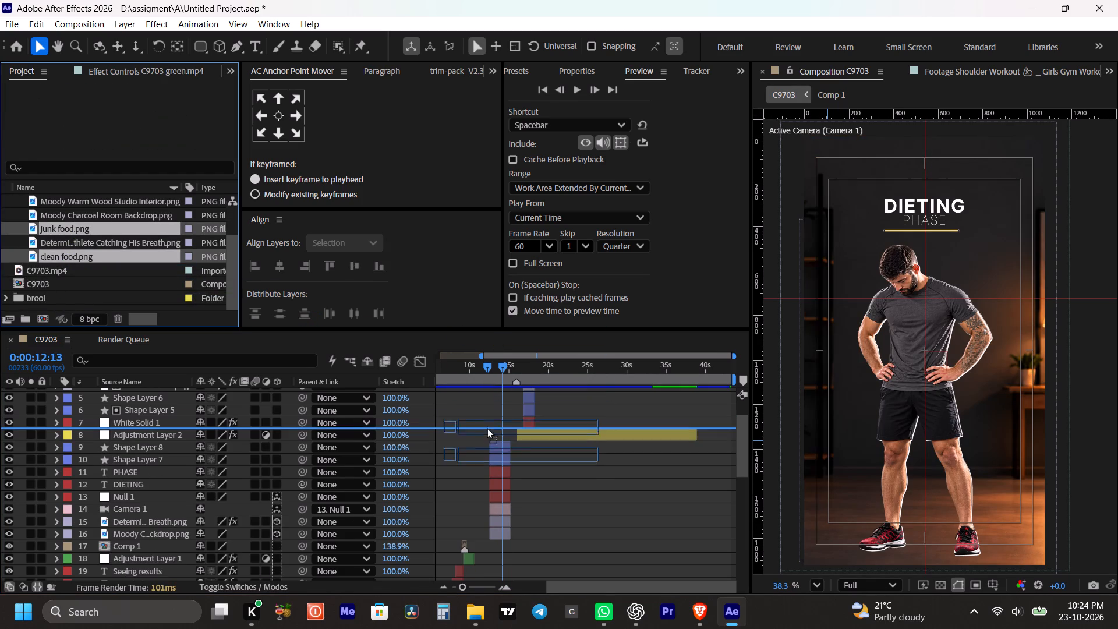
drag(487, 427, 487, 444)
Start both food image layers at 0:00:12:34, trim their ends to 0:00:15:17, and save the project.
alt+scroll(501, 439, up, 2)
key(space)
drag(459, 421, 495, 431)
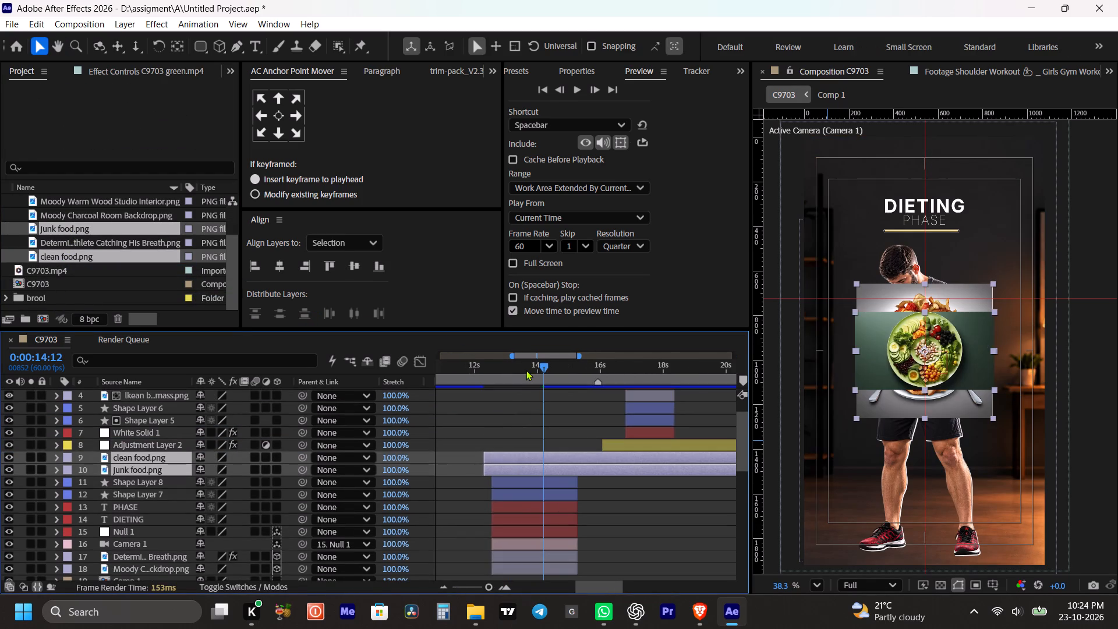
shift+drag(522, 363, 482, 384)
shift+drag(484, 372, 491, 374)
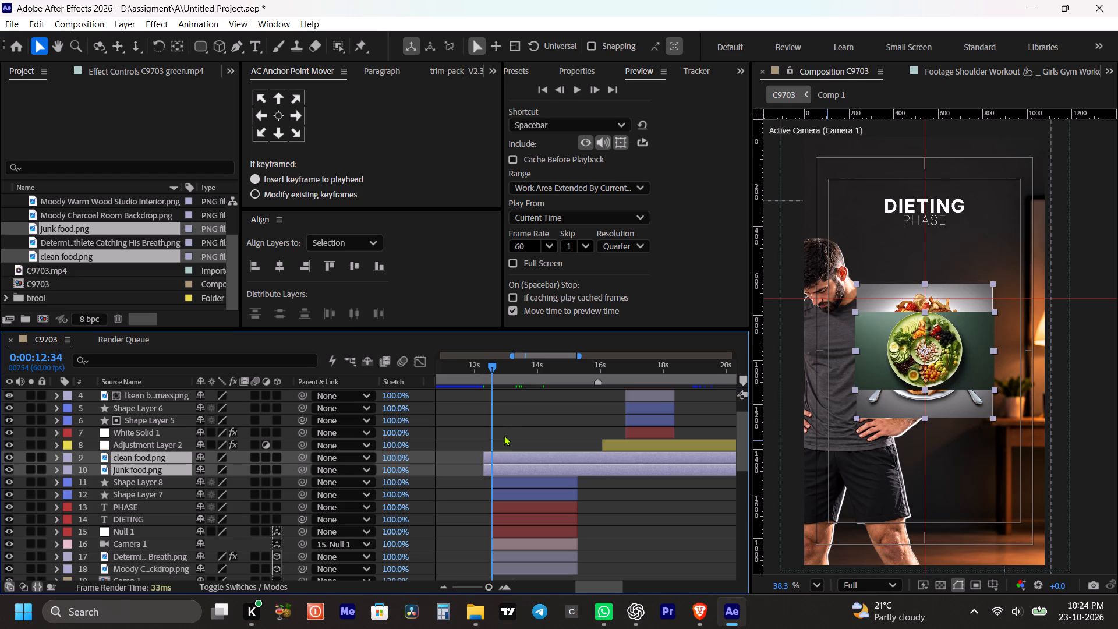
key(bracketleft)
drag(526, 372, 578, 409)
key(alt+bracketright)
key(ctrl+s)
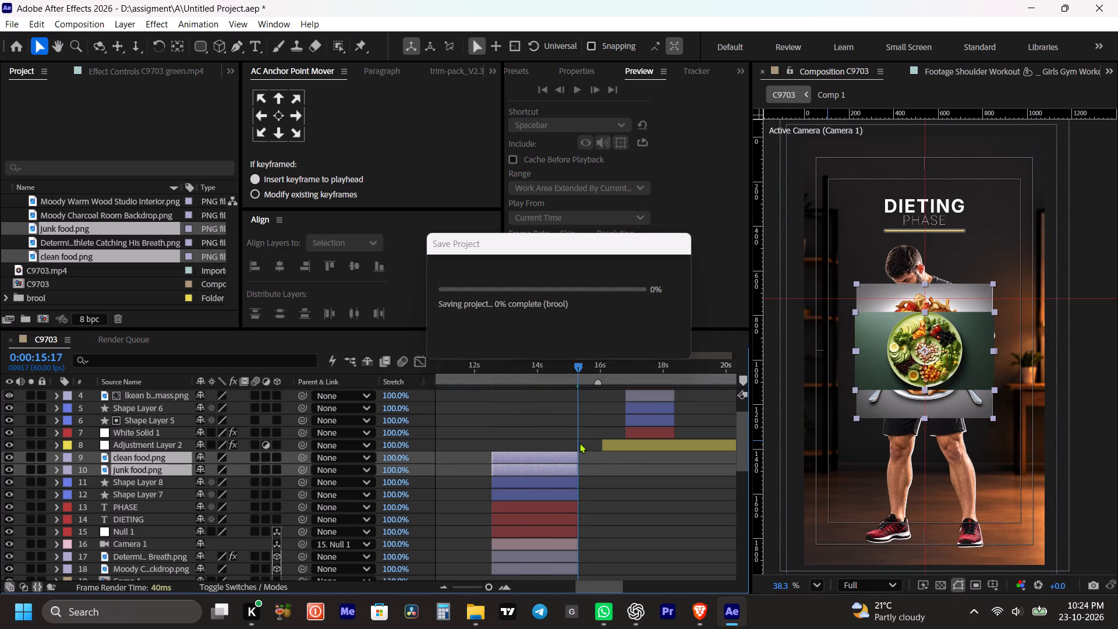
Move the junk food.png layer to X position 272 and scale it down to roughly half its size.
drag(638, 499, 630, 494)
click(556, 469)
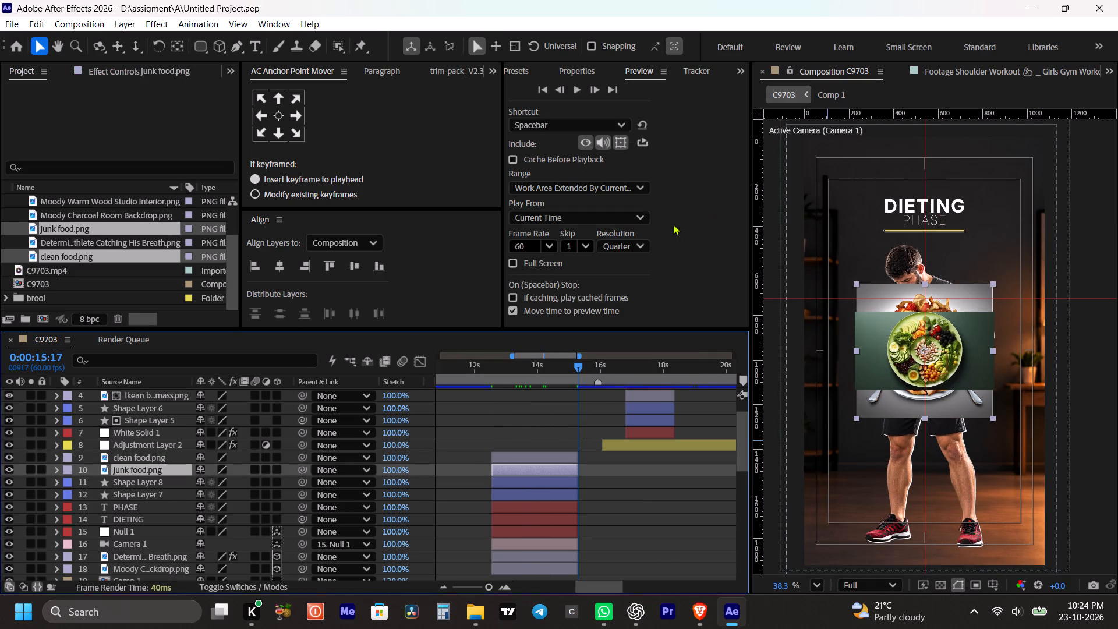
click(587, 62)
click(580, 66)
drag(636, 117, 556, 144)
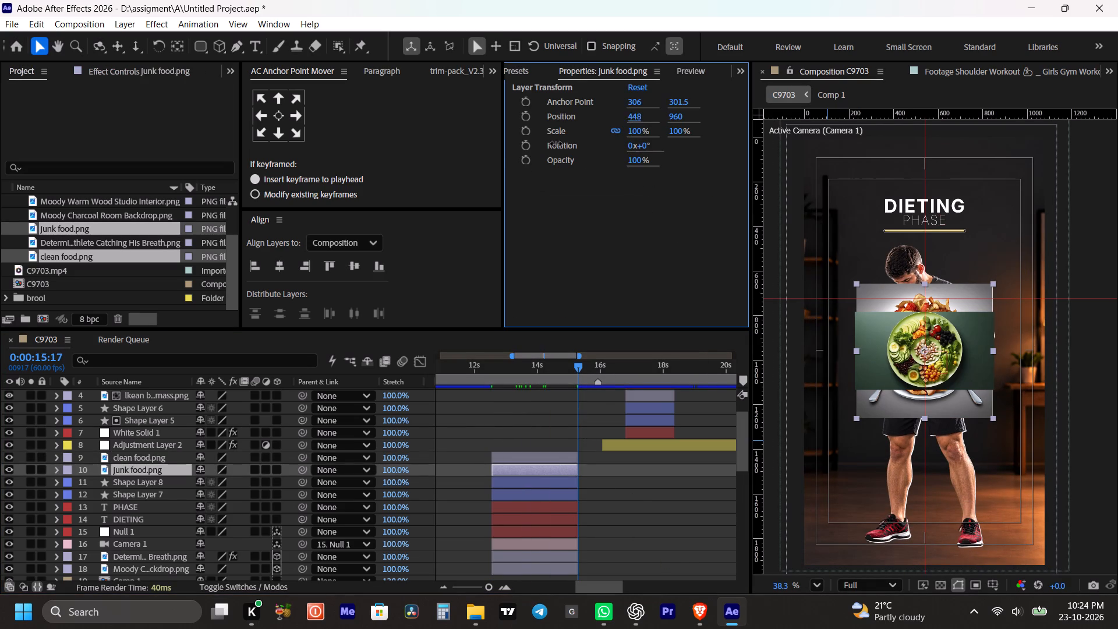
drag(556, 144, 477, 157)
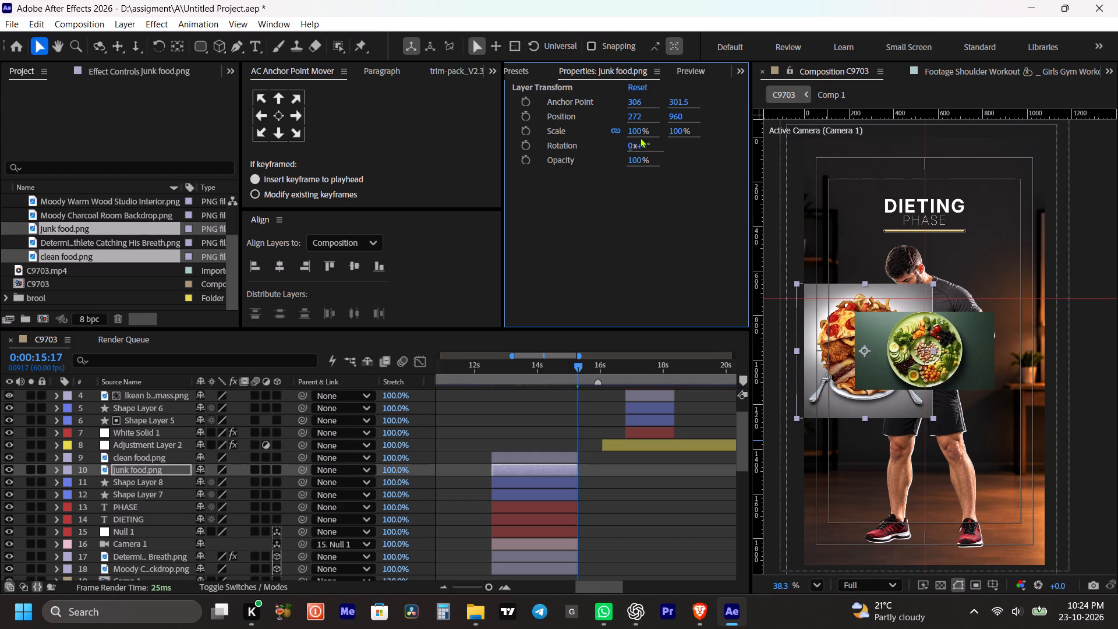
drag(636, 128, 606, 139)
key(space)
key(space)
key(space)
key(space)
key(space)
drag(876, 359, 839, 352)
scroll(850, 356, up, 4)
key(space)
drag(841, 334, 907, 393)
click(603, 504)
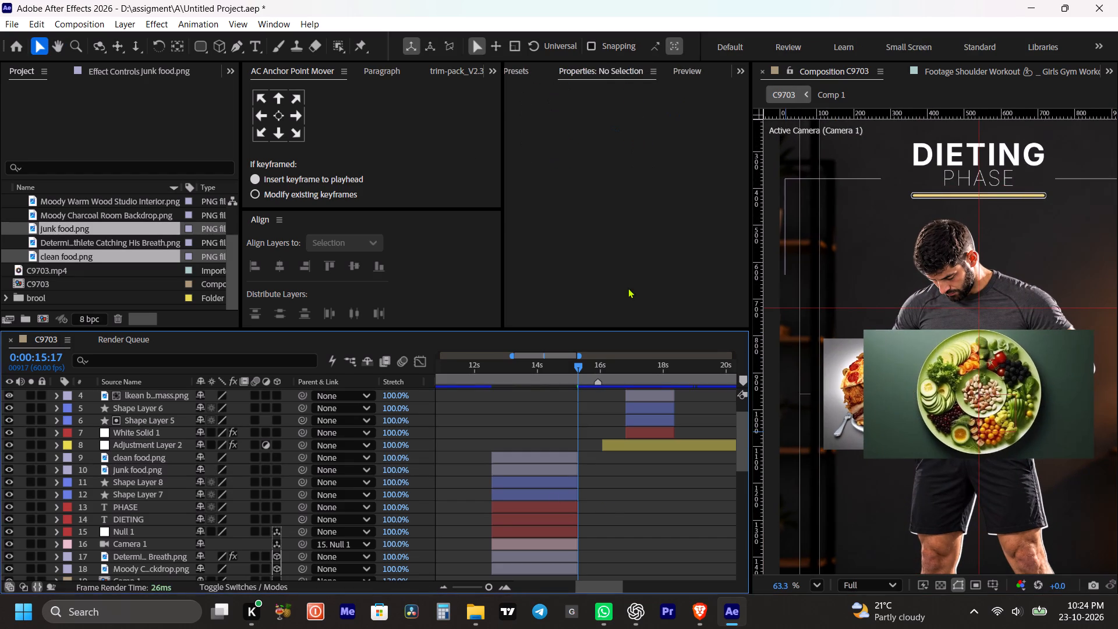
Draw a small circle on a new shape layer with the Ellipse tool, to the left of the man's head.
drag(196, 47, 287, 109)
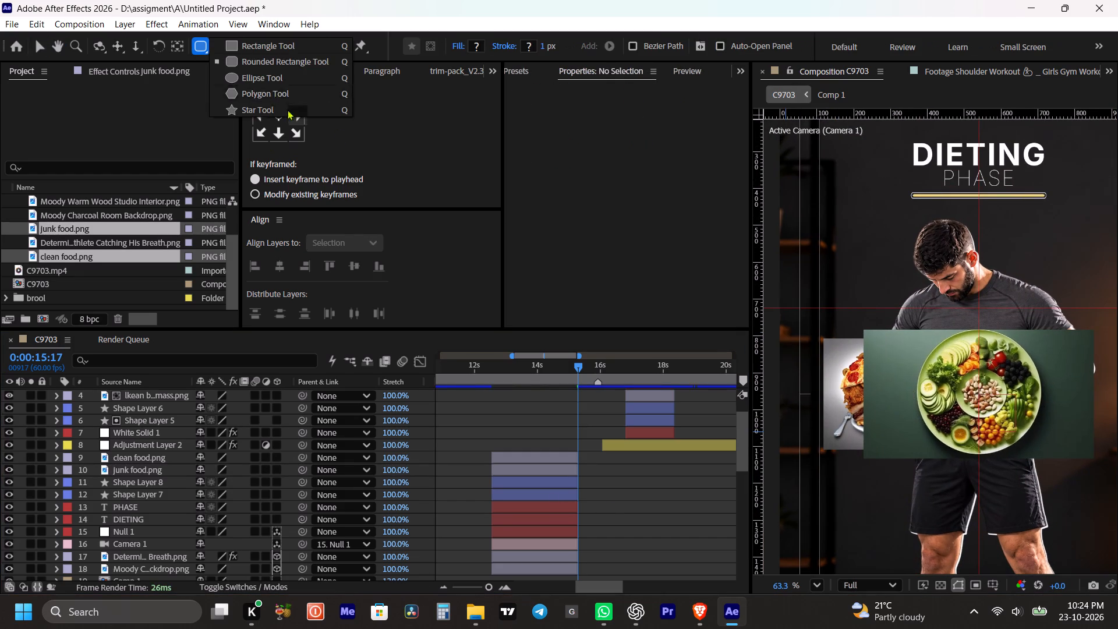
drag(287, 109, 254, 75)
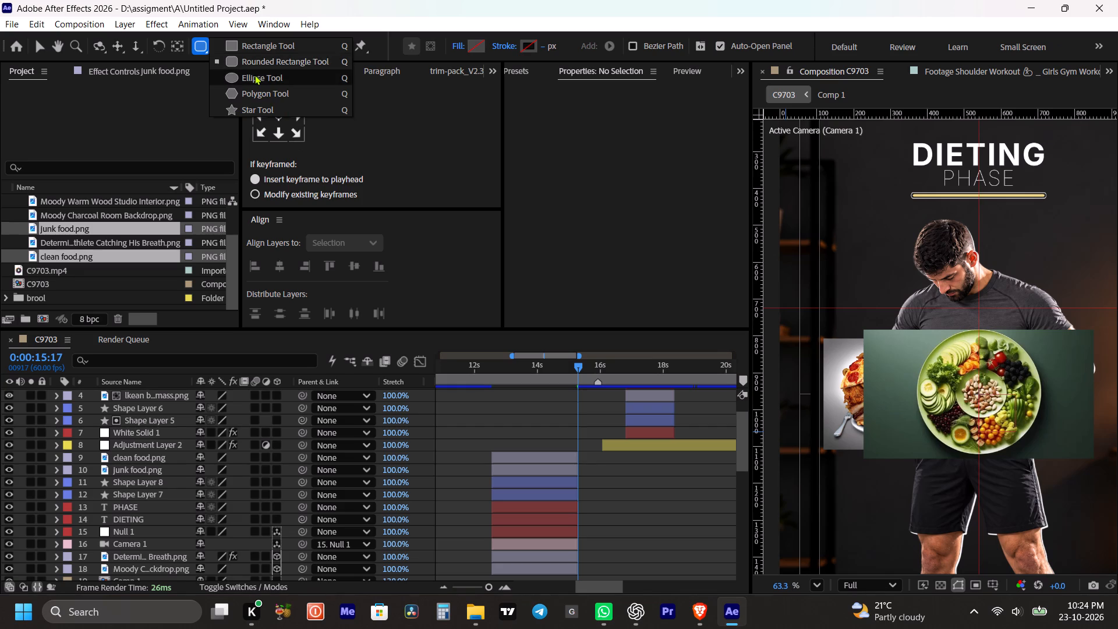
drag(254, 75, 254, 63)
drag(254, 63, 257, 76)
click(629, 501)
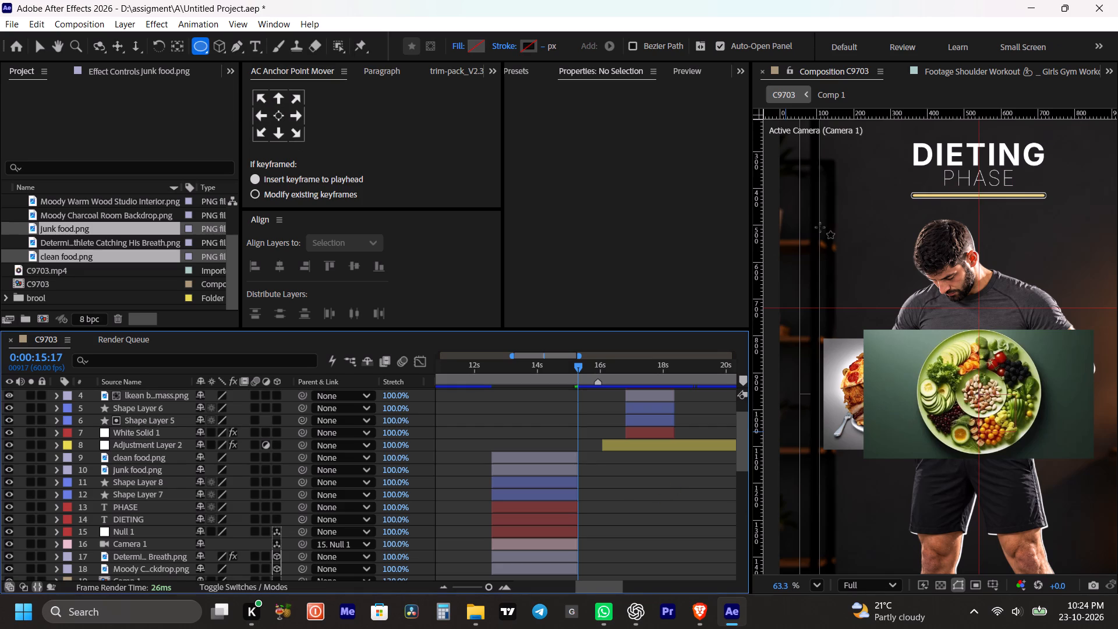
click(822, 231)
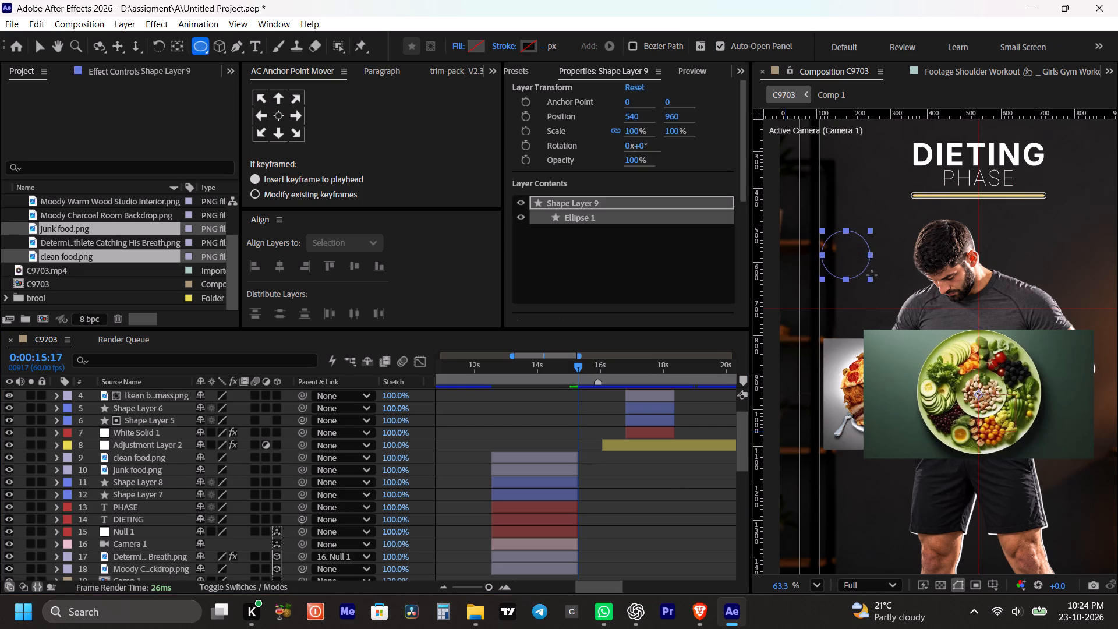